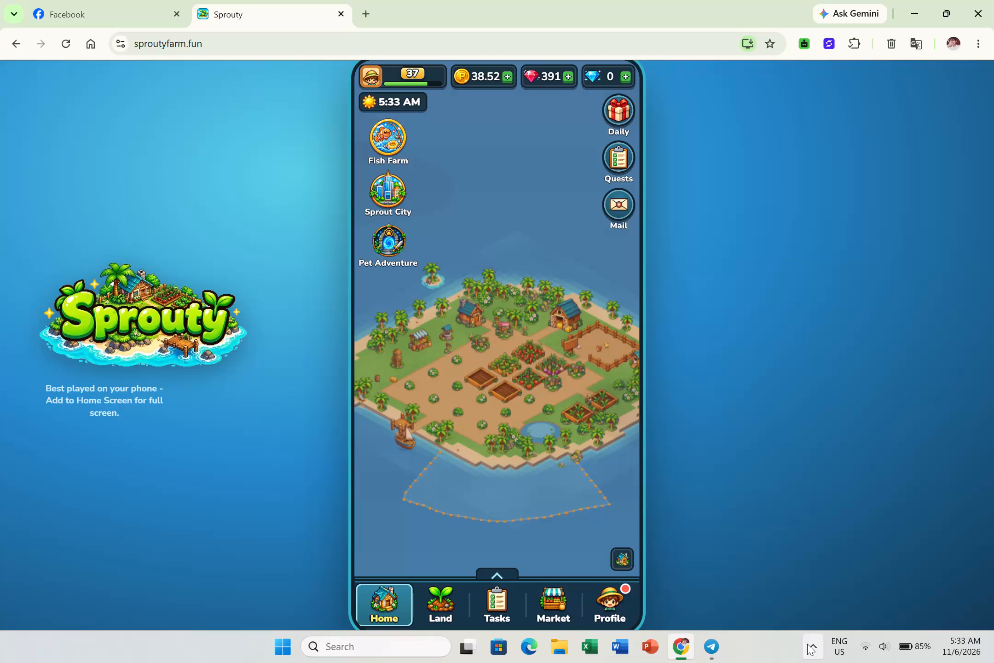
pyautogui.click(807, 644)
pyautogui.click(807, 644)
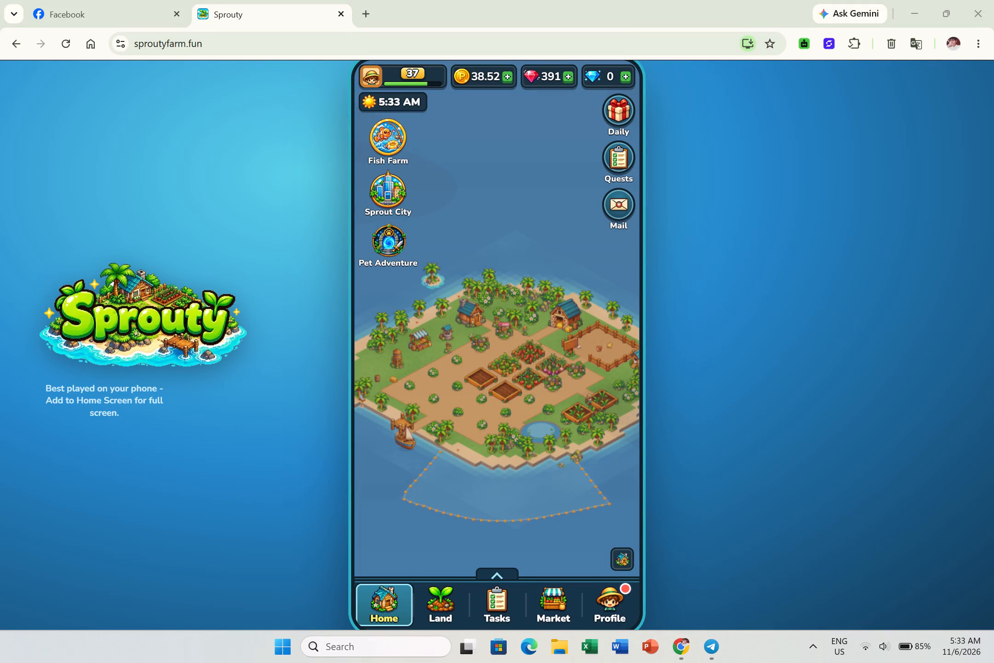
# Switch to the Facebook feed, read the full Zoi Network post from NFT GAMES PH OFFICIAL GROUP, and open its zoi.network invite link.
pyautogui.click(67, 0)
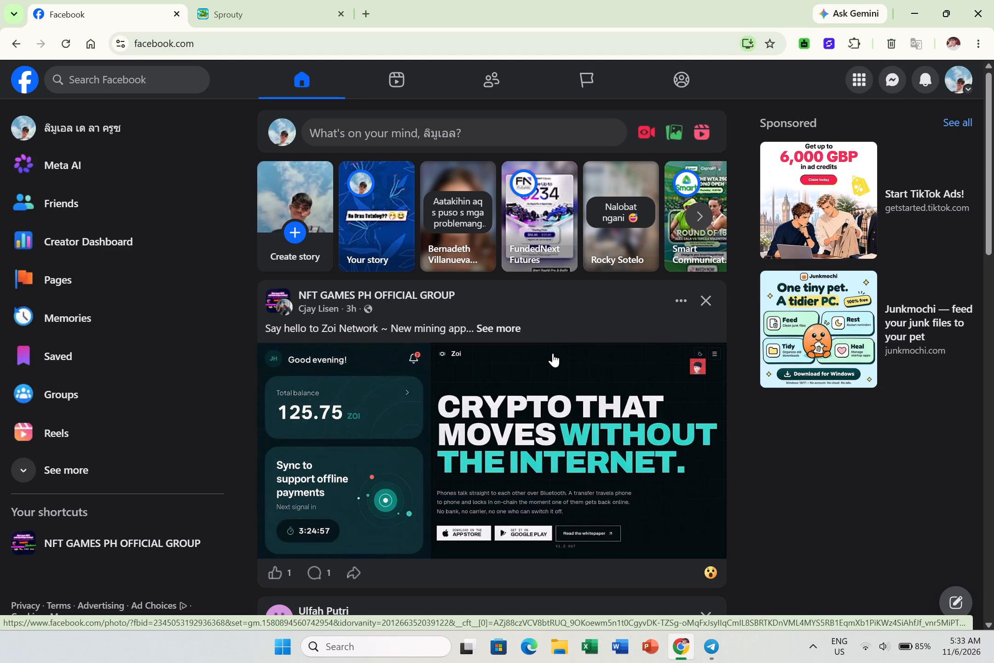
pyautogui.click(493, 328)
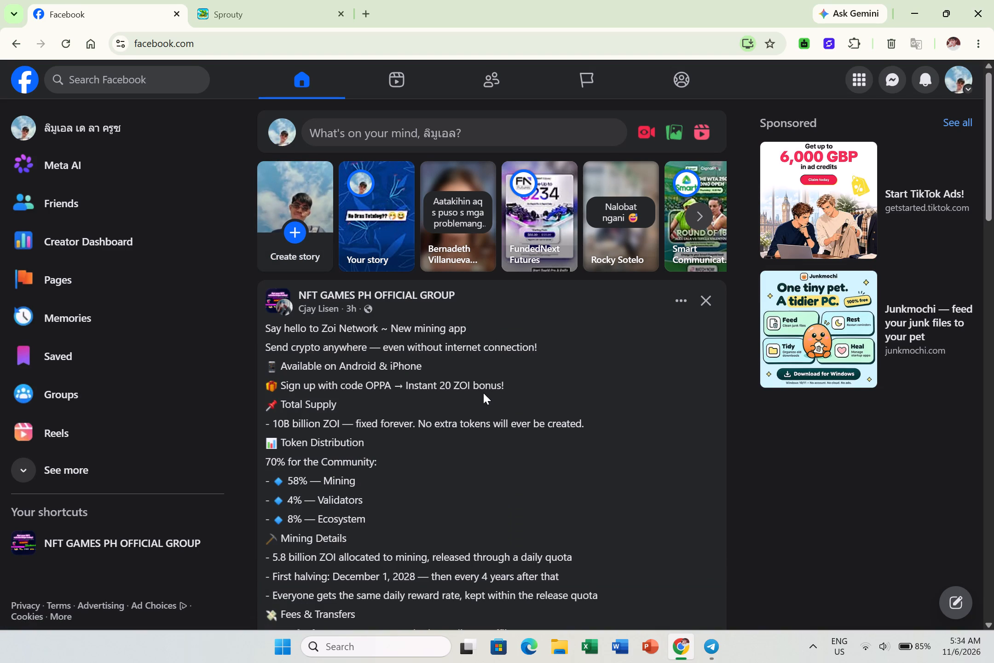
pyautogui.scroll(-1, 483, 393)
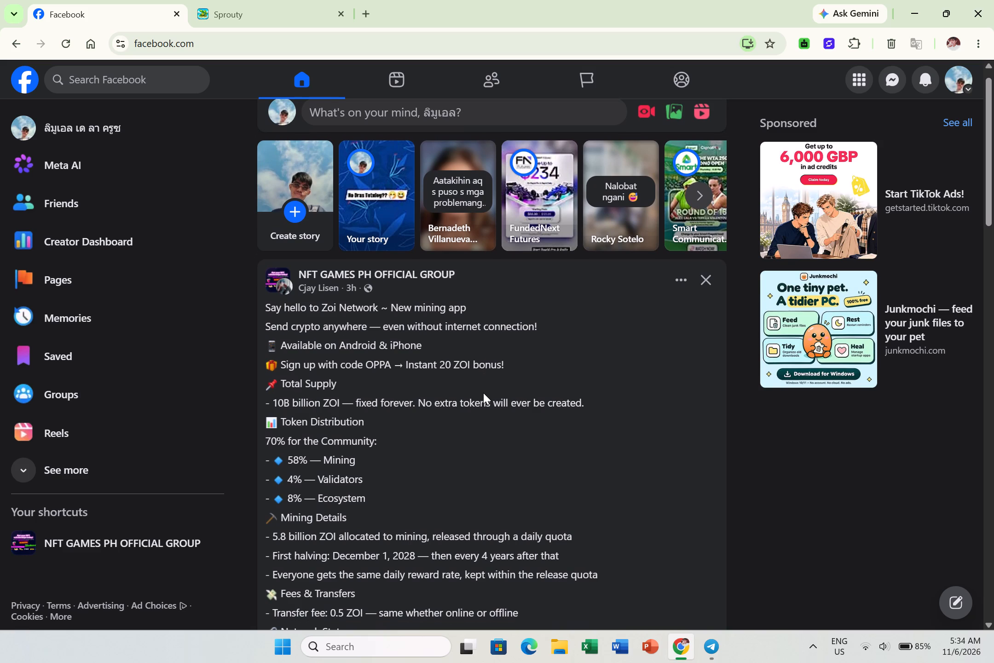
pyautogui.scroll(-2, 483, 393)
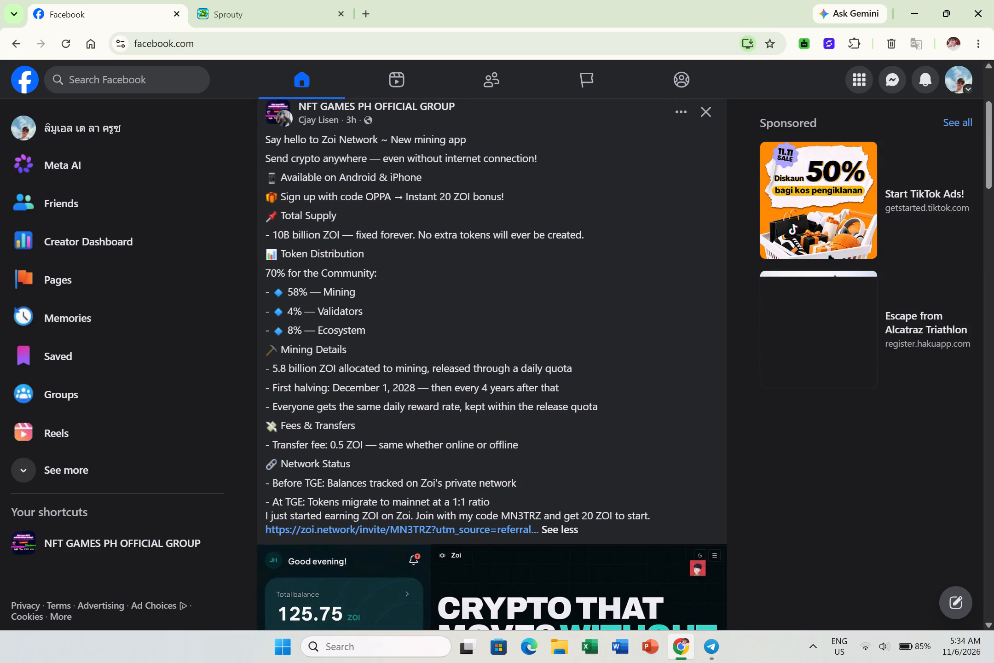
pyautogui.scroll(-1, 483, 393)
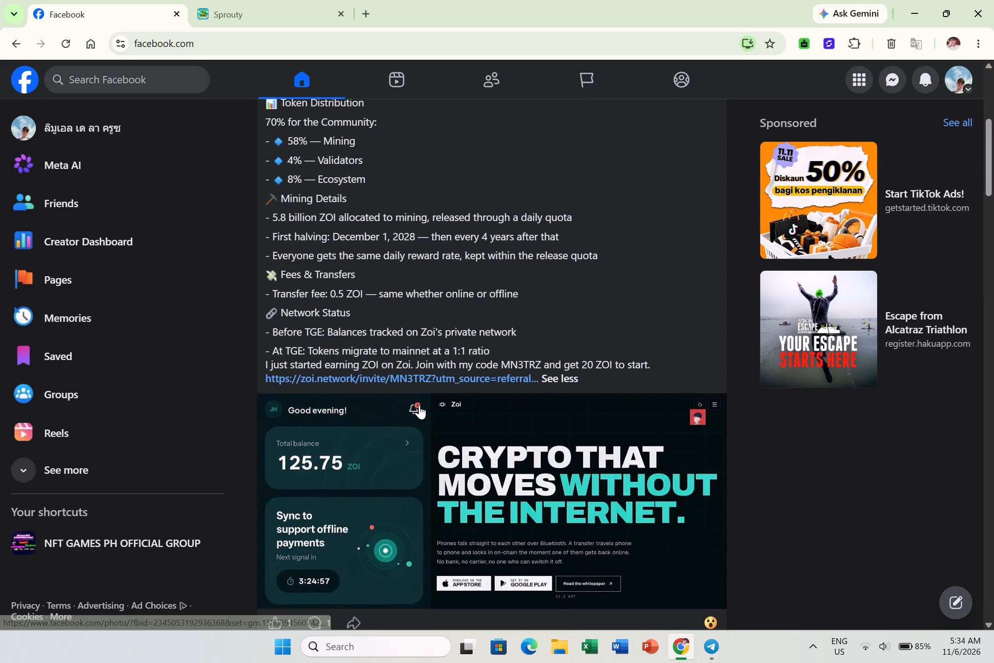
pyautogui.click(403, 382)
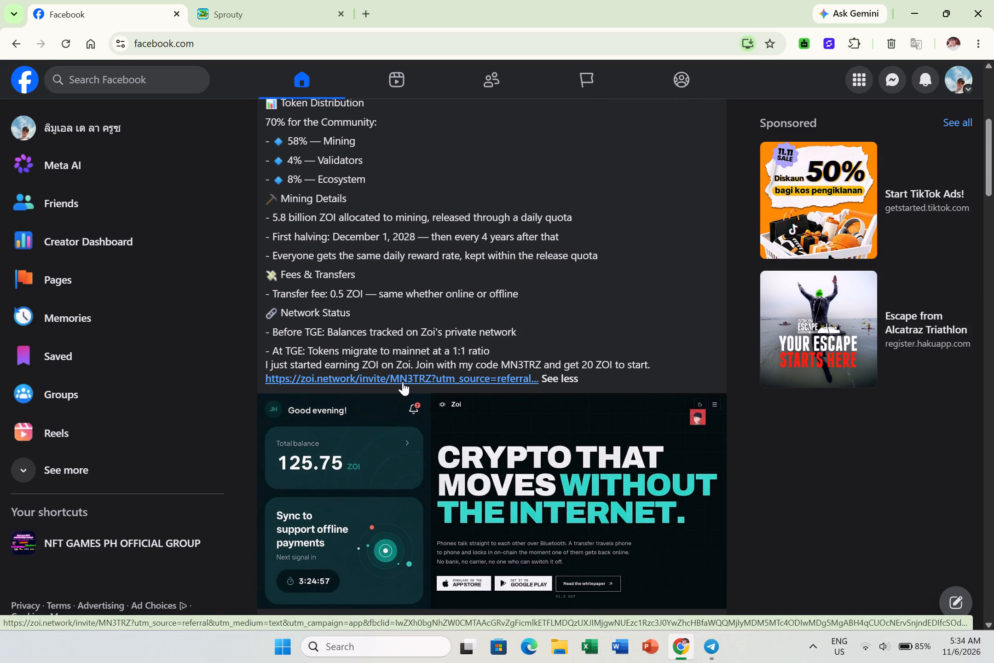
# Open a new blank browser tab and return to the Facebook feed.
pyautogui.click(530, 4)
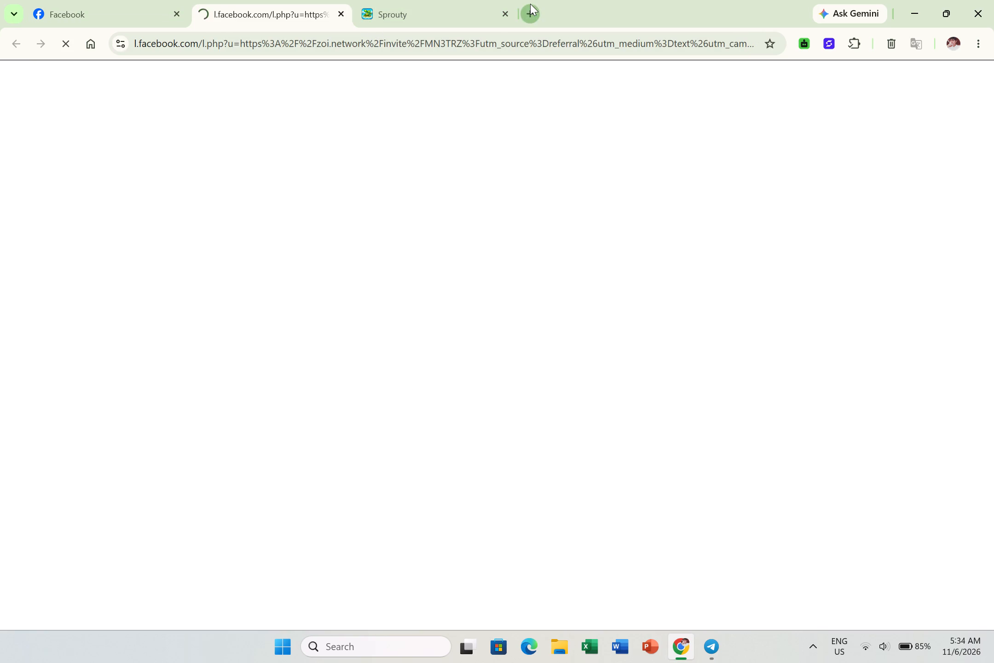
pyautogui.click(85, 0)
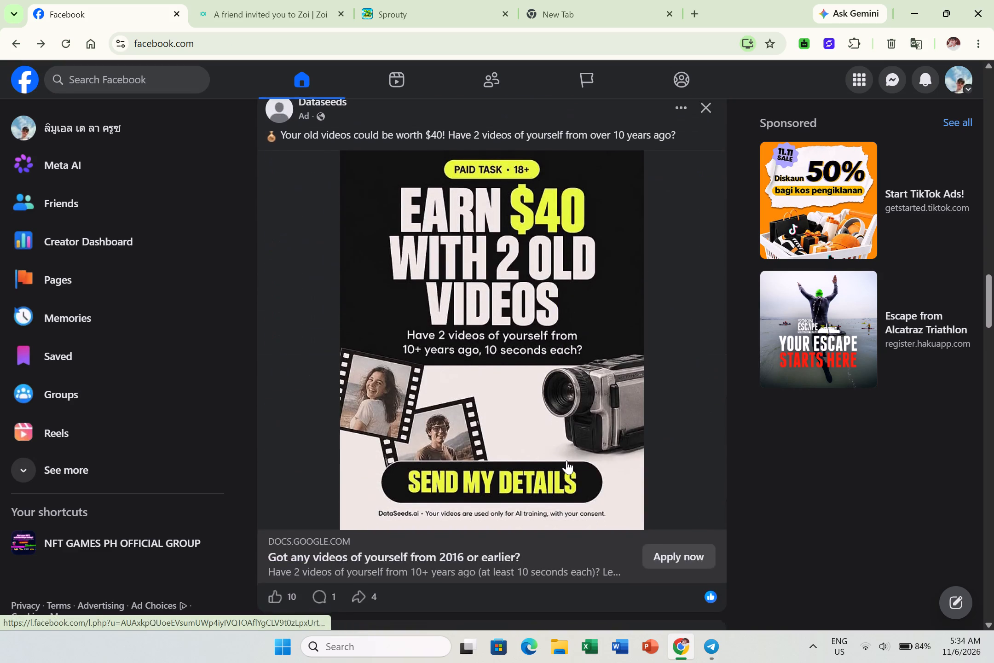
# Open the comments on the Muchacha na ayao sa A-N-G post about vaccines and dandelion tea and read through them.
pyautogui.scroll(-2, 566, 460)
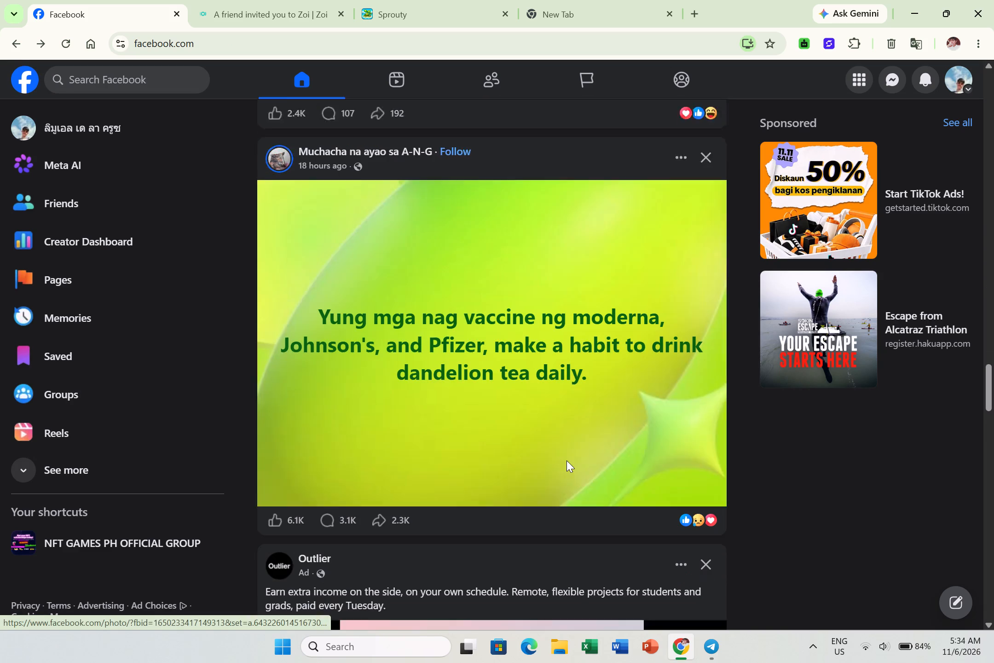
pyautogui.scroll(-1, 566, 460)
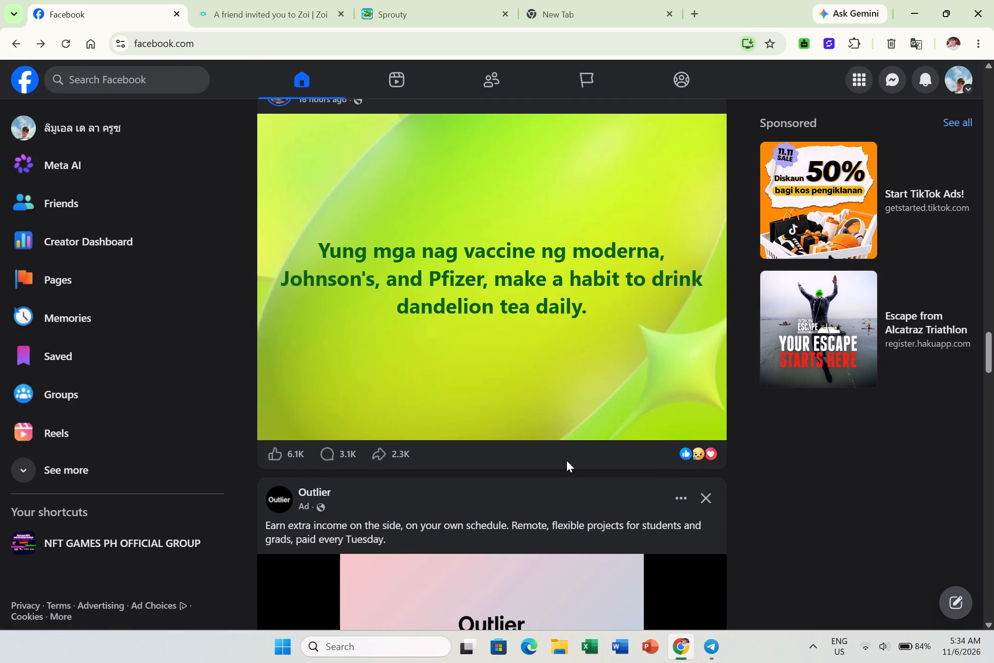
pyautogui.scroll(1, 566, 460)
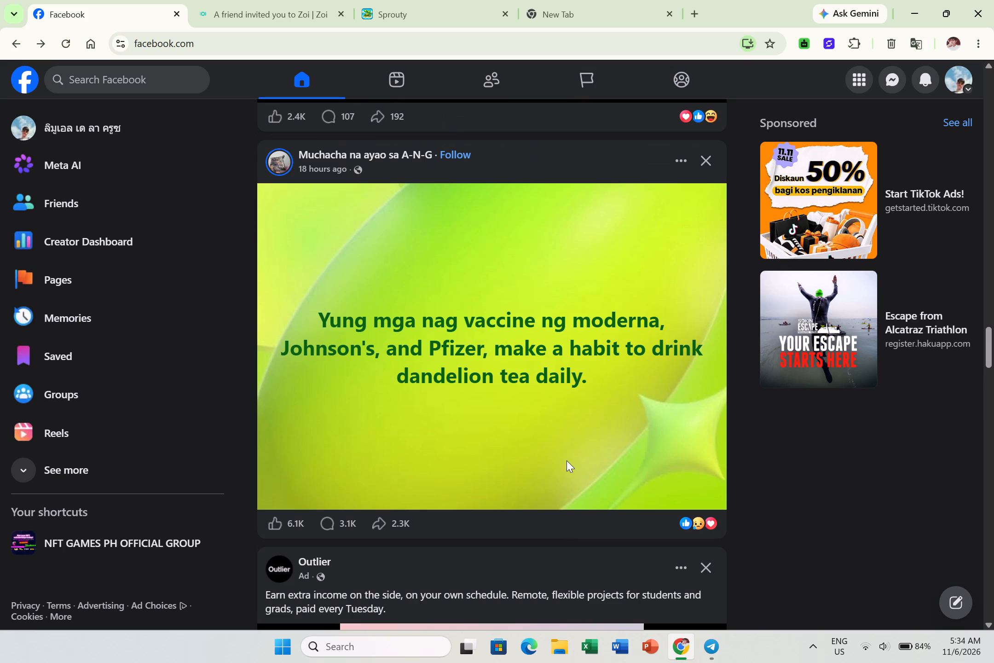
pyautogui.click(347, 523)
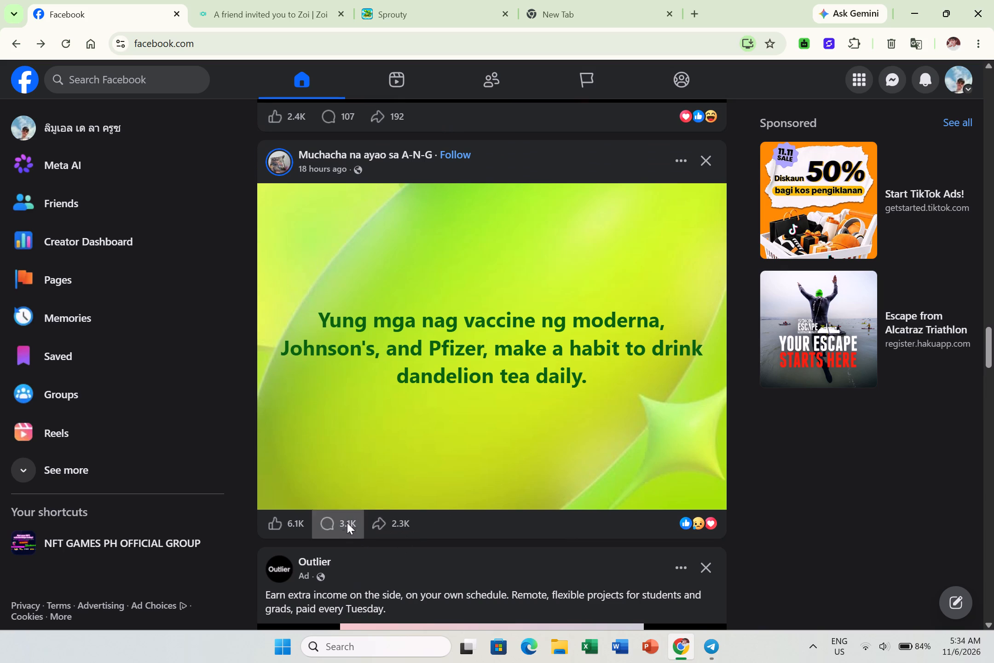
pyautogui.scroll(-2, 537, 447)
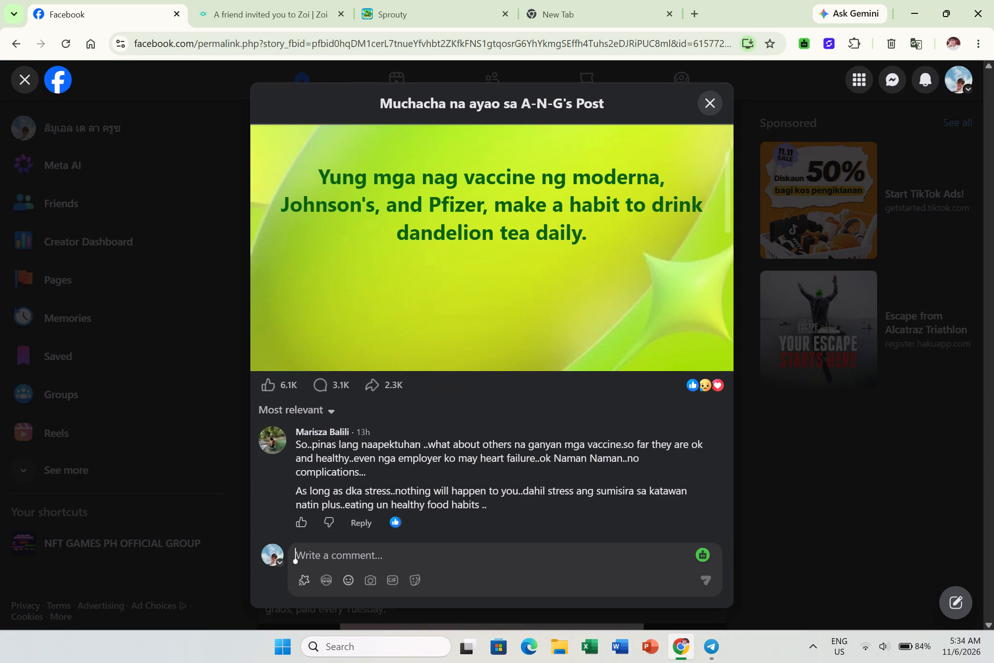
pyautogui.scroll(-1, 537, 447)
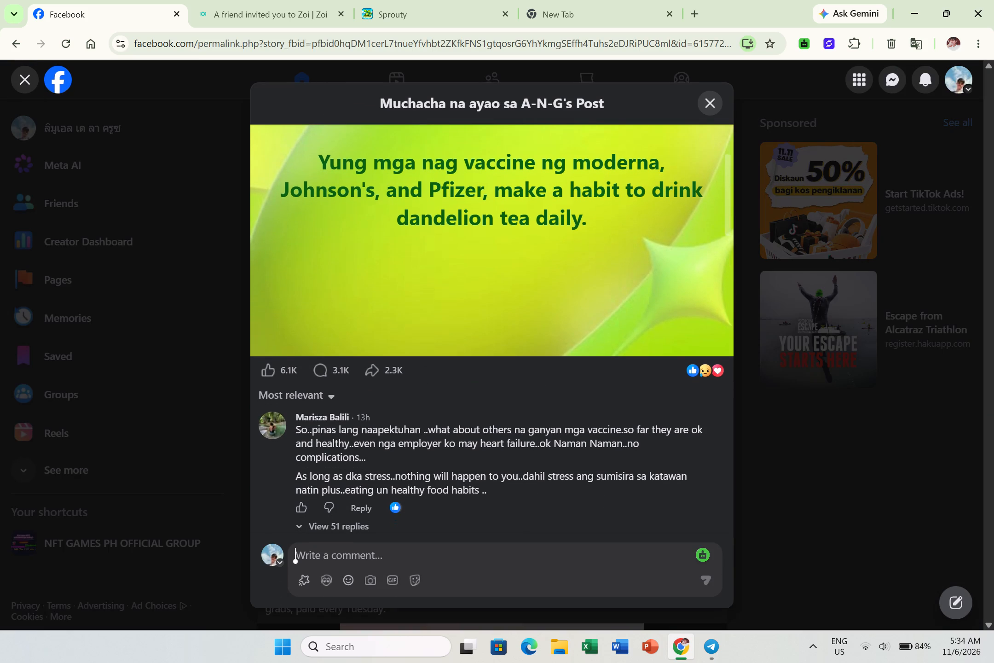
pyautogui.scroll(-2, 537, 447)
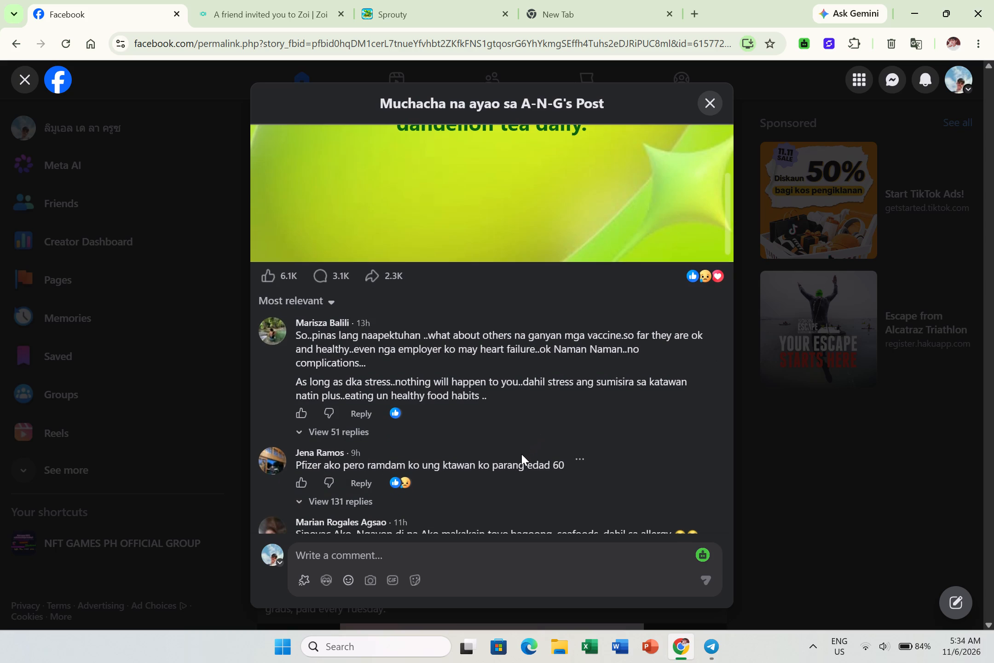
pyautogui.scroll(-2, 521, 454)
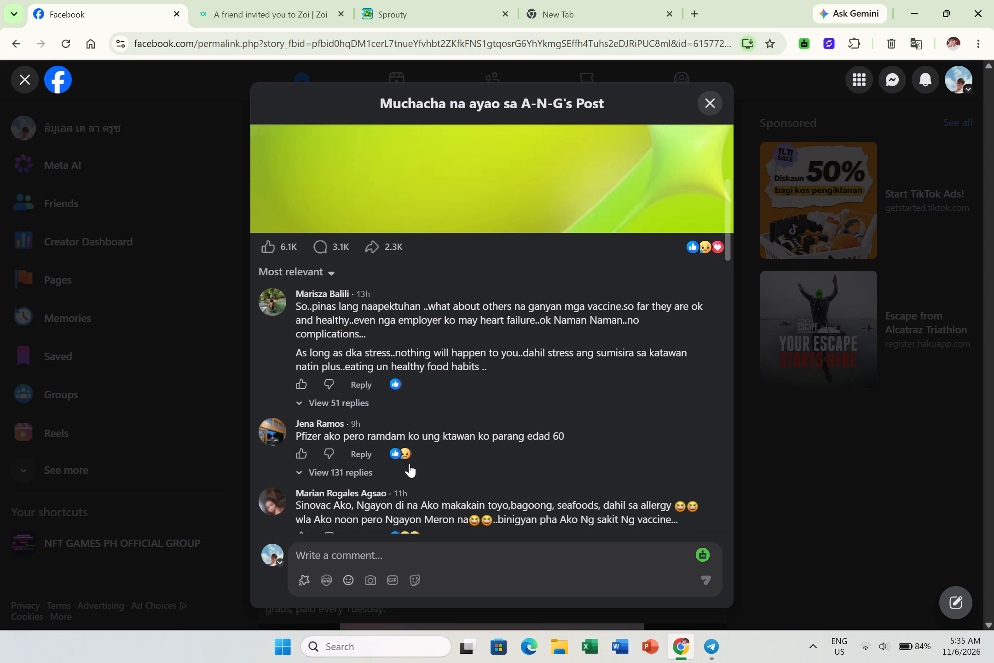
# Expand and read the replies under the Pfizer comment about feeling 60 years old, and close the post.
pyautogui.click(347, 480)
pyautogui.scroll(-1, 480, 458)
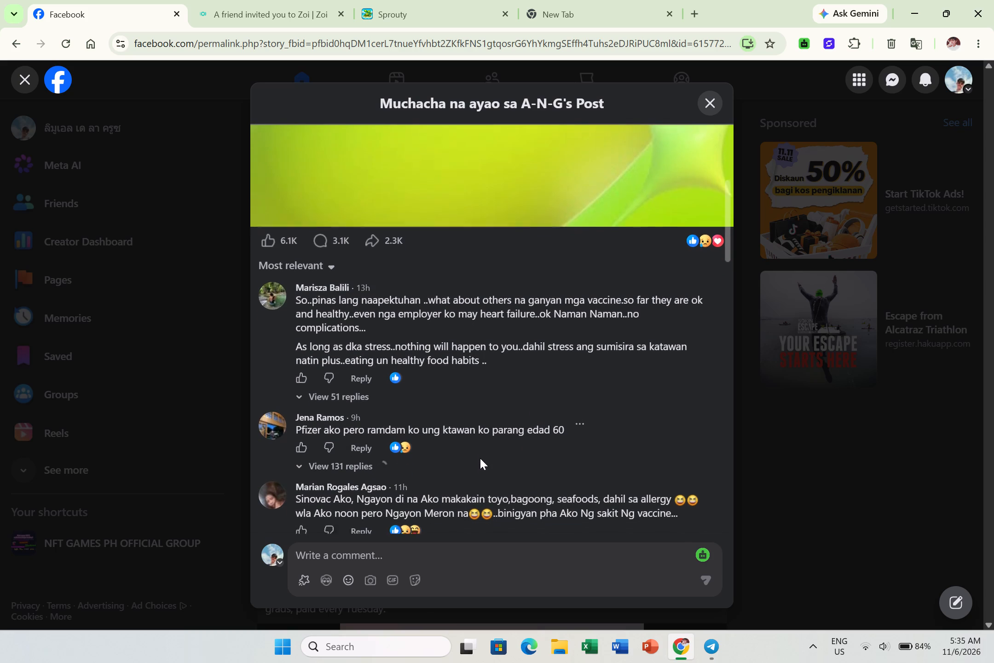
pyautogui.scroll(-3, 480, 458)
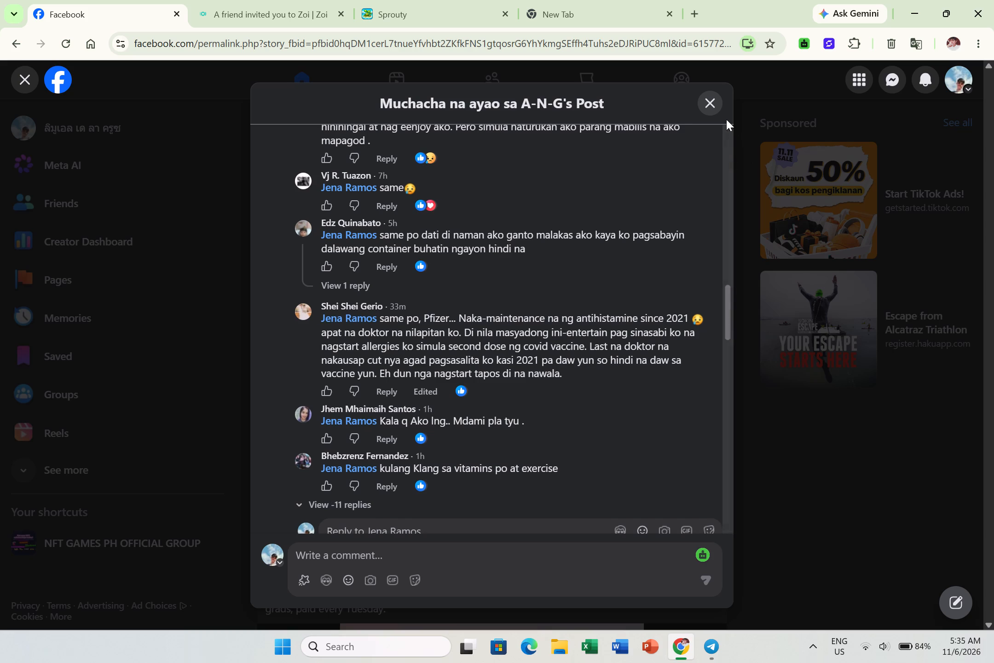
pyautogui.click(714, 106)
# Browse the feed from the Outlier ad through the GMA Drama, TV5 News and YchanZ posts to the Stolen Shots Keeper post.
pyautogui.scroll(-3, 556, 407)
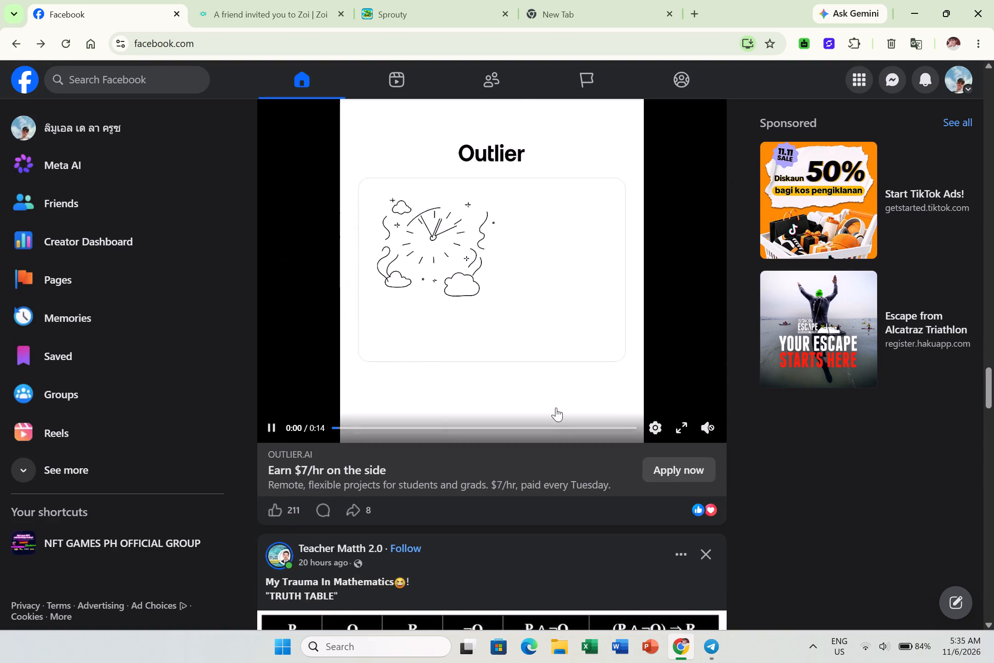
pyautogui.scroll(-2, 556, 407)
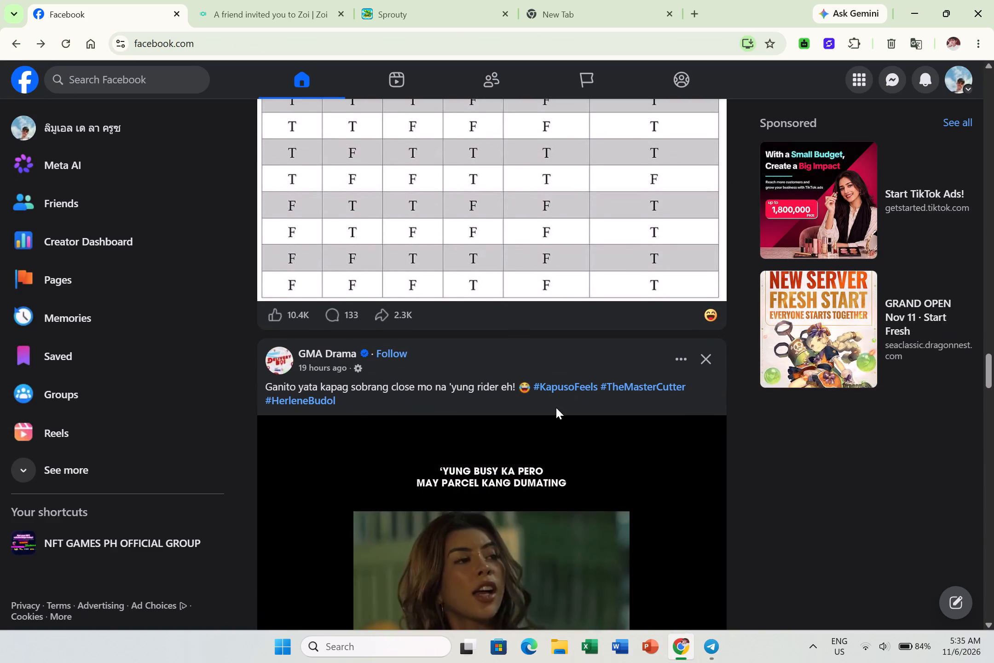
pyautogui.scroll(-5, 556, 407)
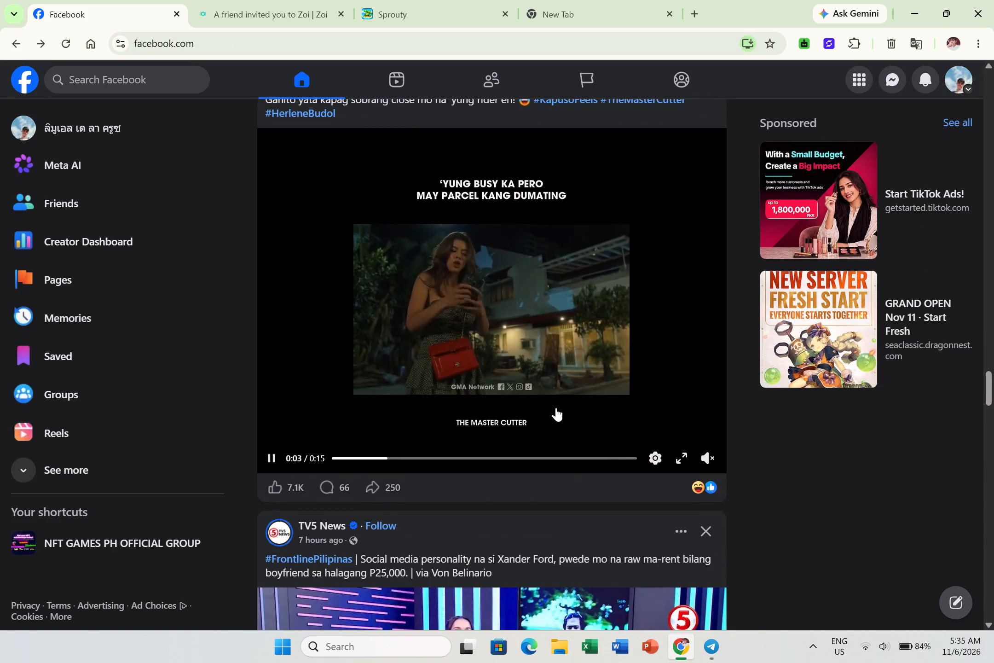
pyautogui.scroll(-3, 556, 407)
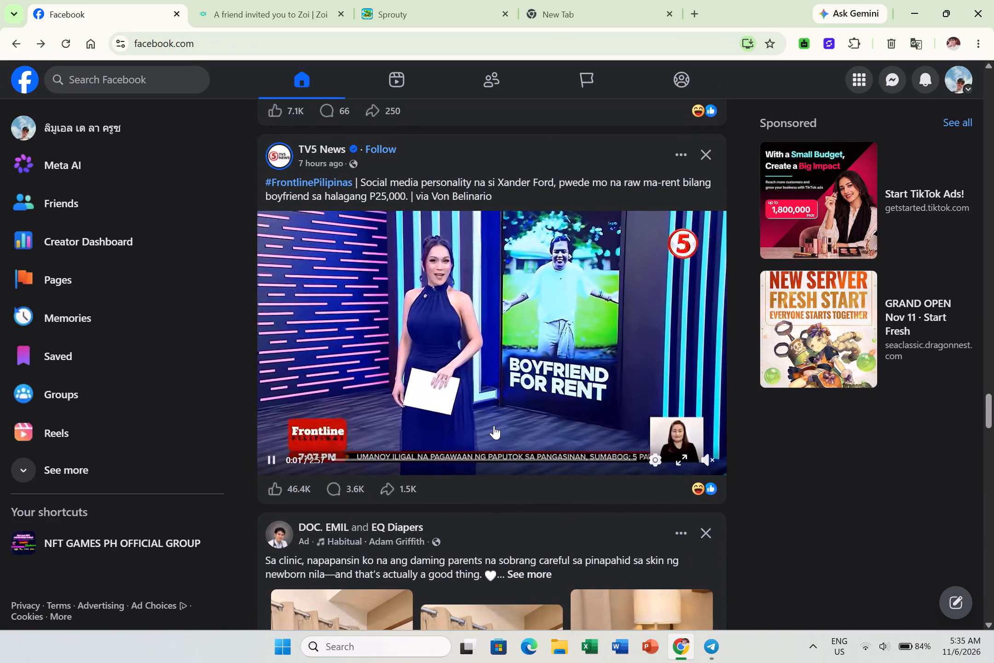
pyautogui.scroll(-3, 494, 425)
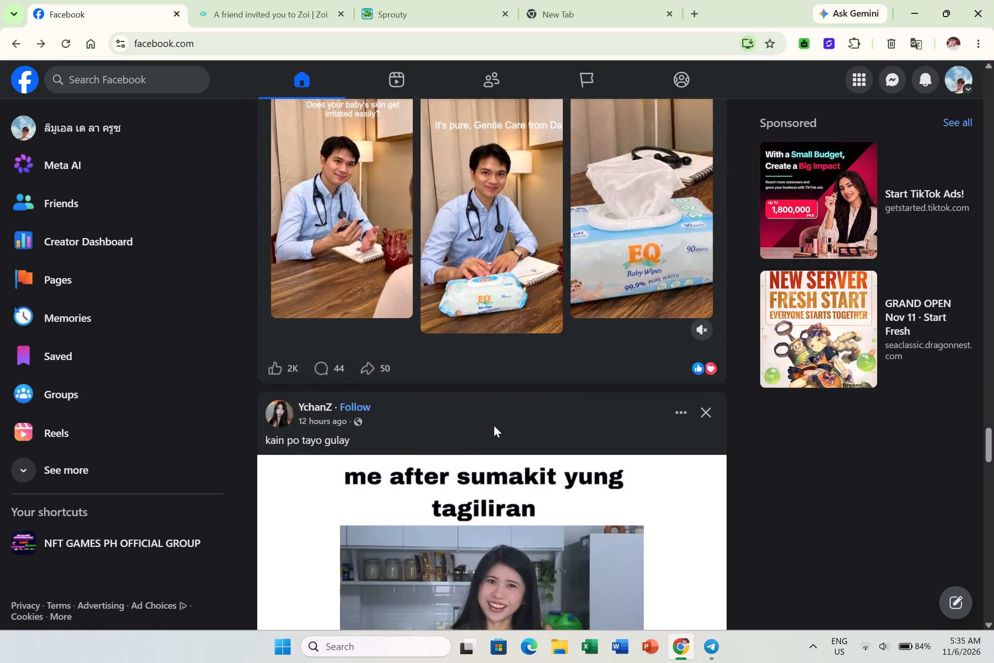
pyautogui.scroll(-2, 494, 425)
pyautogui.scroll(1, 494, 425)
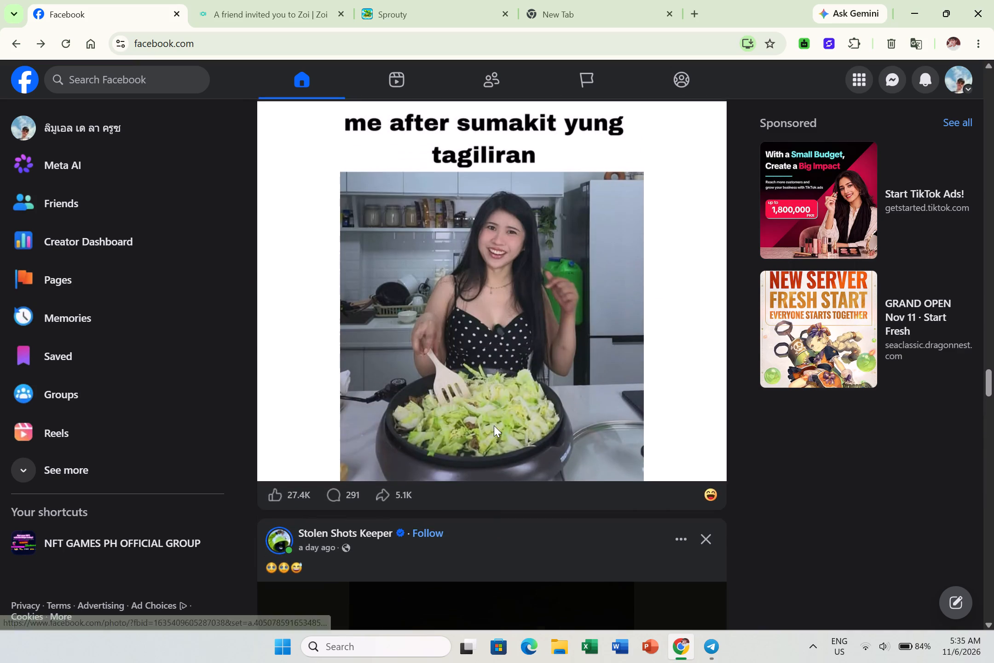
pyautogui.scroll(1, 494, 425)
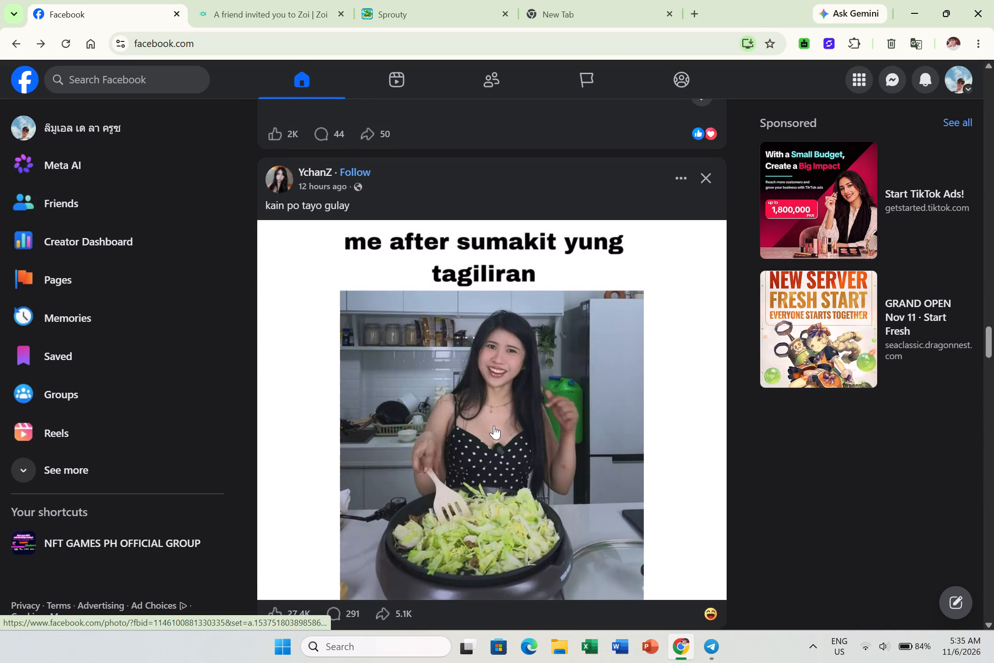
pyautogui.scroll(-7, 500, 418)
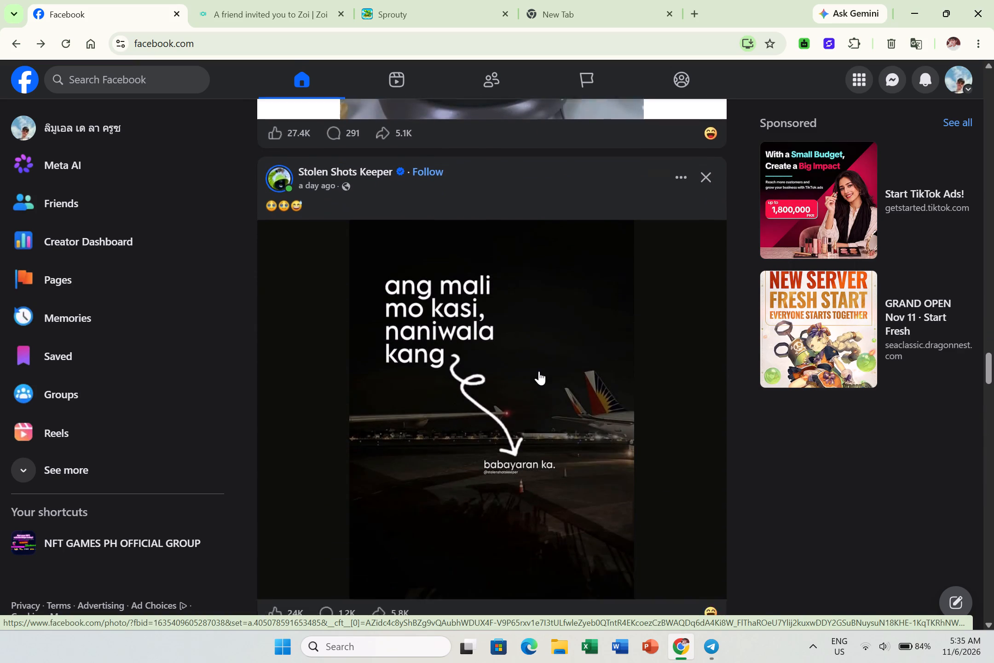
# Look further down the feed through the JumpTask, YGG Alerts, DITO Telecommunity and BitcoinRunxyz posts to the Make Money Online mining post.
pyautogui.scroll(-4, 539, 371)
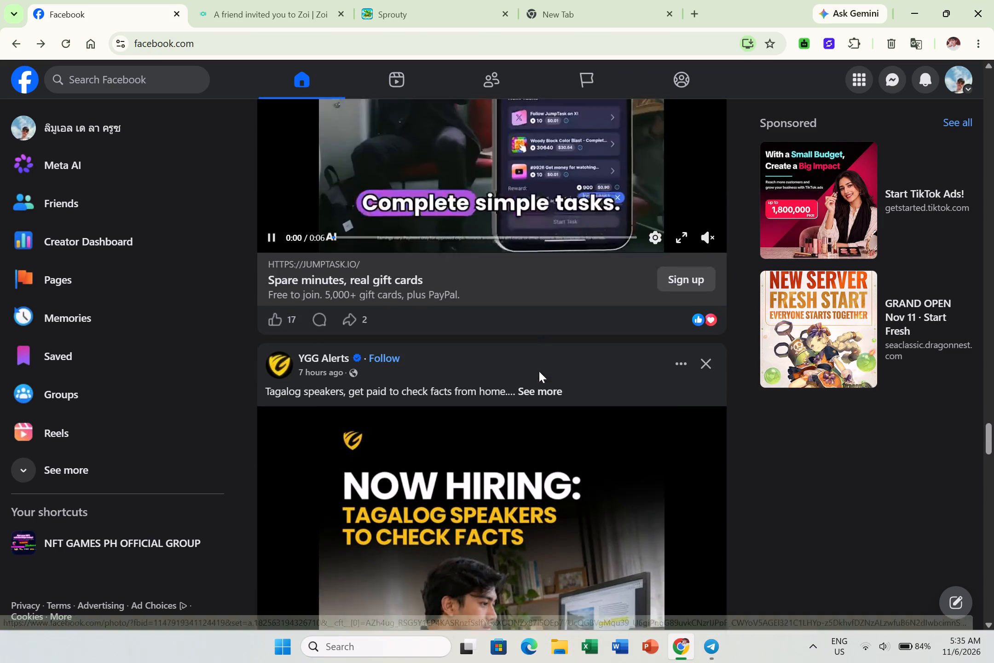
pyautogui.scroll(-2, 539, 371)
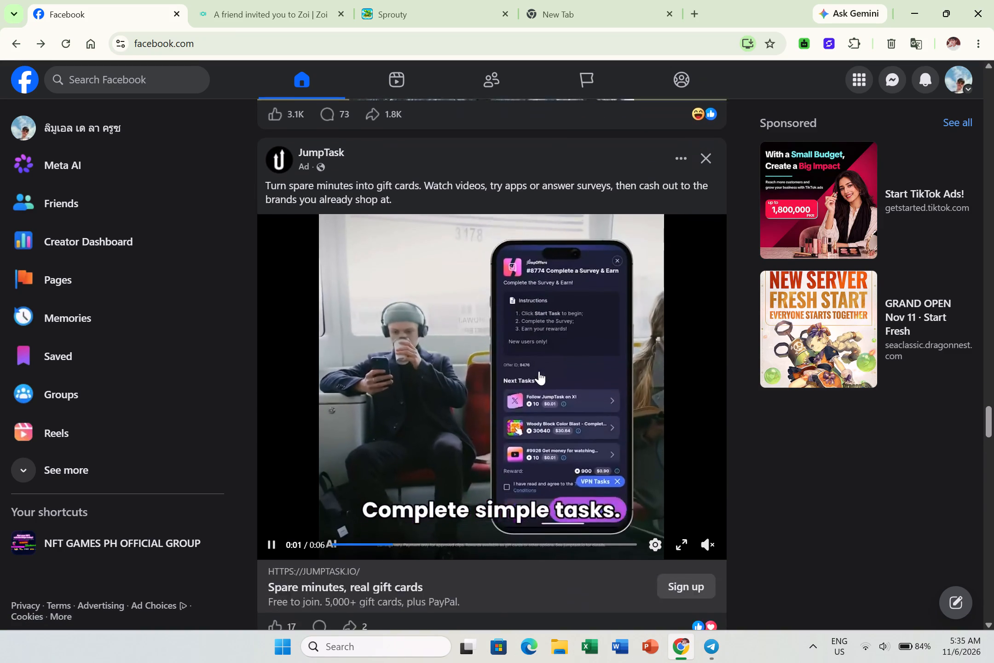
pyautogui.scroll(-3, 539, 371)
pyautogui.scroll(1, 539, 371)
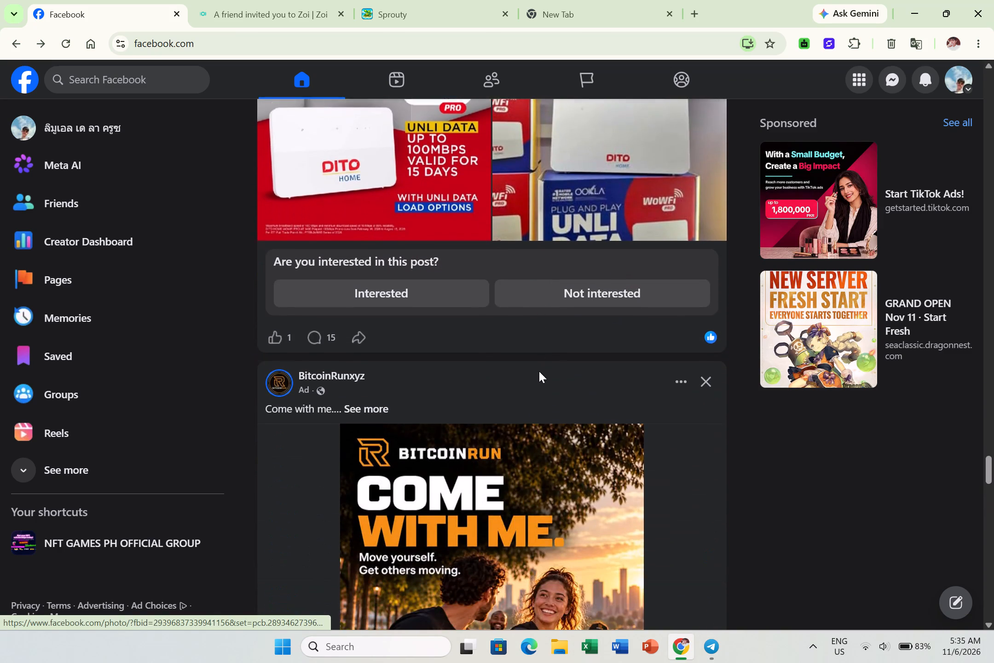
pyautogui.scroll(1, 539, 371)
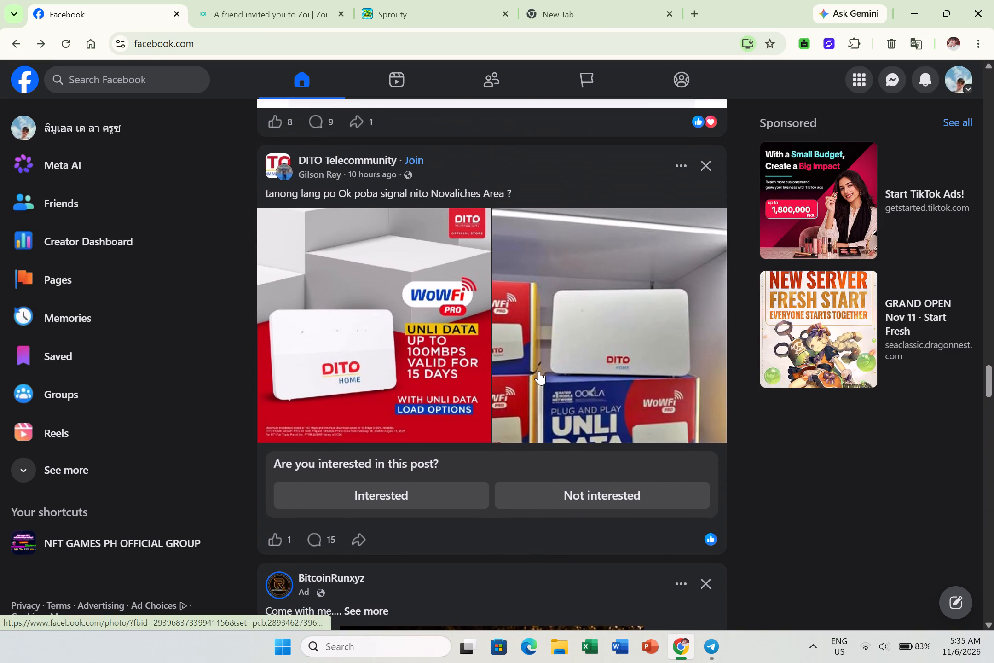
pyautogui.scroll(-2, 539, 371)
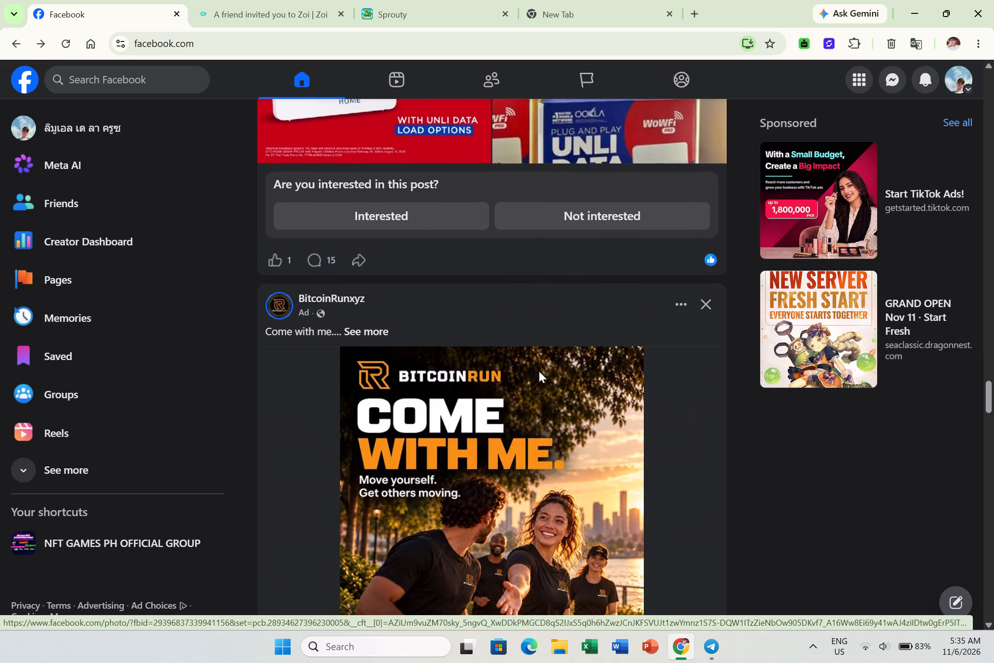
pyautogui.scroll(-6, 539, 371)
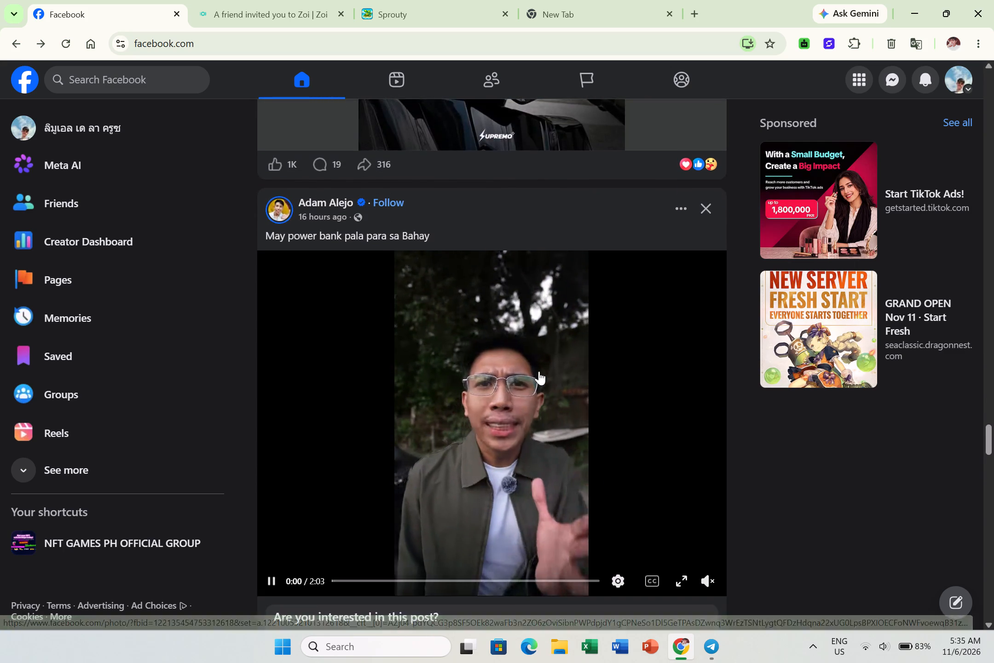
pyautogui.scroll(-5, 539, 371)
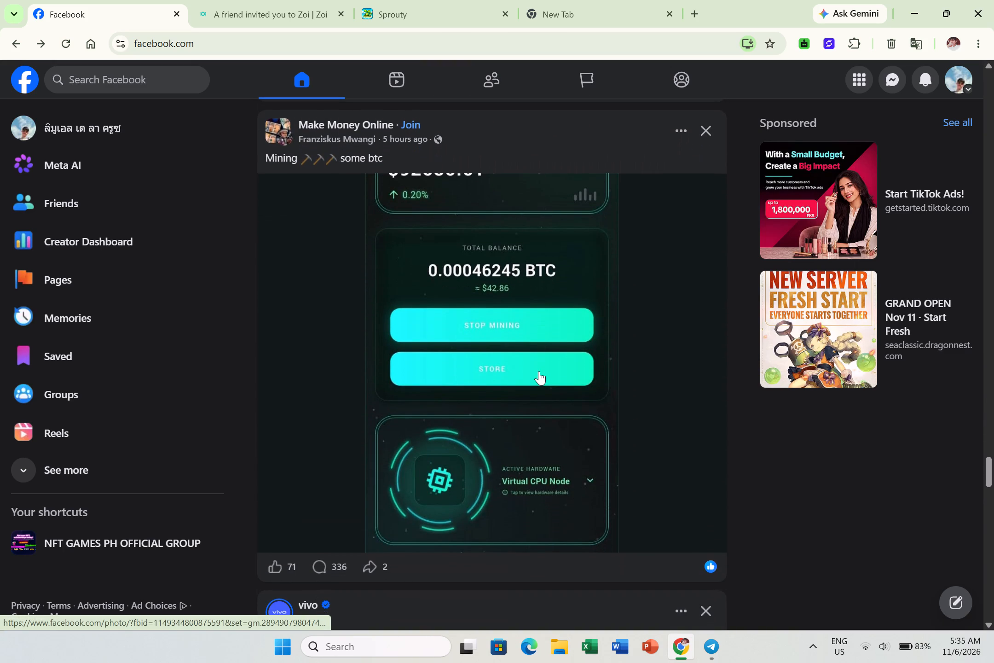
# Switch to the browser tab with the Zoi invite page.
pyautogui.click(268, 0)
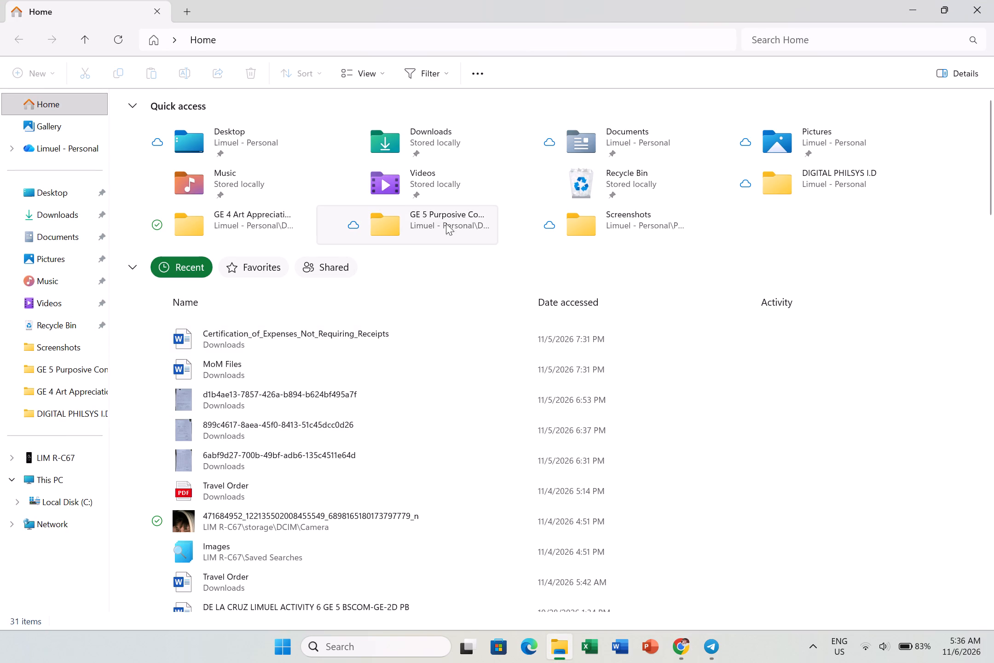
# Open the MoM Files Word document from the Downloads folder.
pyautogui.doubleClick(445, 146)
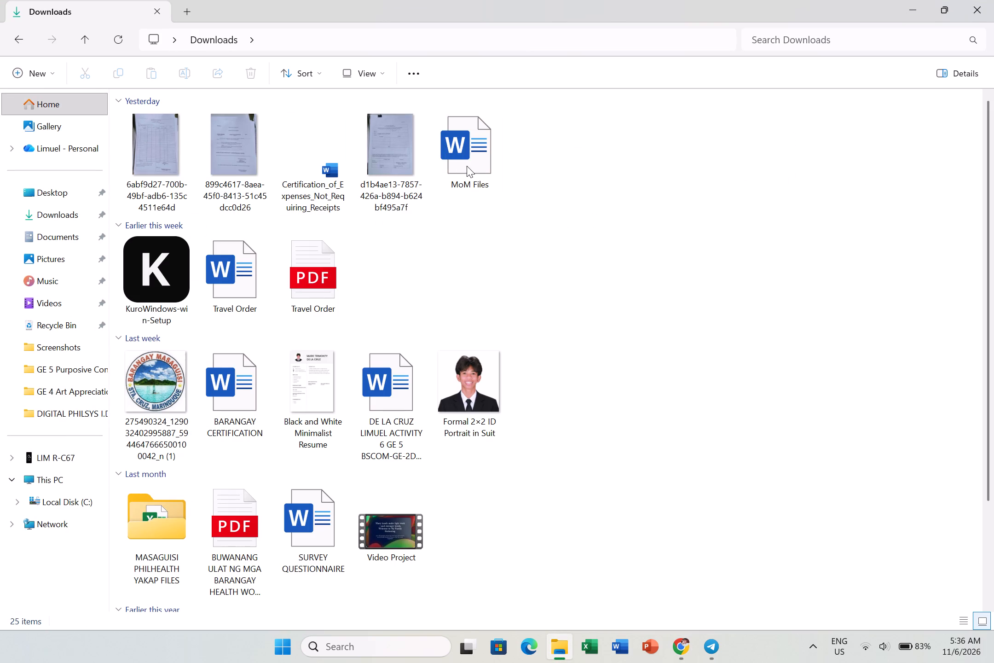
pyautogui.doubleClick(467, 166)
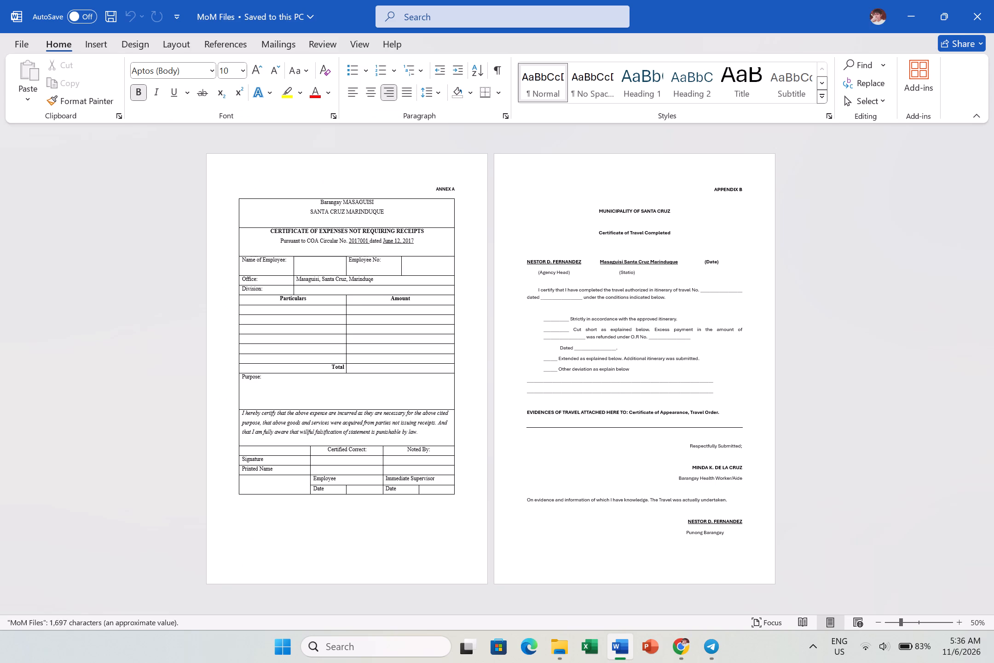
# Open the first form photo in Downloads and examine the Itinerary of Travel layout, including its header, table columns, rows and signature block.
pyautogui.click(554, 643)
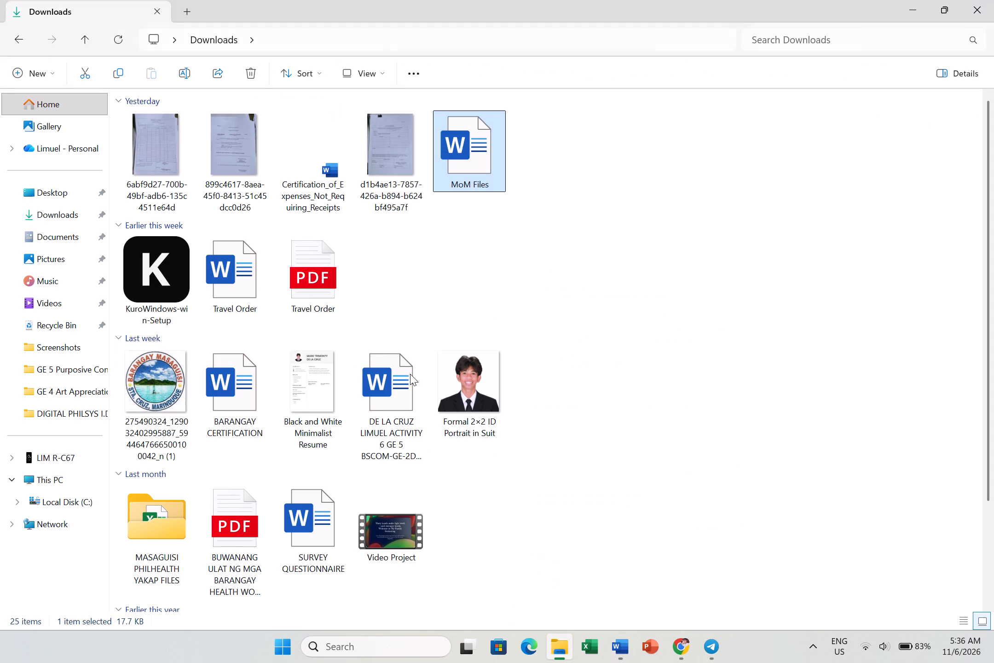
pyautogui.doubleClick(170, 159)
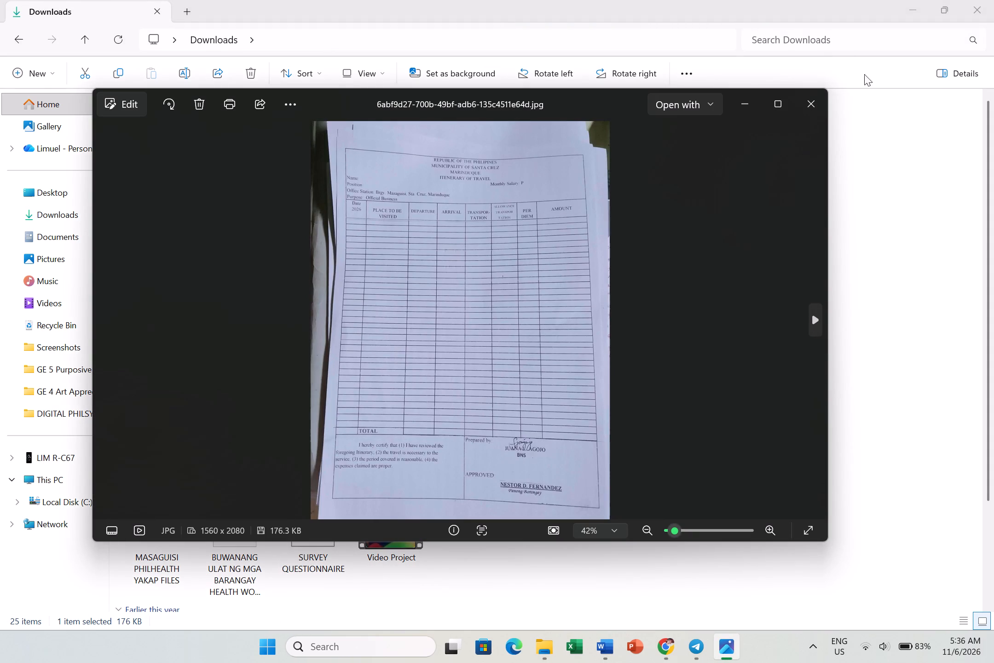
pyautogui.keyDown('ctrl'); pyautogui.scroll(2, 589, 268); pyautogui.keyUp('ctrl')
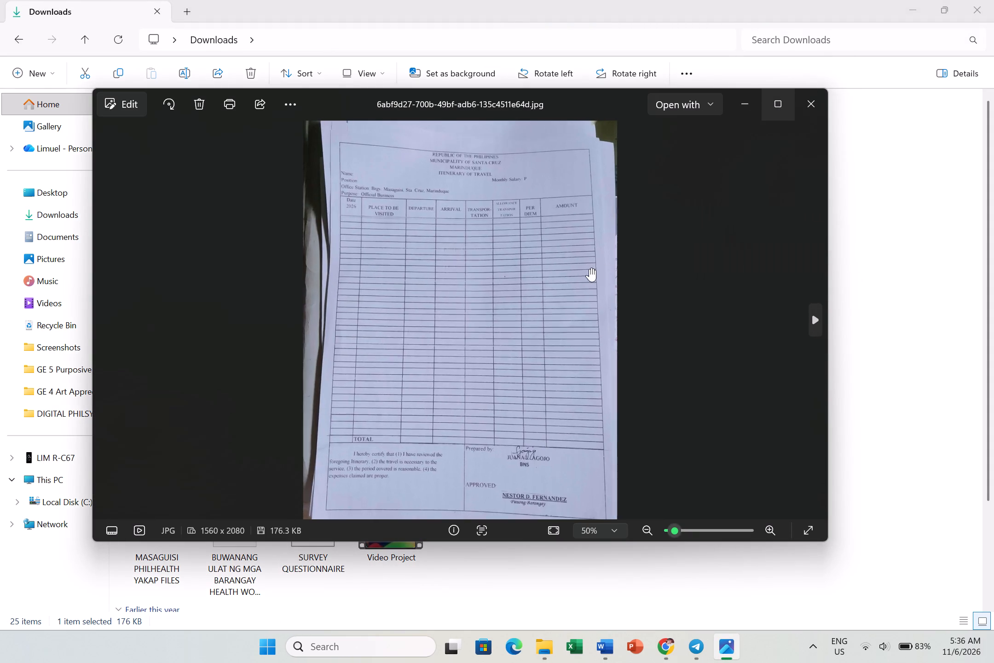
pyautogui.keyDown('ctrl'); pyautogui.scroll(3, 589, 268); pyautogui.keyUp('ctrl')
pyautogui.scroll(3, 589, 268)
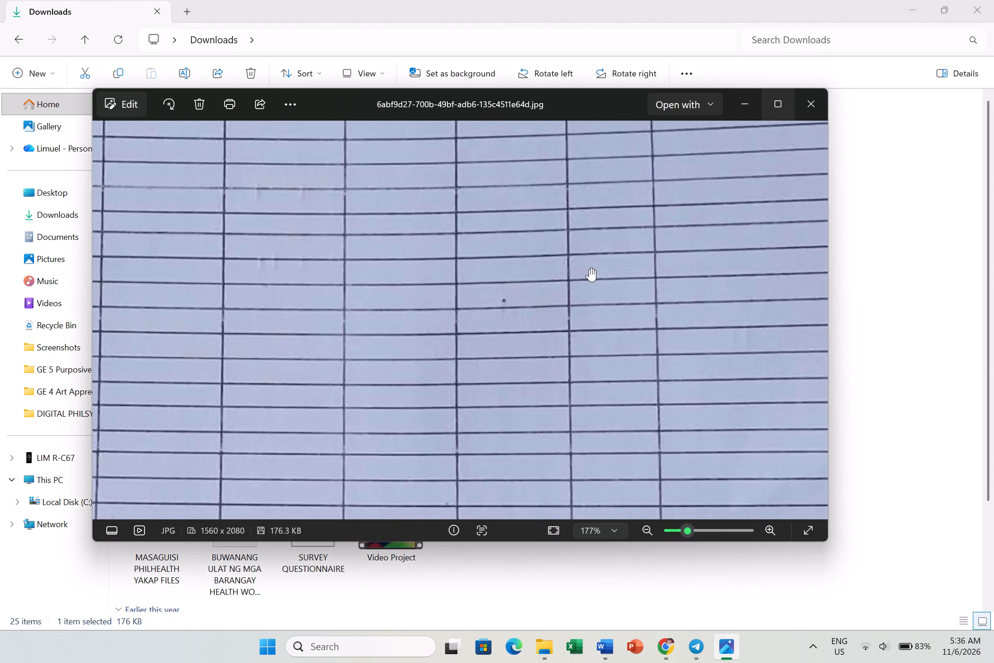
pyautogui.keyDown('ctrl'); pyautogui.scroll(-10, 589, 268); pyautogui.keyUp('ctrl')
pyautogui.moveTo(589, 268); pyautogui.dragTo(572, 400)
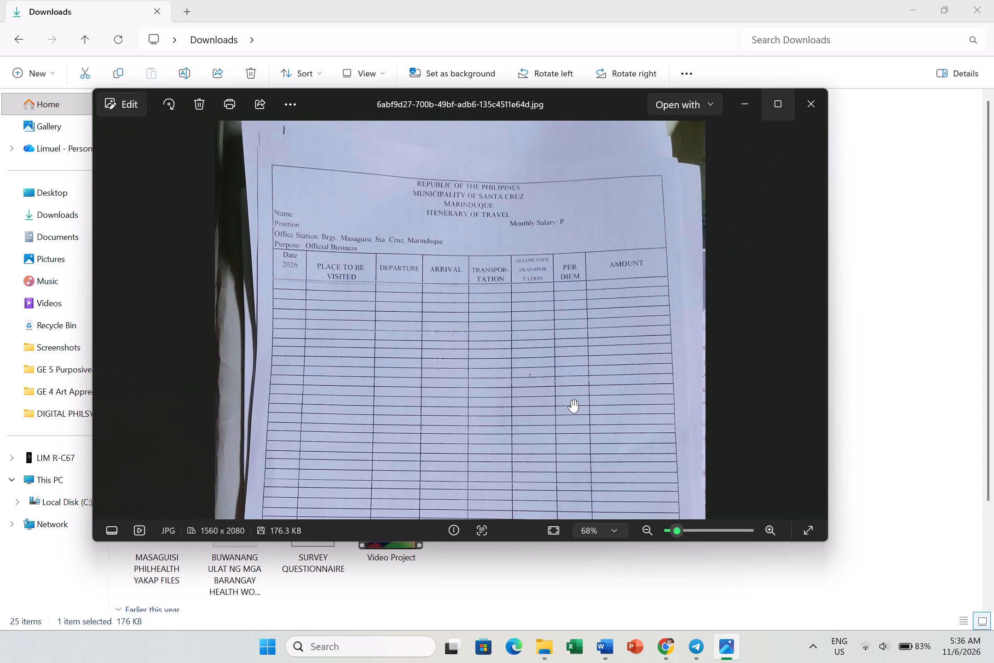
pyautogui.scroll(-5, 572, 400)
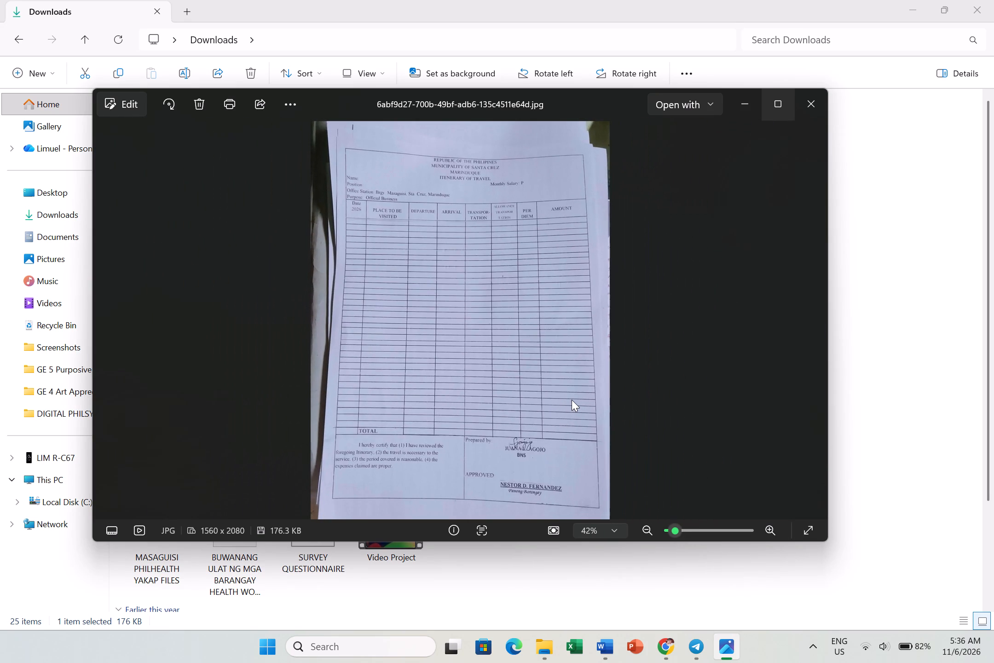
pyautogui.keyDown('ctrl'); pyautogui.scroll(3, 572, 400); pyautogui.keyUp('ctrl')
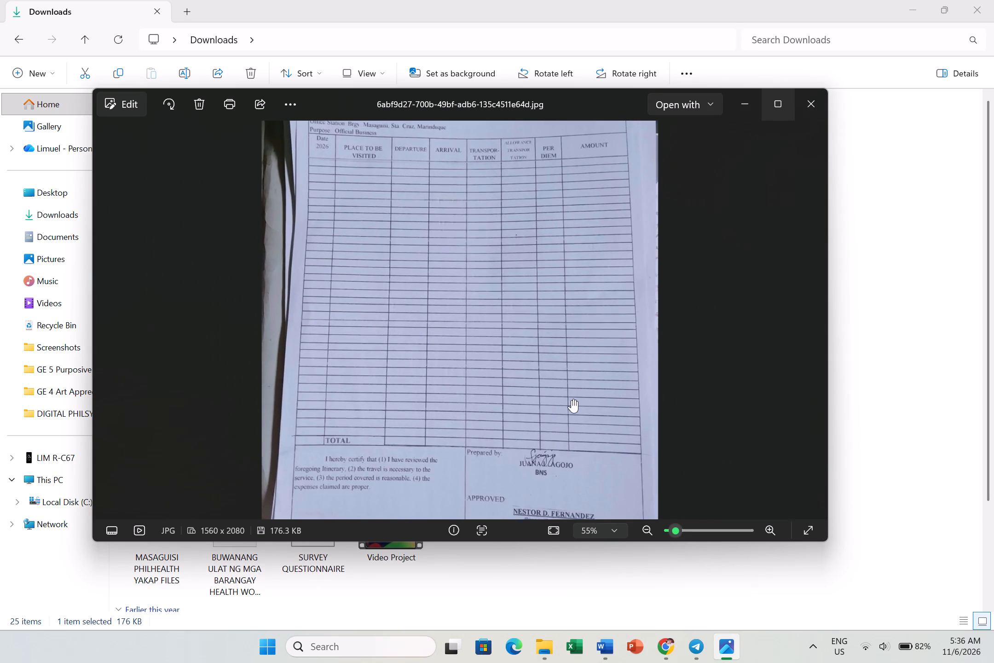
pyautogui.scroll(2, 572, 400)
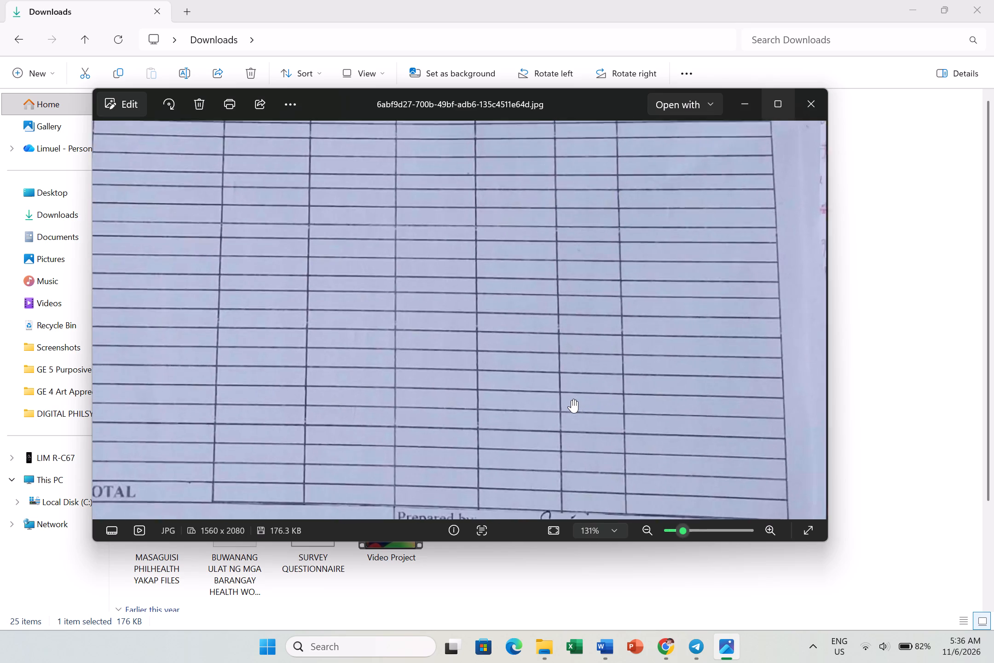
pyautogui.keyDown('ctrl'); pyautogui.scroll(-4, 572, 400); pyautogui.keyUp('ctrl')
pyautogui.moveTo(572, 400); pyautogui.dragTo(558, 574)
pyautogui.click(556, 420)
pyautogui.moveTo(556, 420); pyautogui.dragTo(562, 468)
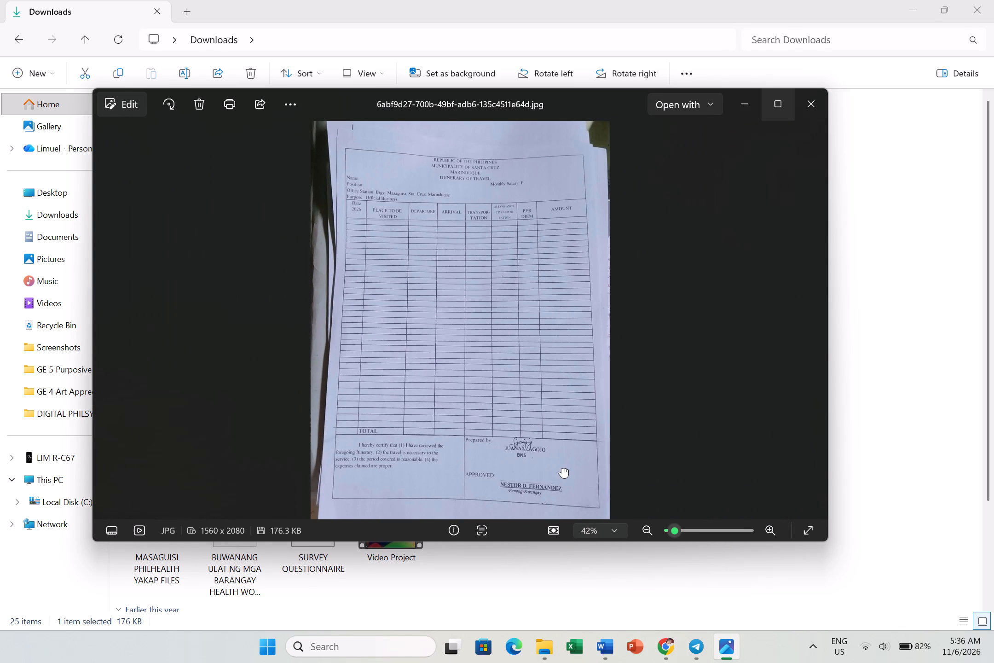
pyautogui.keyDown('ctrl'); pyautogui.scroll(6, 562, 468); pyautogui.keyUp('ctrl')
pyautogui.moveTo(562, 468); pyautogui.dragTo(555, 634)
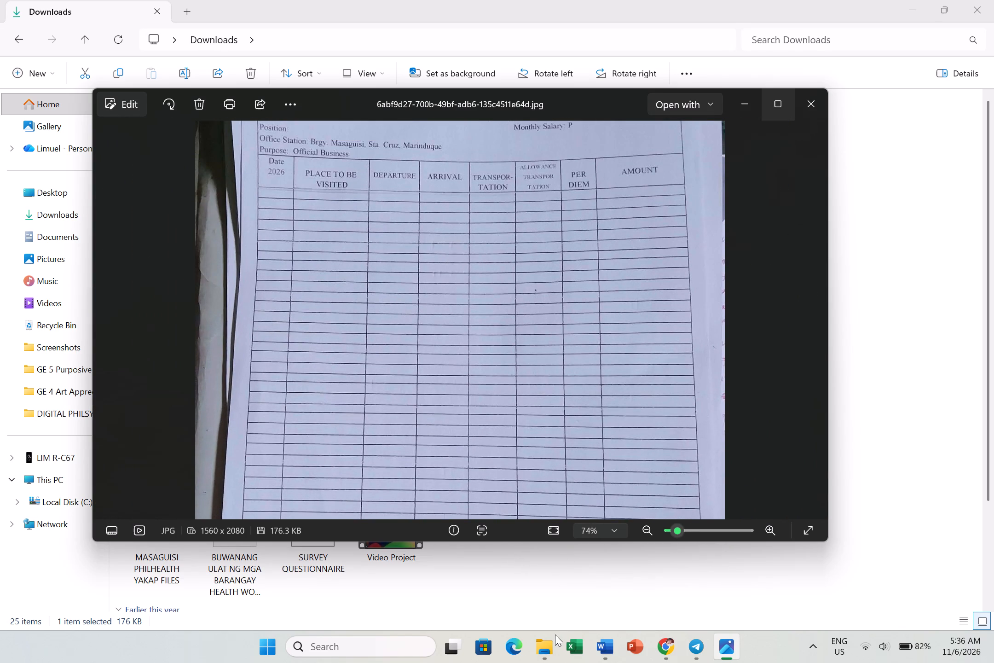
pyautogui.moveTo(562, 482); pyautogui.dragTo(549, 590)
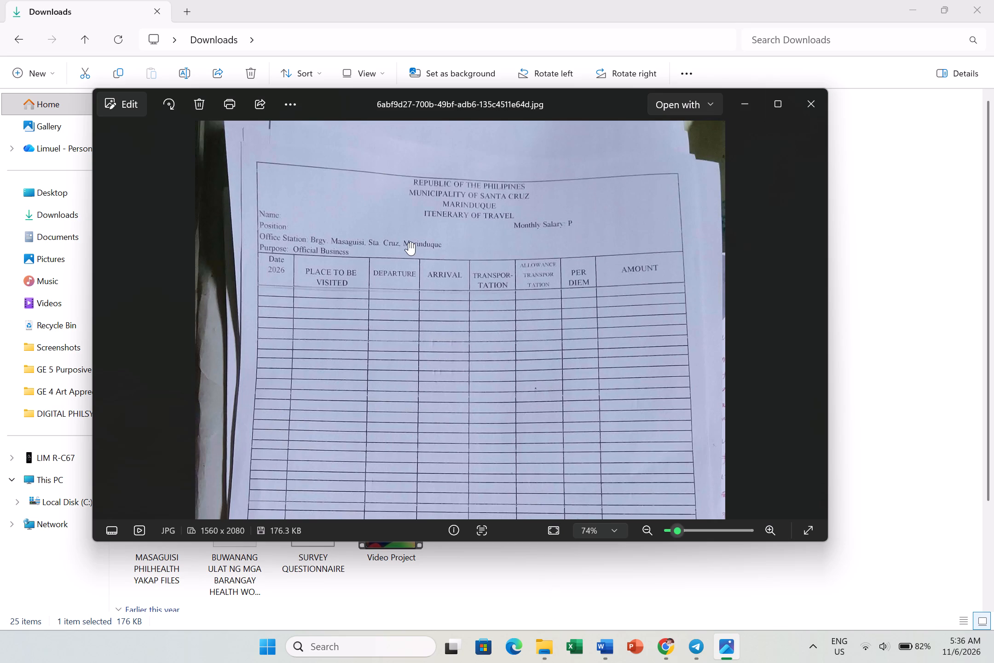
pyautogui.scroll(-1, 380, 210)
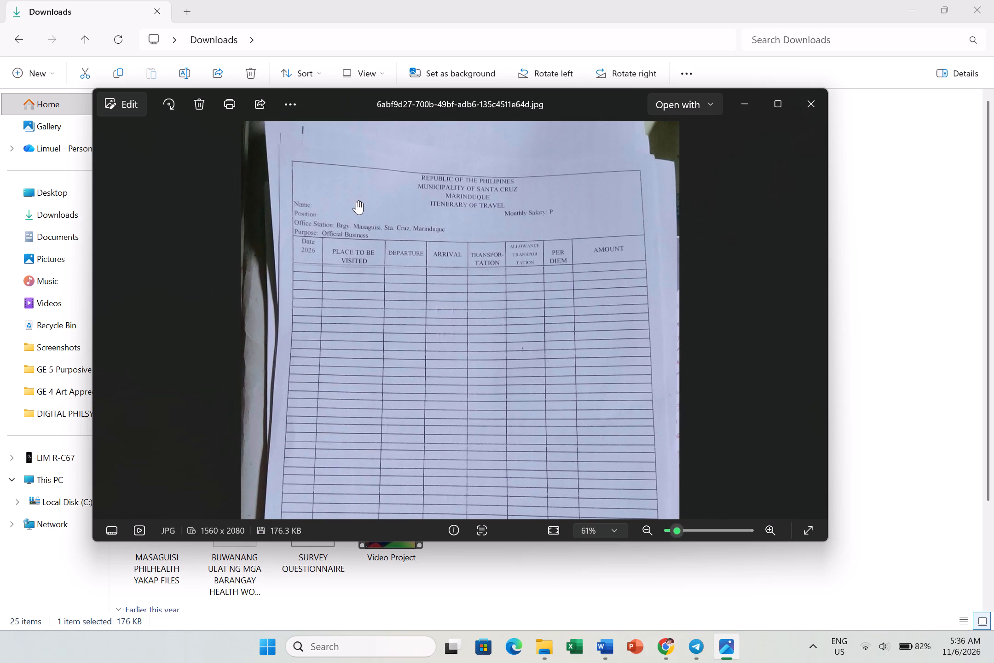
pyautogui.moveTo(351, 193); pyautogui.dragTo(352, 138)
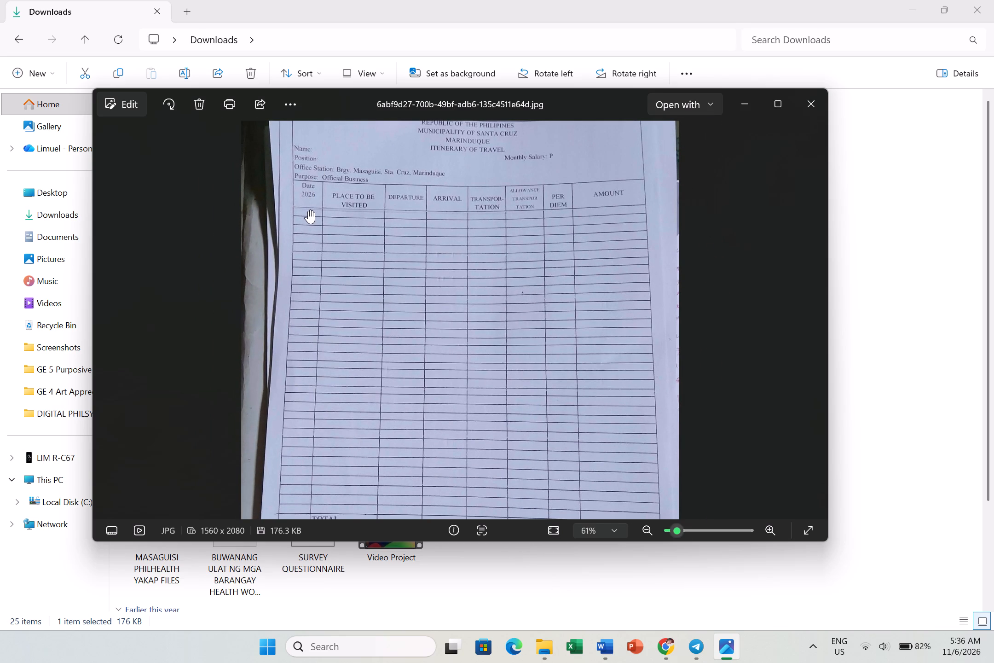
pyautogui.keyDown('ctrl'); pyautogui.scroll(1, 308, 210); pyautogui.keyUp('ctrl')
pyautogui.keyDown('ctrl'); pyautogui.scroll(-6, 308, 210); pyautogui.keyUp('ctrl')
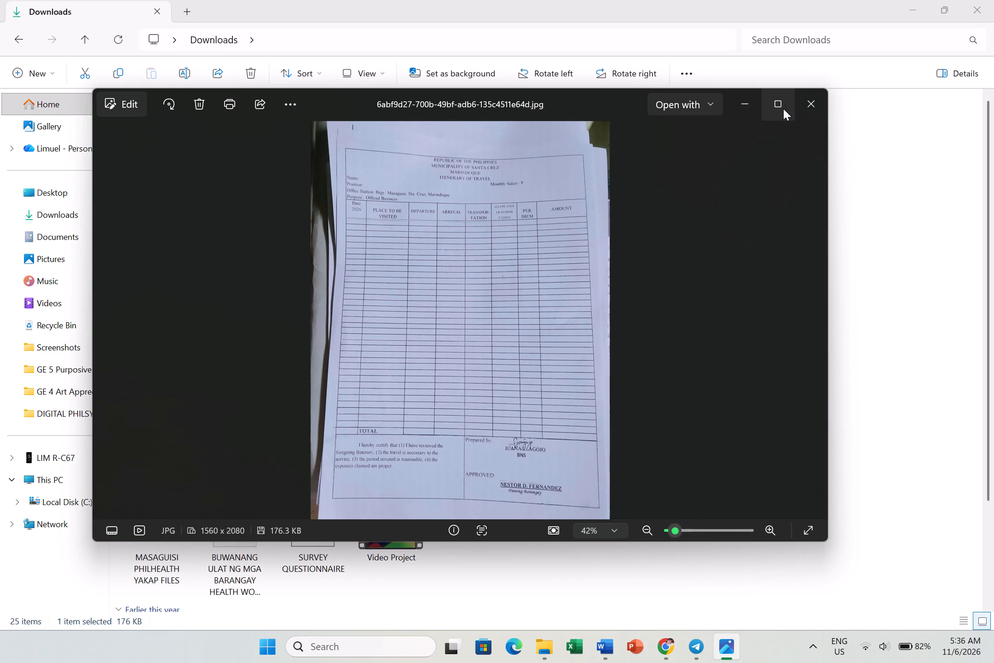
pyautogui.click(783, 109)
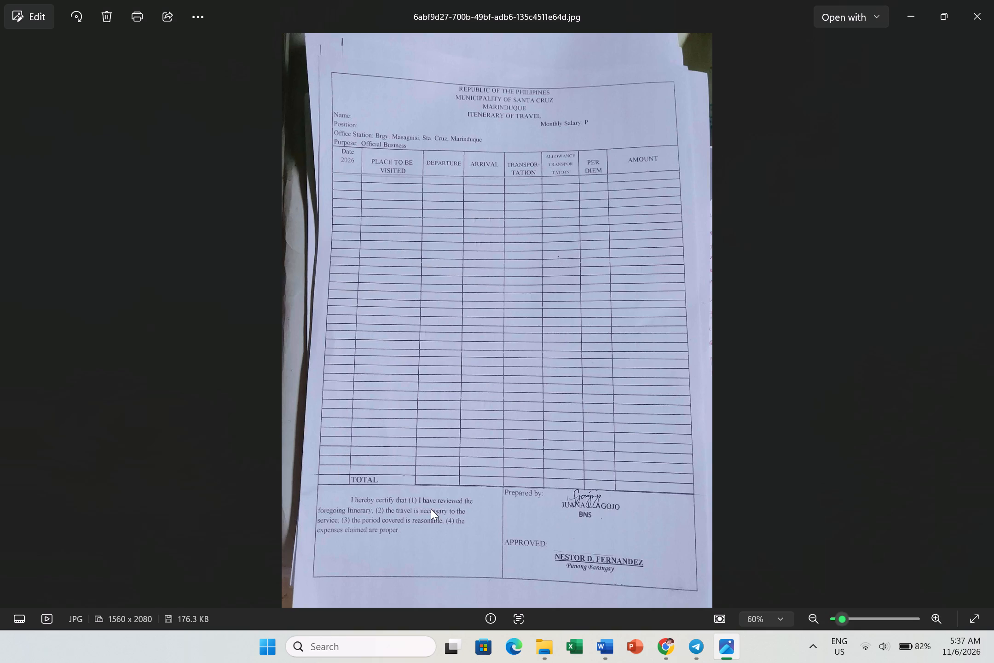
pyautogui.click(664, 651)
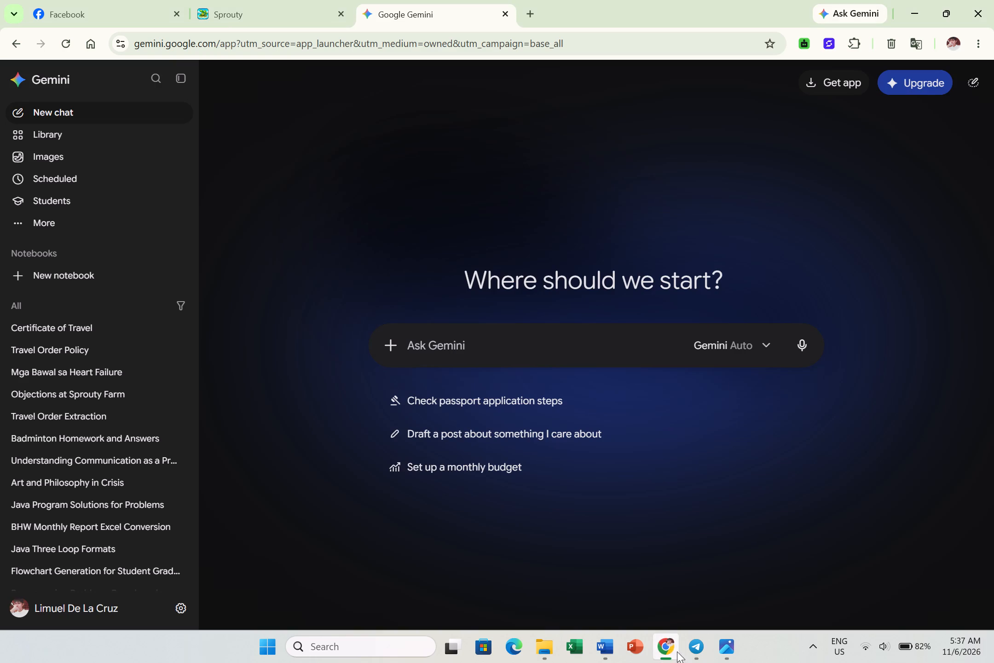
pyautogui.click(724, 650)
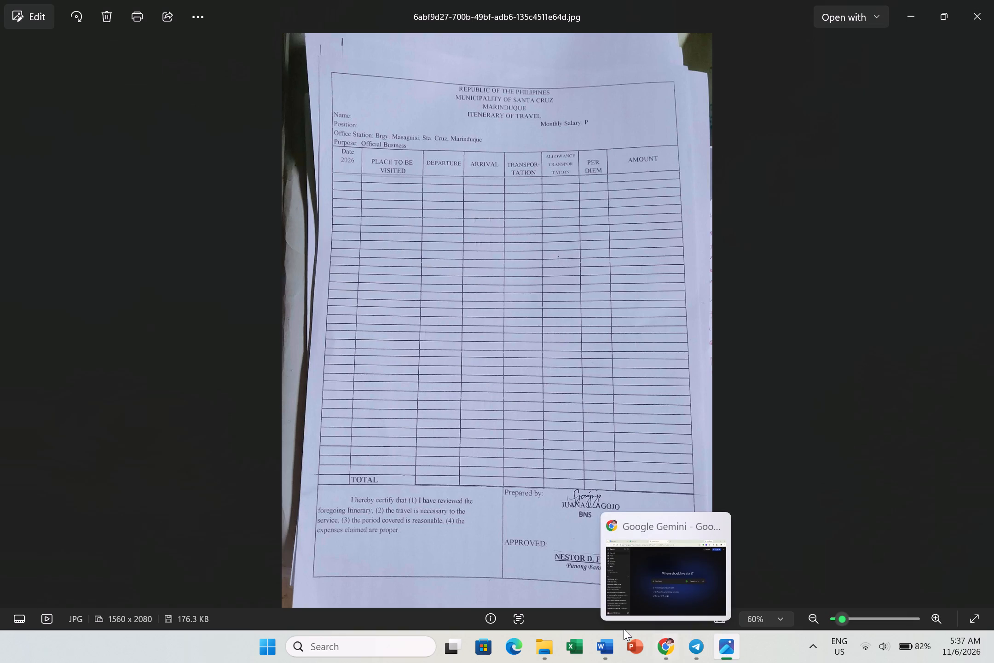
# Switch to the MoM Files document in Word and start a blank third page after the Appendix B certificate.
pyautogui.click(607, 635)
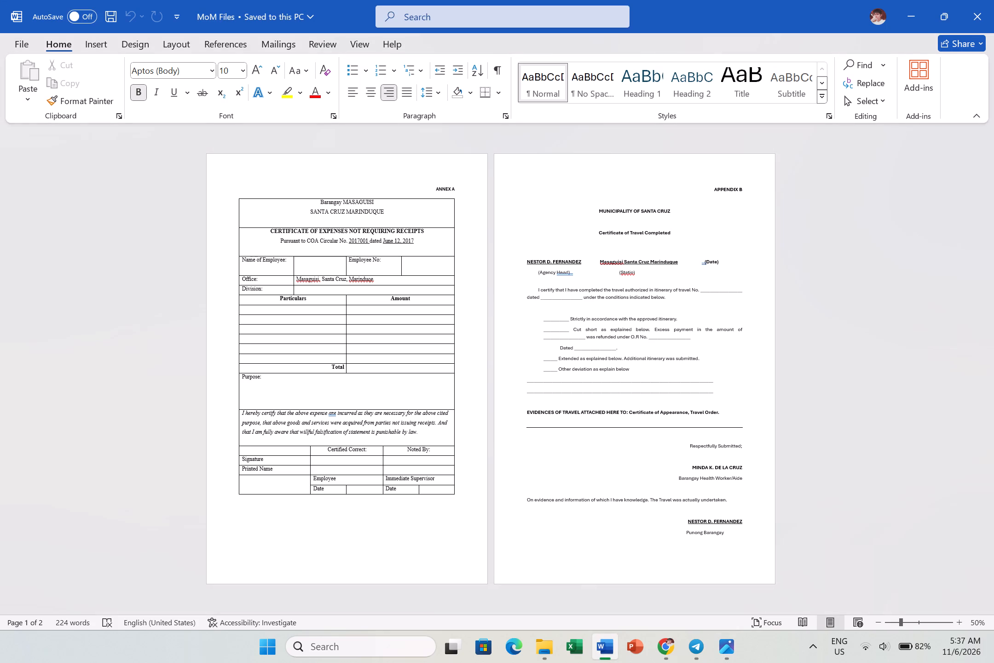
pyautogui.click(706, 541)
pyautogui.press('Return')
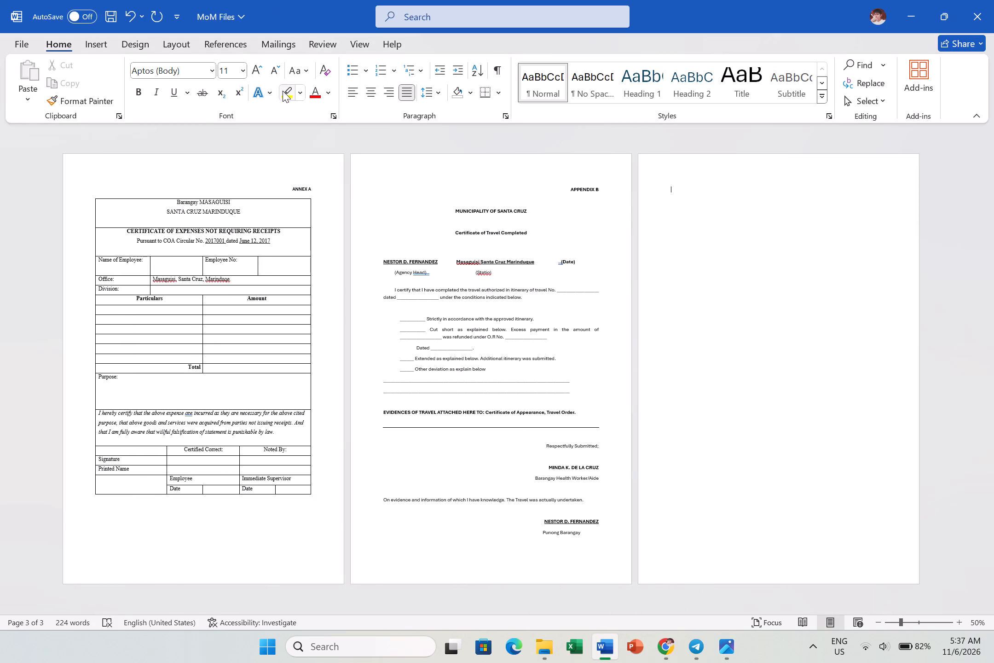
# Insert a table with 8 columns and 38 rows on the blank third page.
pyautogui.click(108, 47)
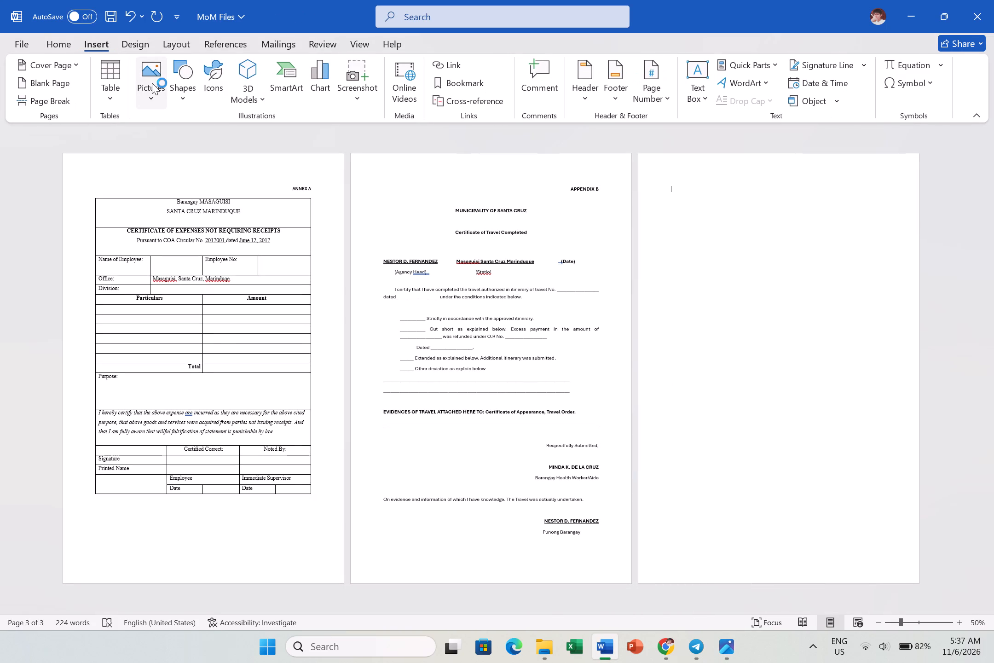
pyautogui.click(110, 78)
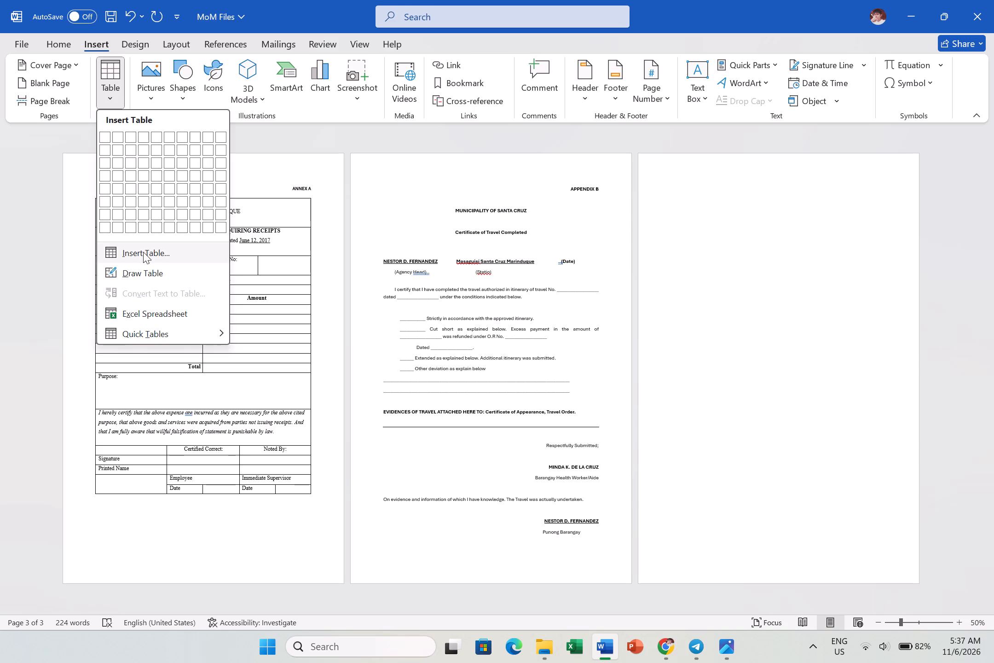
pyautogui.click(140, 250)
pyautogui.press('BackSpace')
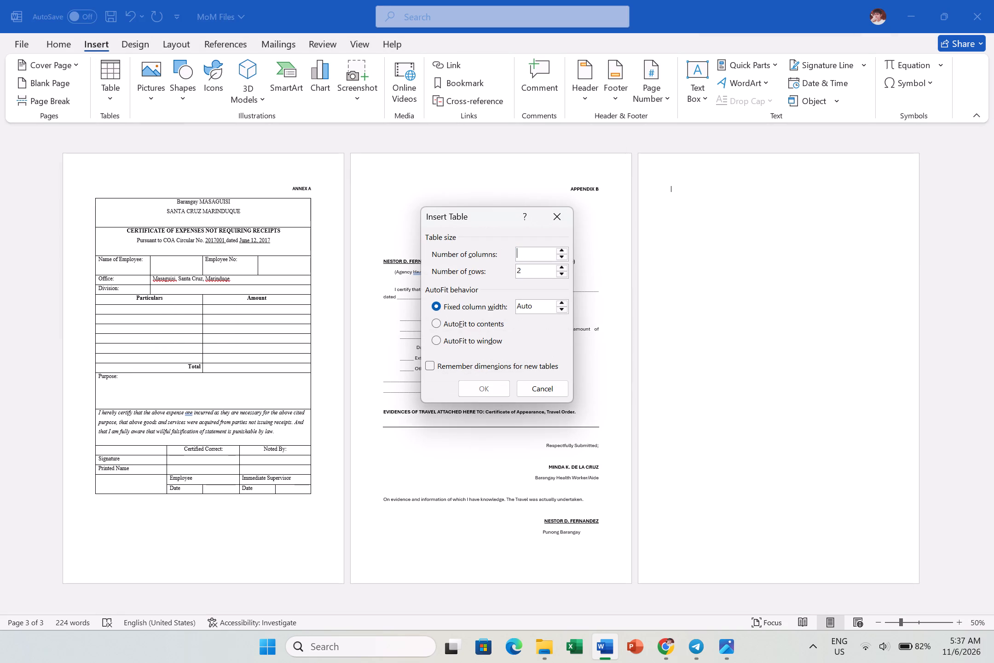
pyautogui.press('8')
pyautogui.click(526, 271)
pyautogui.press('BackSpace')
pyautogui.write('38')
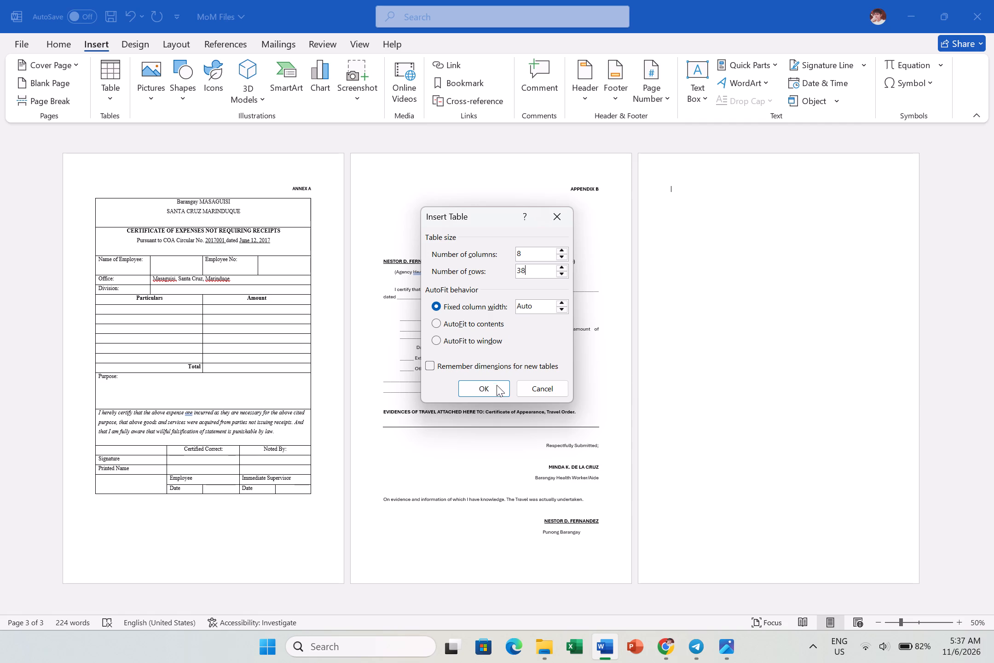
pyautogui.click(497, 385)
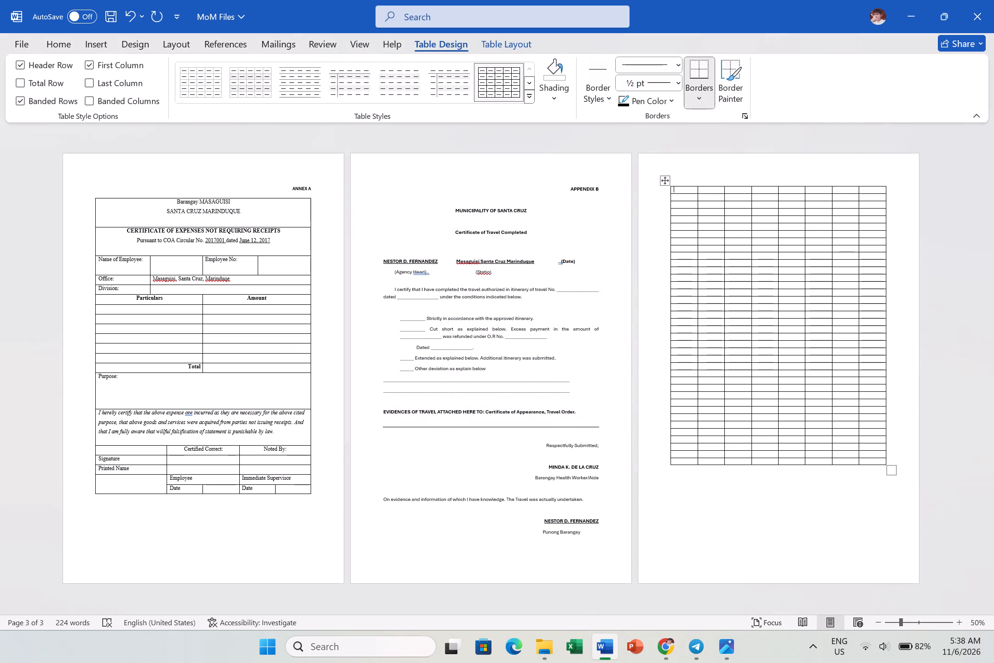
# Switch back to the Itinerary of Travel photo in Photos to check the form's layout.
pyautogui.click(733, 637)
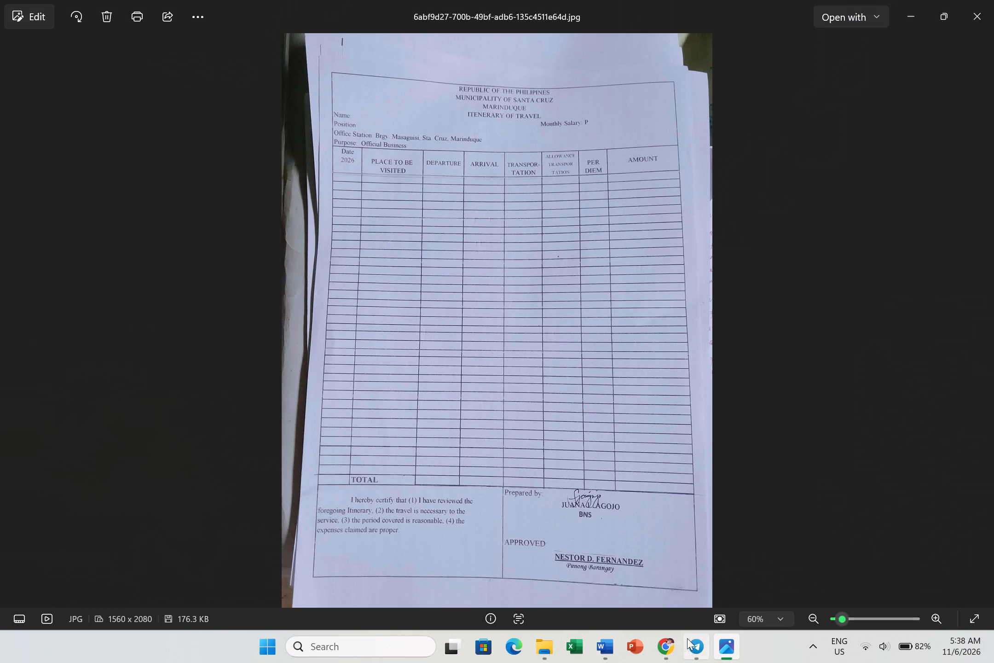
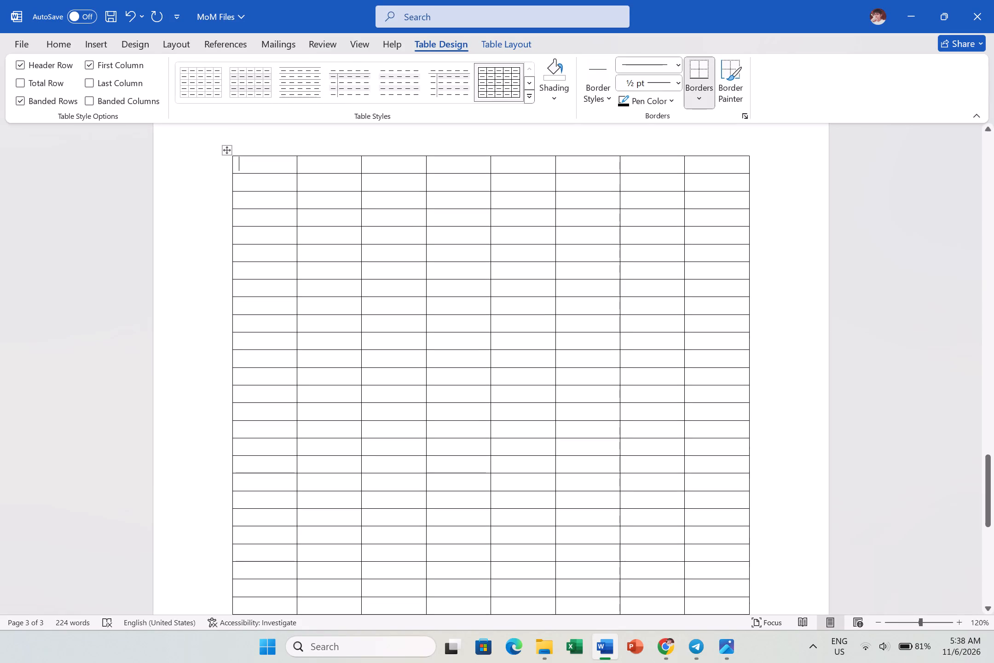
# Merge all eight cells of the table's first row into one cell.
pyautogui.moveTo(277, 169); pyautogui.dragTo(689, 169)
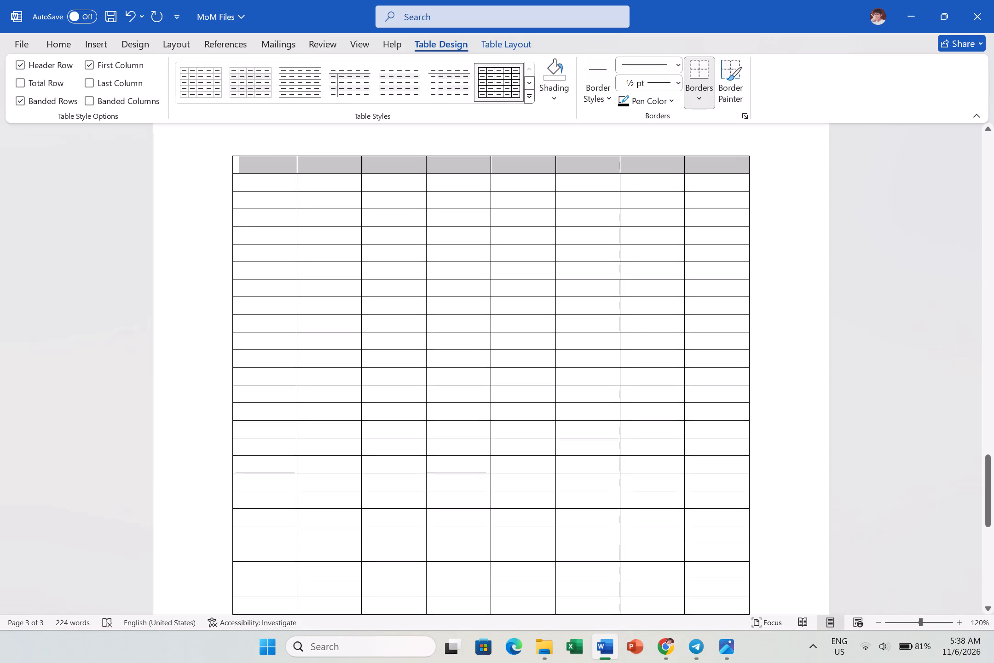
pyautogui.moveTo(689, 169); pyautogui.dragTo(699, 168)
pyautogui.rightClick(699, 168)
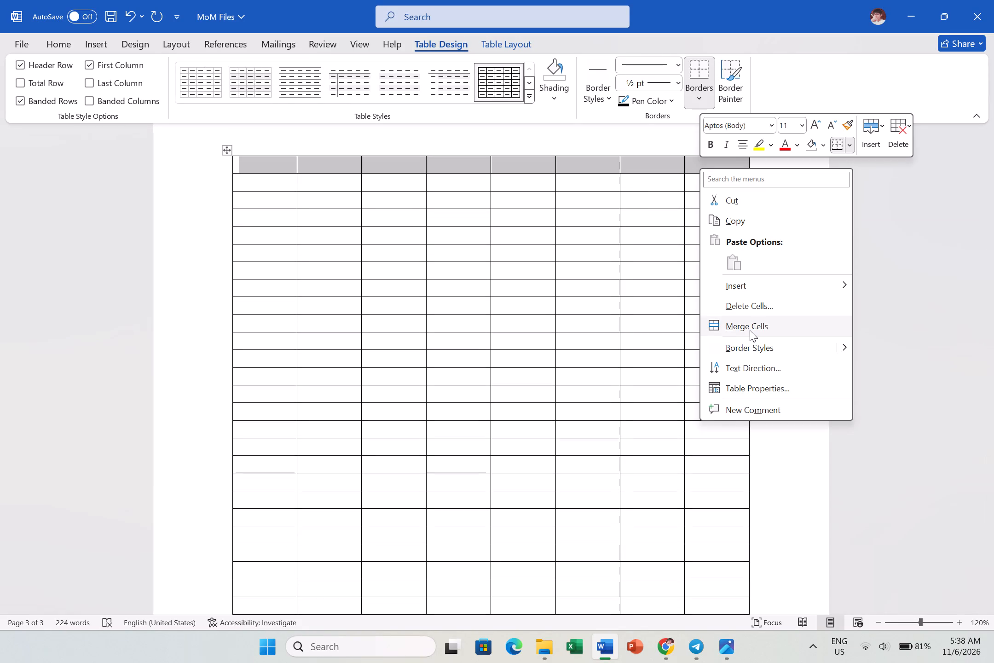
pyautogui.click(750, 330)
# Centre the text alignment in the merged top row and set its font to Times New Roman.
pyautogui.click(496, 170)
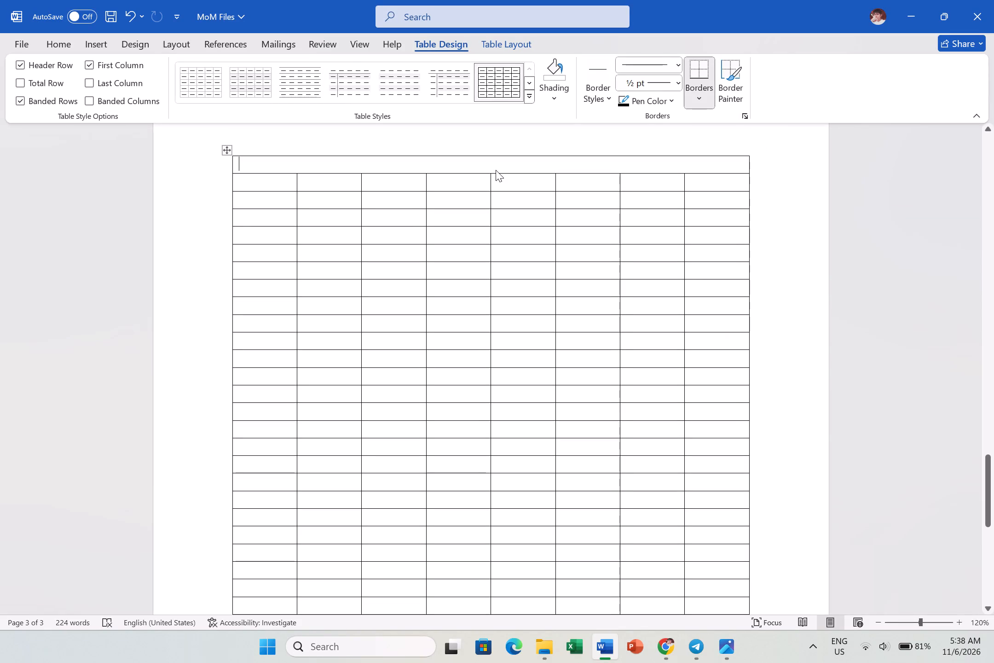
pyautogui.hotkey('ctrl', 'e')
pyautogui.click(733, 656)
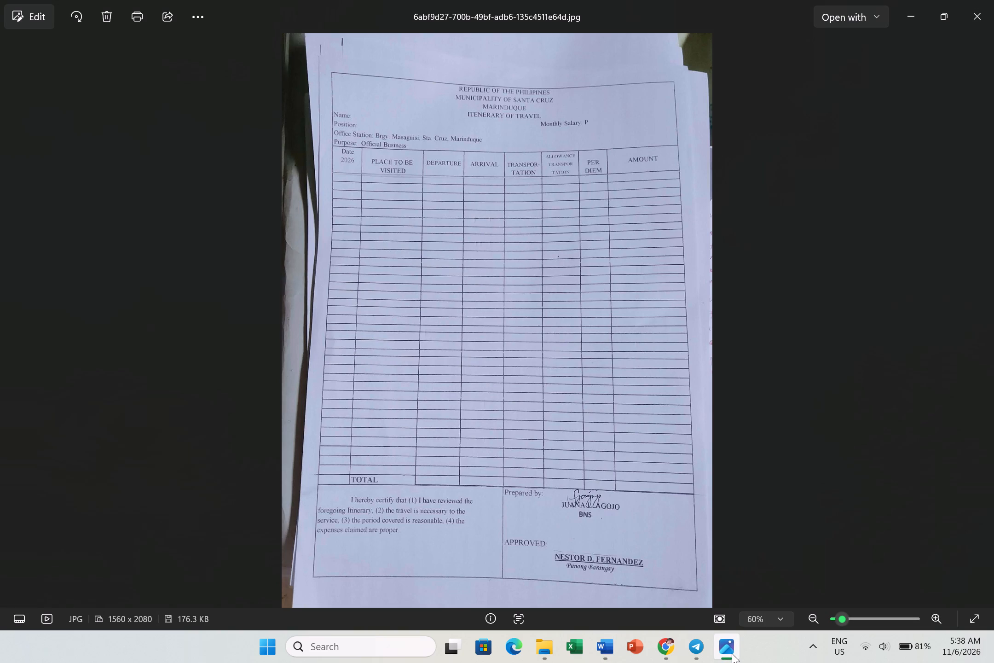
pyautogui.click(732, 653)
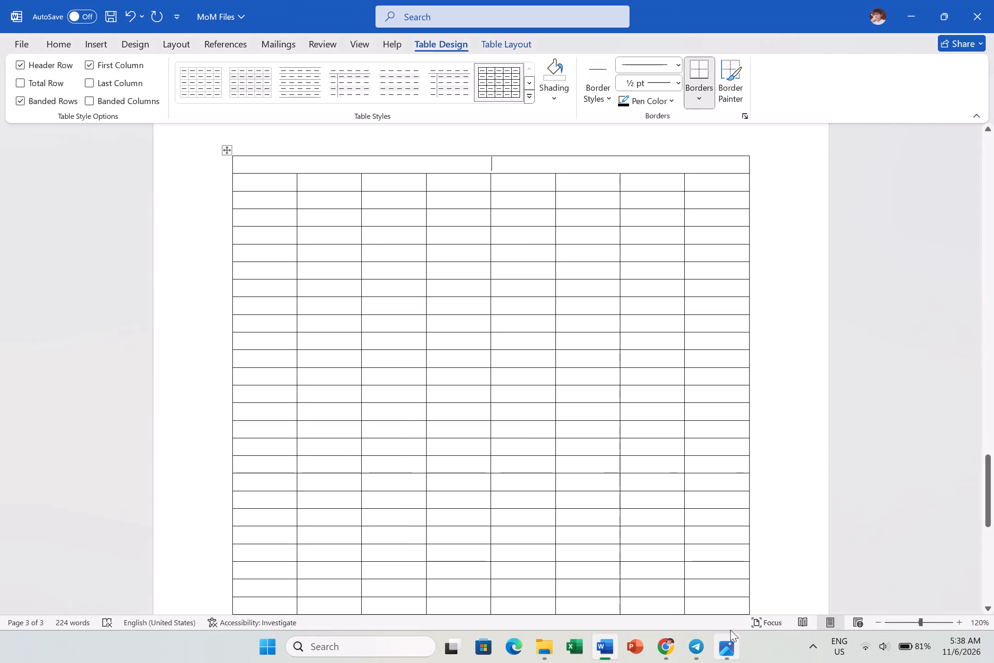
pyautogui.press('e')
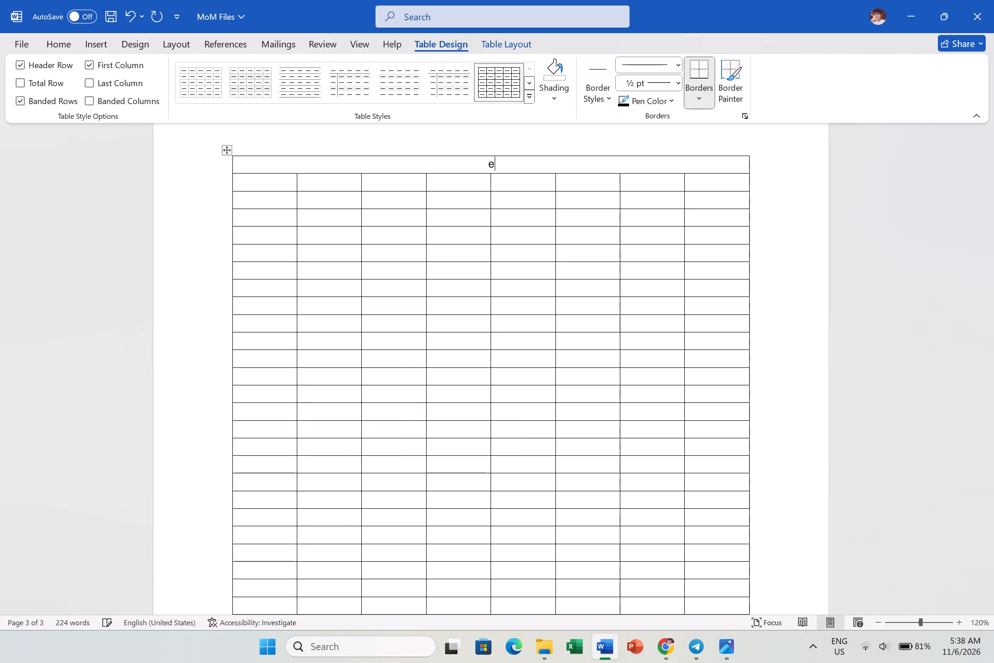
pyautogui.press('BackSpace')
pyautogui.hotkey('ctrl', 'e')
pyautogui.hotkey('ctrl', 'e')
pyautogui.click(64, 44)
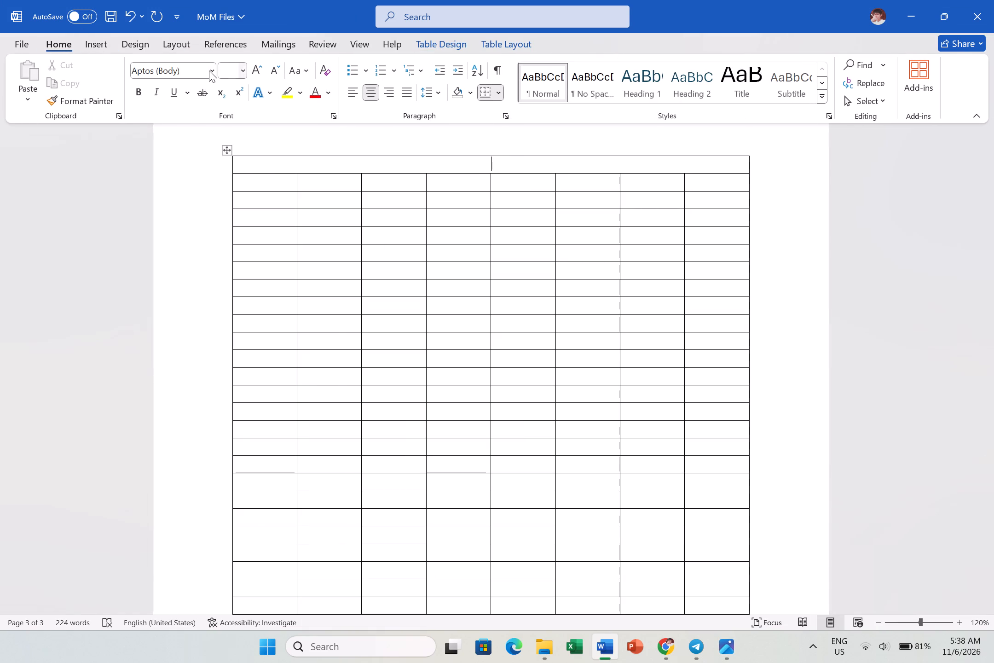
pyautogui.click(209, 70)
pyautogui.click(218, 164)
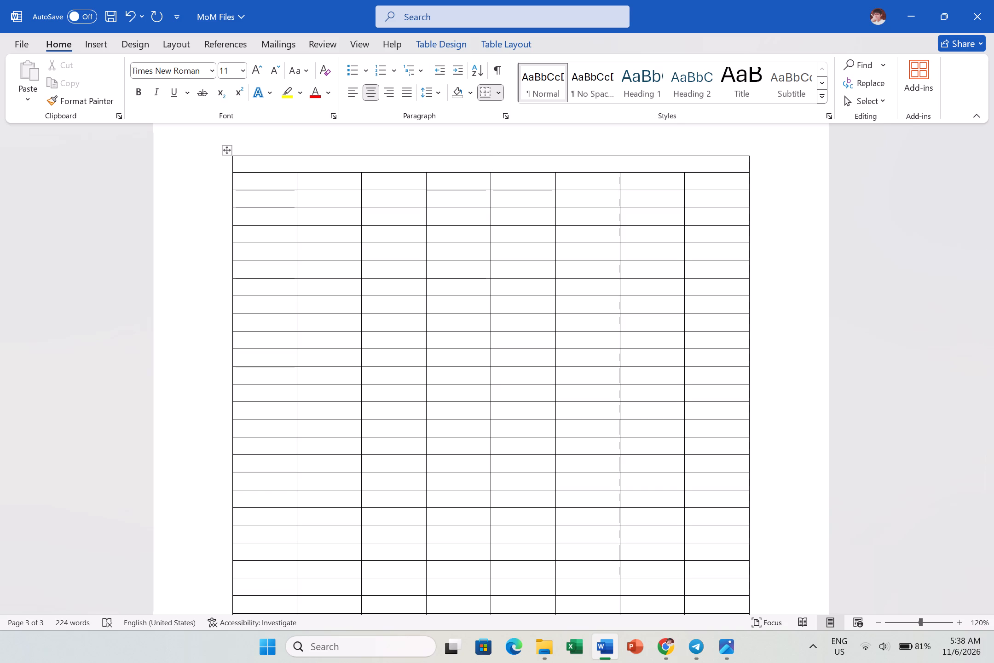
# Enter REPUBLIC OF THE PHILIPPINES as the first heading line in the merged top row.
pyautogui.write('re')
pyautogui.press('BackSpace')
pyautogui.press('BackSpace')
pyautogui.write('RE')
pyautogui.write('PUB;IC')
pyautogui.press('space')
pyautogui.press('BackSpace')
pyautogui.press('BackSpace')
pyautogui.press('BackSpace')
pyautogui.press('BackSpace')
pyautogui.write('LIC OF THE PHIL')
pyautogui.write('IPPINES')
pyautogui.press('Return')
# Add PROVINCE OF MARINDUQUE as the second heading line.
pyautogui.write('POV')
pyautogui.press('BackSpace')
pyautogui.press('BackSpace')
pyautogui.write('ROVINCE OF MA')
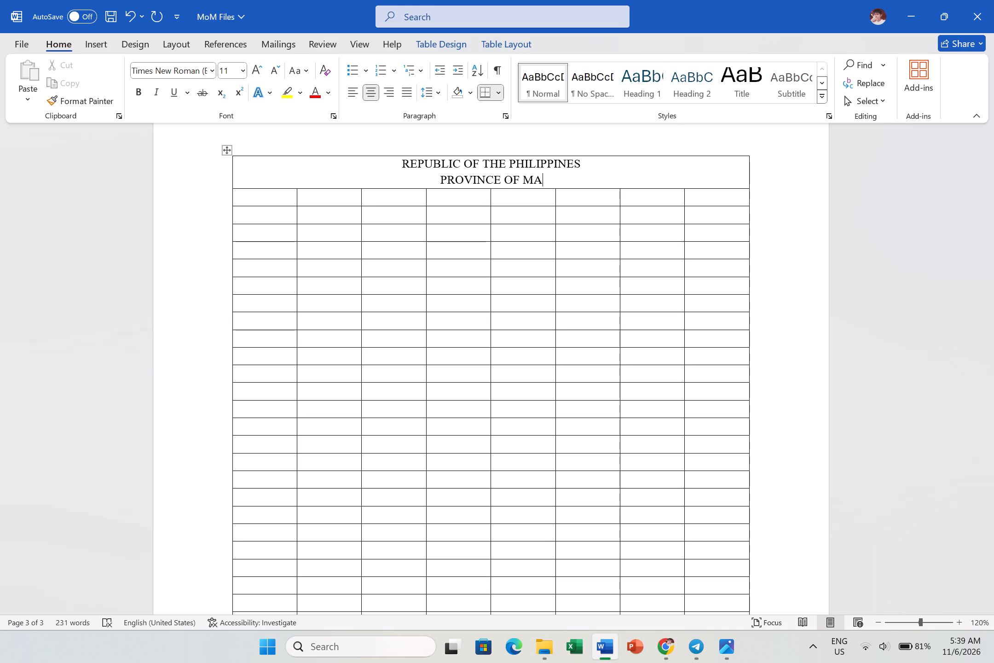
pyautogui.write('RINDUQUW')
pyautogui.press('BackSpace')
pyautogui.press('e')
pyautogui.press('Return')
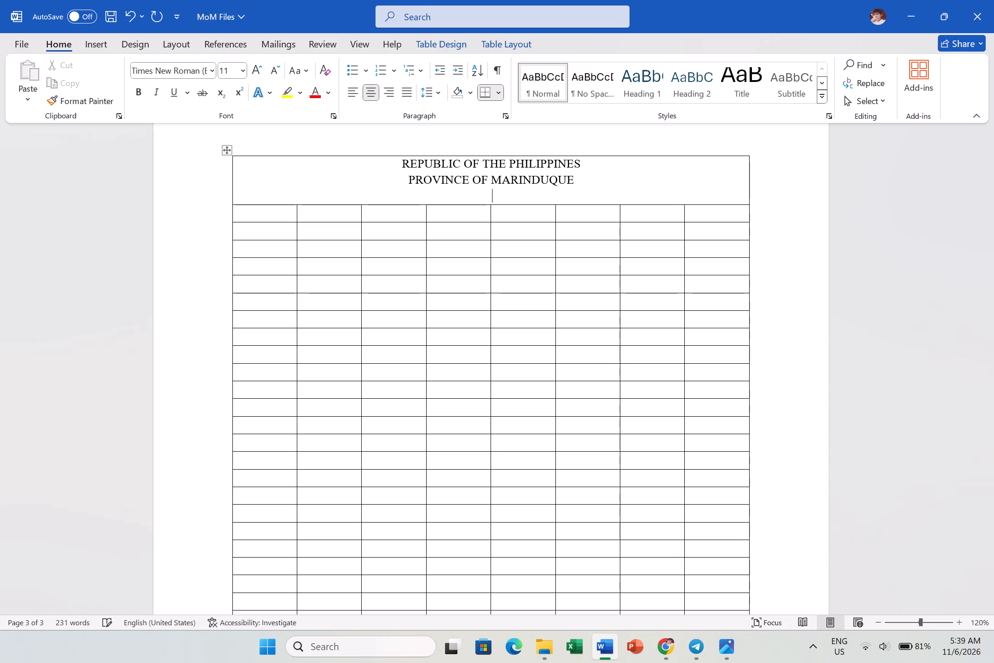
# Add MUNICIPALITY OF SANTA CRUZ and BARANGAY MASAGUISI as the third and fourth heading lines.
pyautogui.write('MUCI')
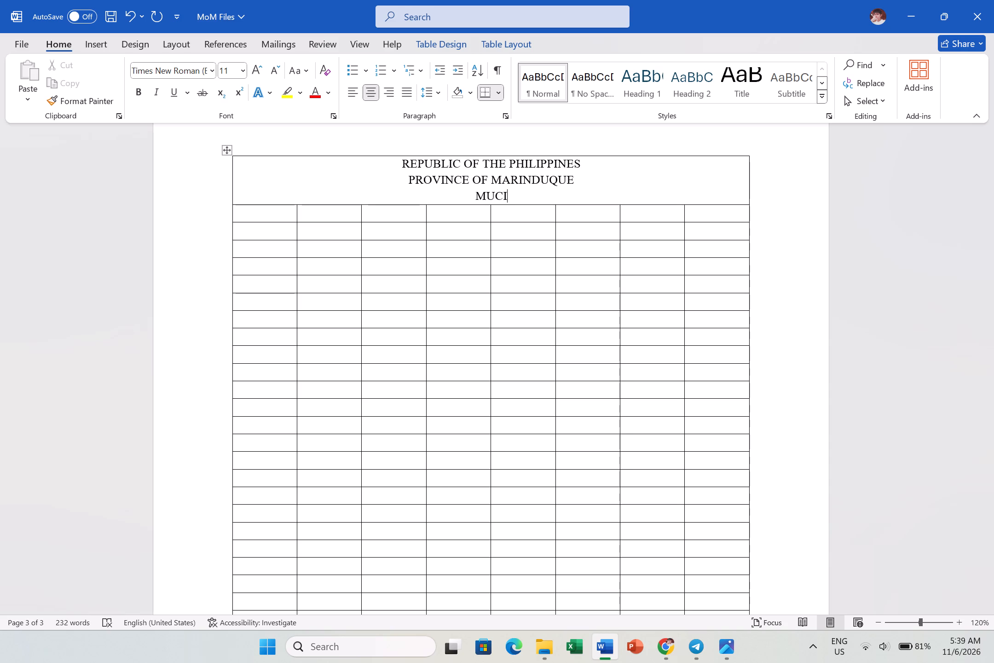
pyautogui.press('BackSpace')
pyautogui.press('BackSpace')
pyautogui.write('NICIPALITY OF SANTA C')
pyautogui.write('RUZ')
pyautogui.press('Return')
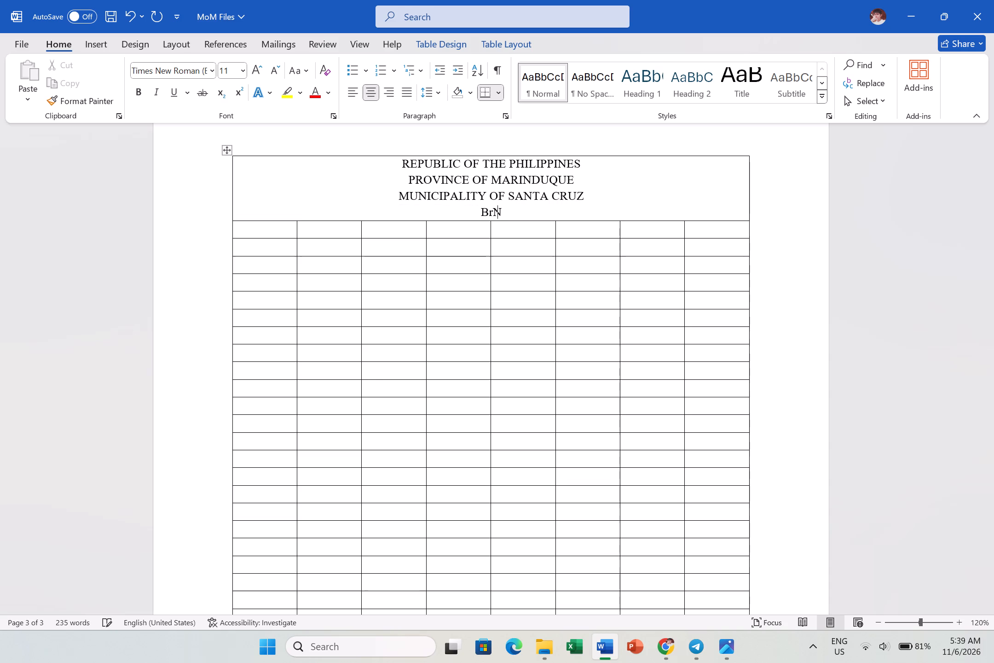
pyautogui.press('BackSpace')
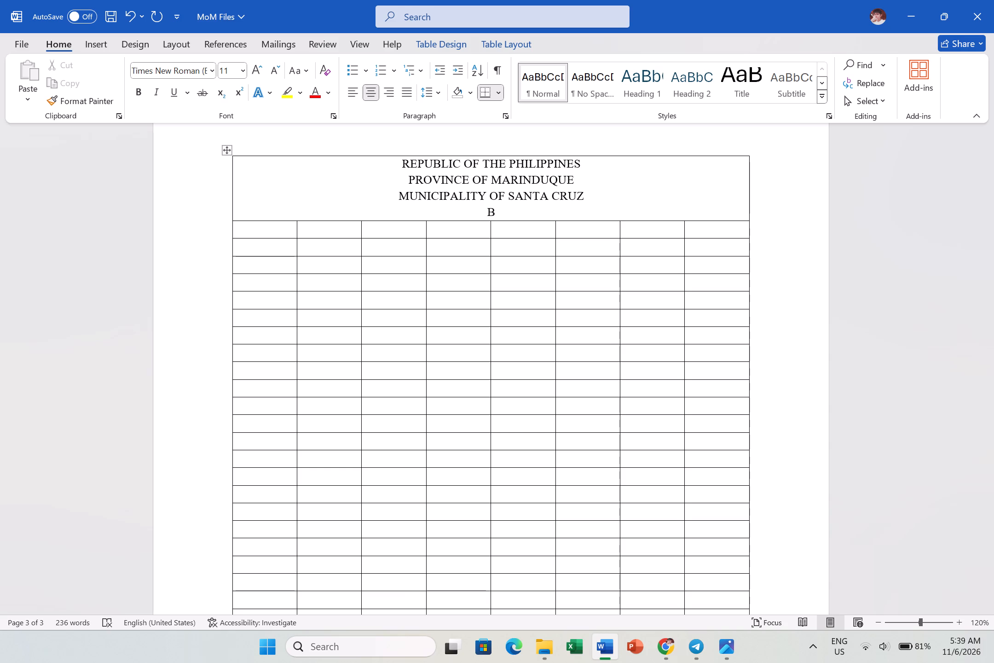
pyautogui.write('ARANGAY MASAGUISI')
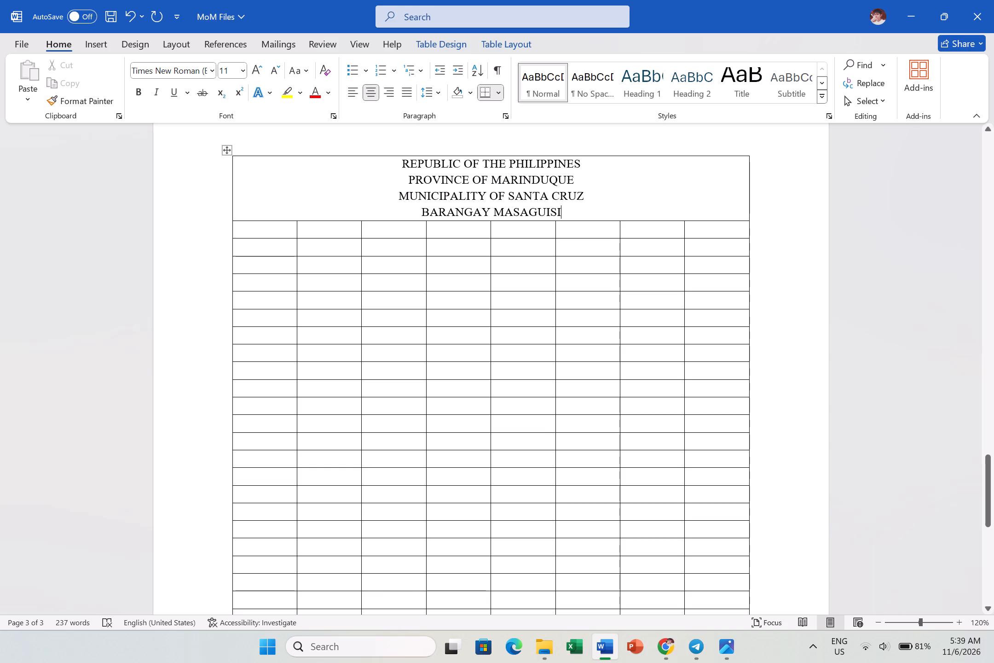
# Switch to the form photo in Photos and examine its heading lines, personal detail fields and column titles up close.
pyautogui.click(723, 651)
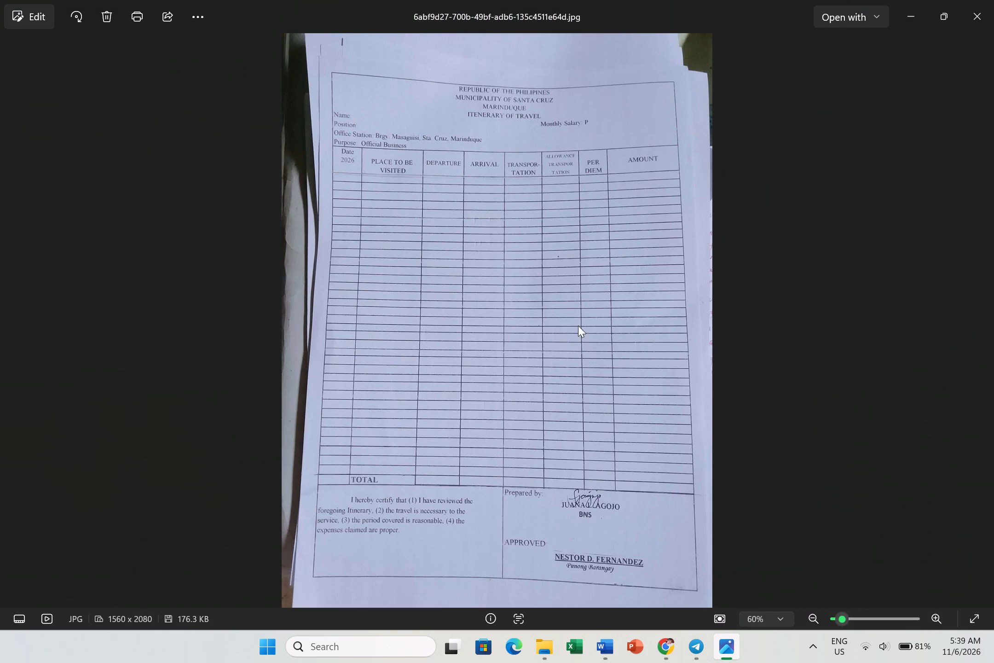
pyautogui.keyDown('ctrl'); pyautogui.scroll(8, 547, 259); pyautogui.keyUp('ctrl')
pyautogui.moveTo(547, 259); pyautogui.dragTo(514, 566)
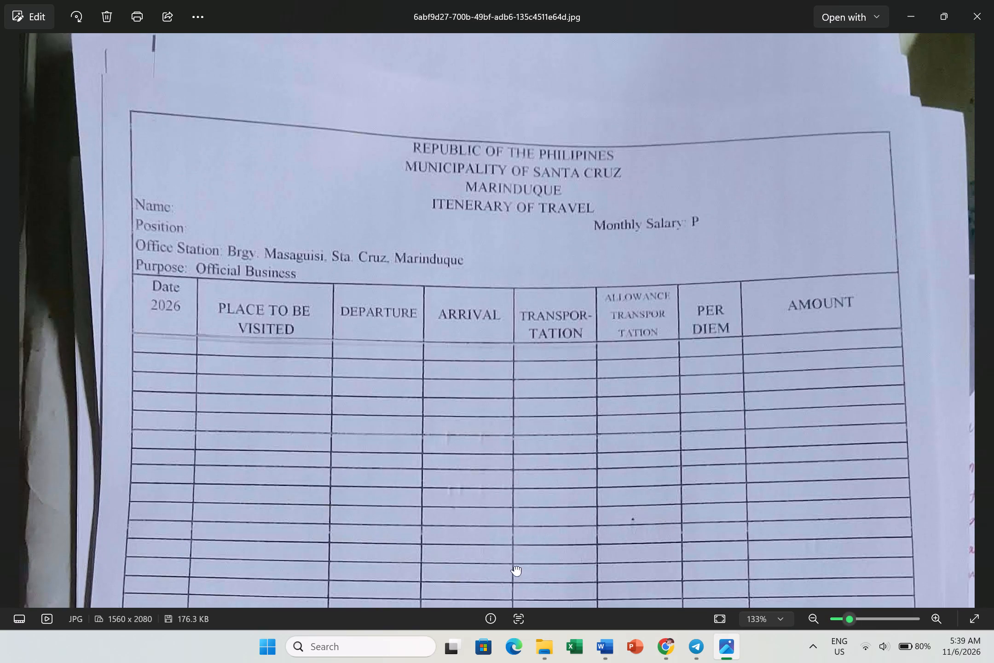
pyautogui.moveTo(514, 566); pyautogui.dragTo(514, 585)
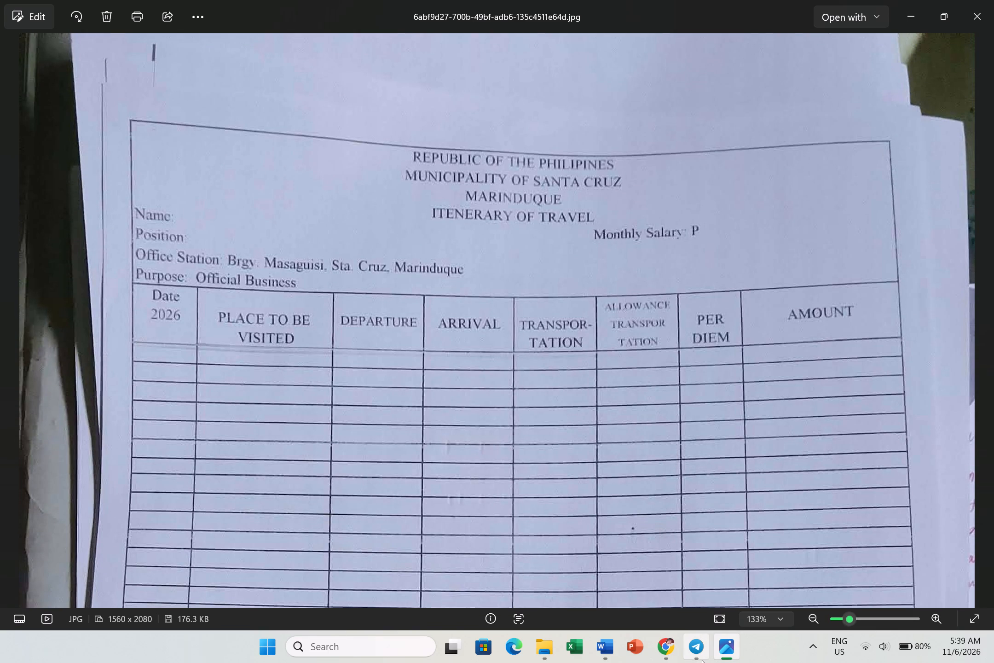
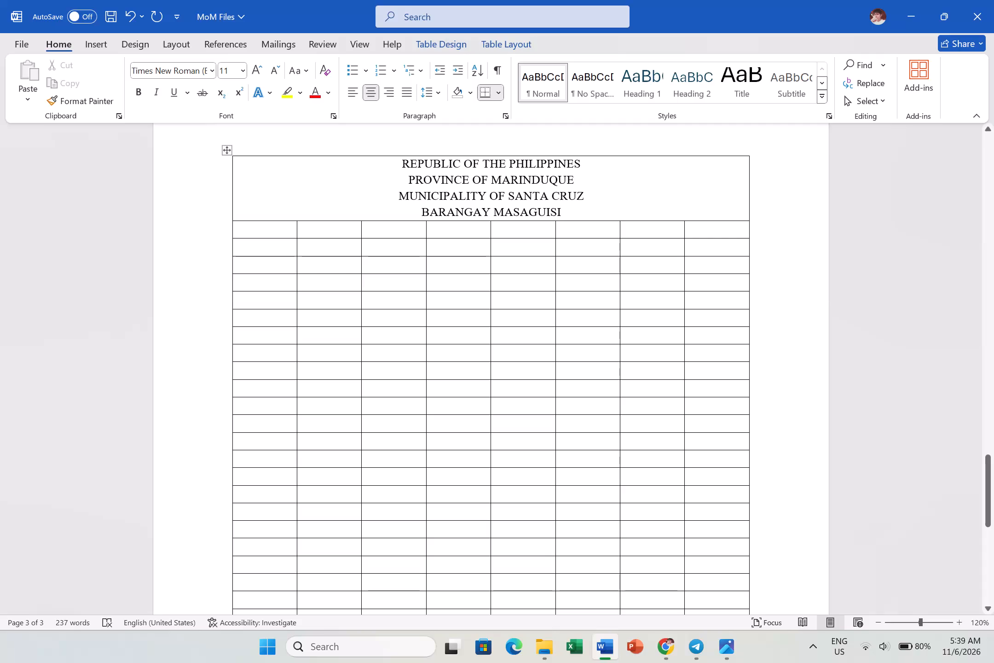
# Delete the BARANGAY MASAGUISI text from the fourth heading line.
pyautogui.press('BackSpace')
pyautogui.press('BackSpace')
pyautogui.press('BackSpace')
pyautogui.press('BackSpace')
pyautogui.press('BackSpace')
pyautogui.press('BackSpace')
pyautogui.press('BackSpace')
pyautogui.press('BackSpace')
pyautogui.press('BackSpace')
pyautogui.press('BackSpace')
pyautogui.press('BackSpace')
pyautogui.press('BackSpace')
pyautogui.press('BackSpace')
pyautogui.press('BackSpace')
pyautogui.press('BackSpace')
pyautogui.press('BackSpace')
pyautogui.press('BackSpace')
pyautogui.press('BackSpace')
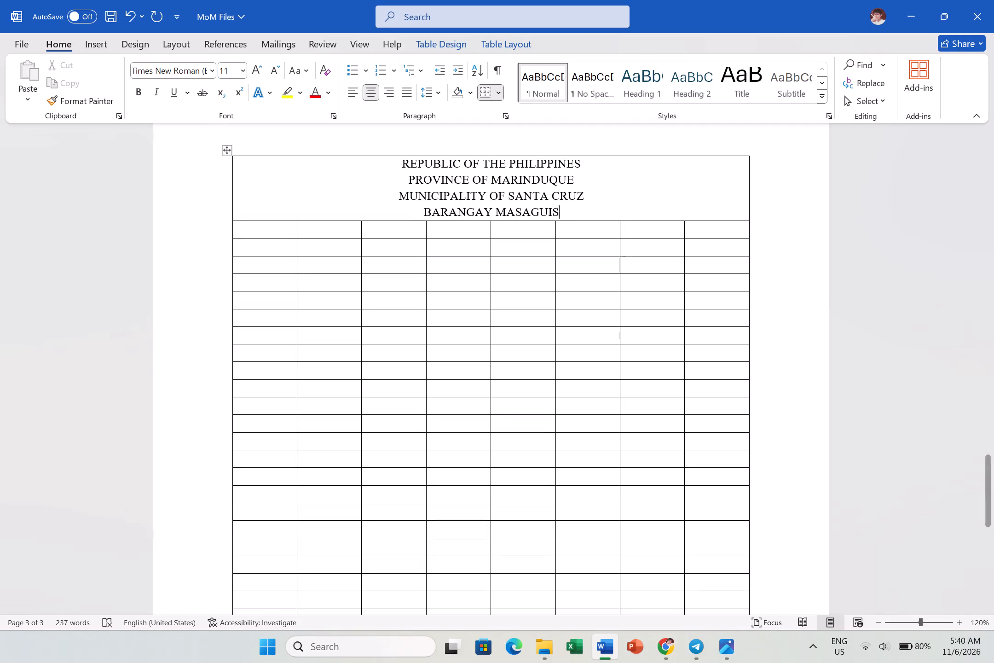
# Leave one blank line below MUNICIPALITY OF SANTA CRUZ and add the heading line ITENERARY OF TRAVEL.
pyautogui.press('Return')
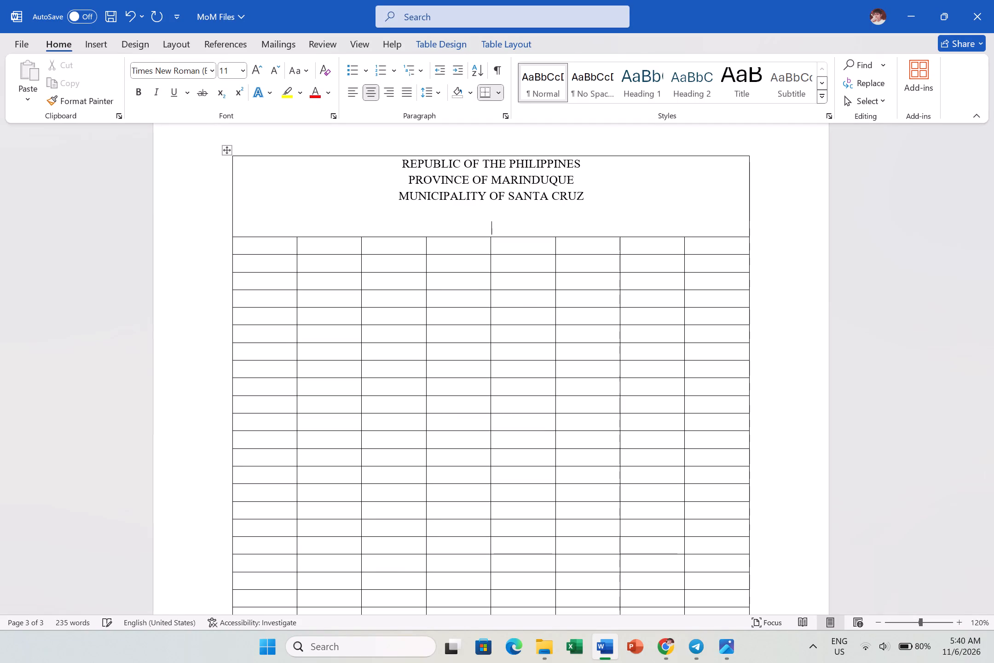
pyautogui.write('ITEN')
pyautogui.write('ERARY OD')
pyautogui.press('space')
pyautogui.press('BackSpace')
pyautogui.press('BackSpace')
pyautogui.write('F TRAVE')
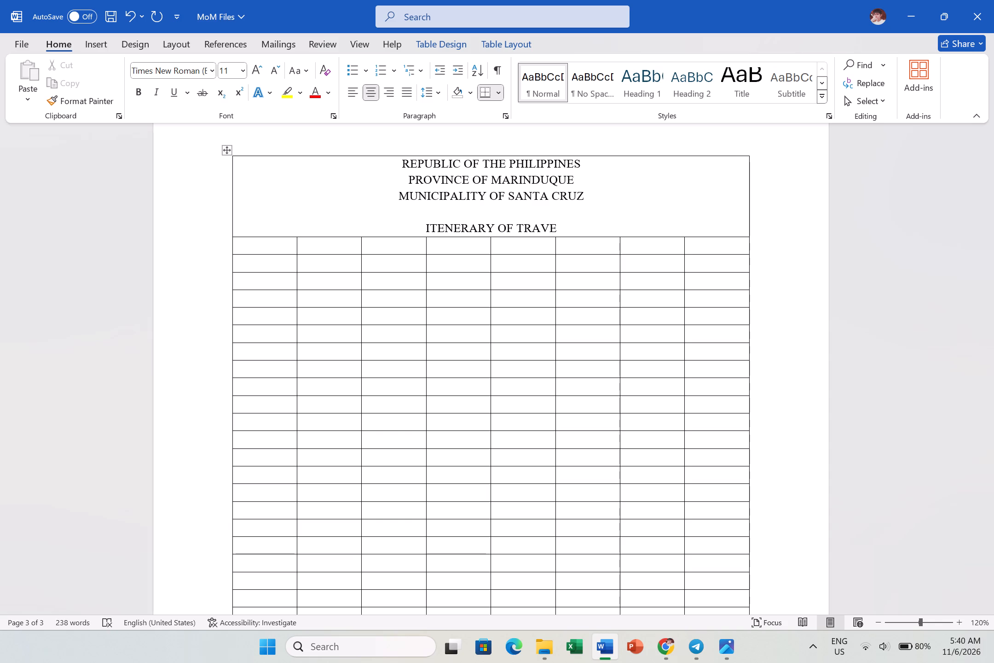
pyautogui.press('l')
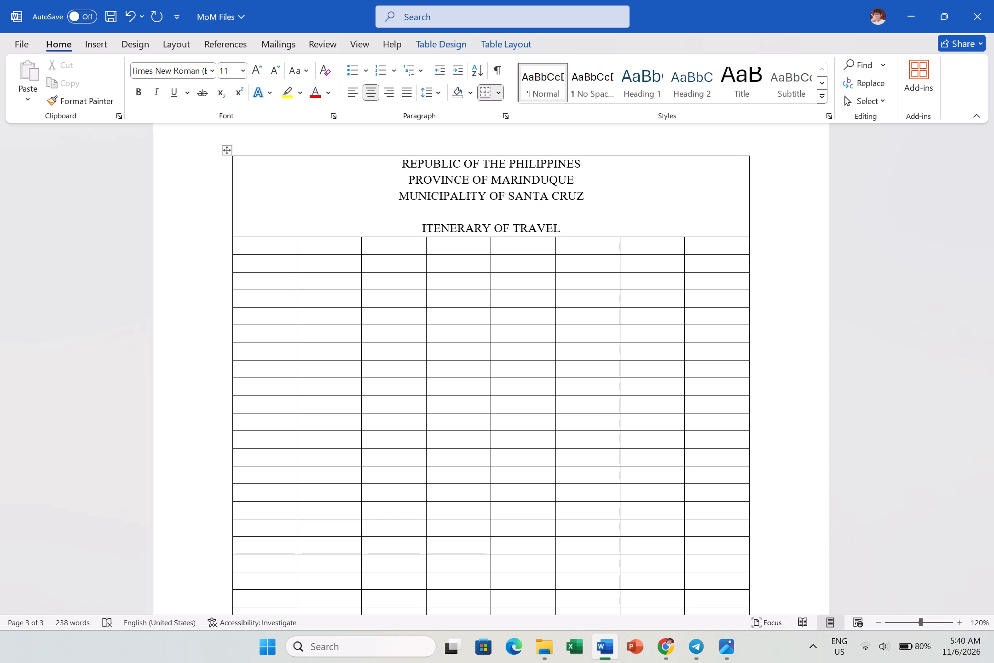
# Add a left-aligned line below ITENERARY OF TRAVEL with the label Name:, checking the form photo for the wording.
pyautogui.press('Return')
pyautogui.press('BackSpace')
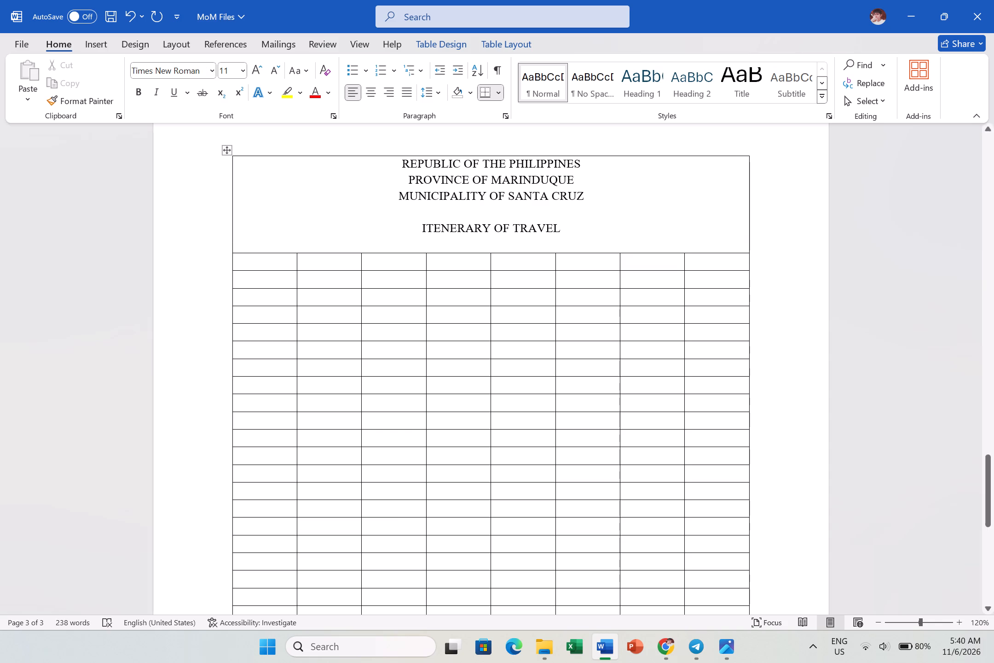
pyautogui.moveTo(733, 651); pyautogui.dragTo(703, 650)
pyautogui.click(703, 650)
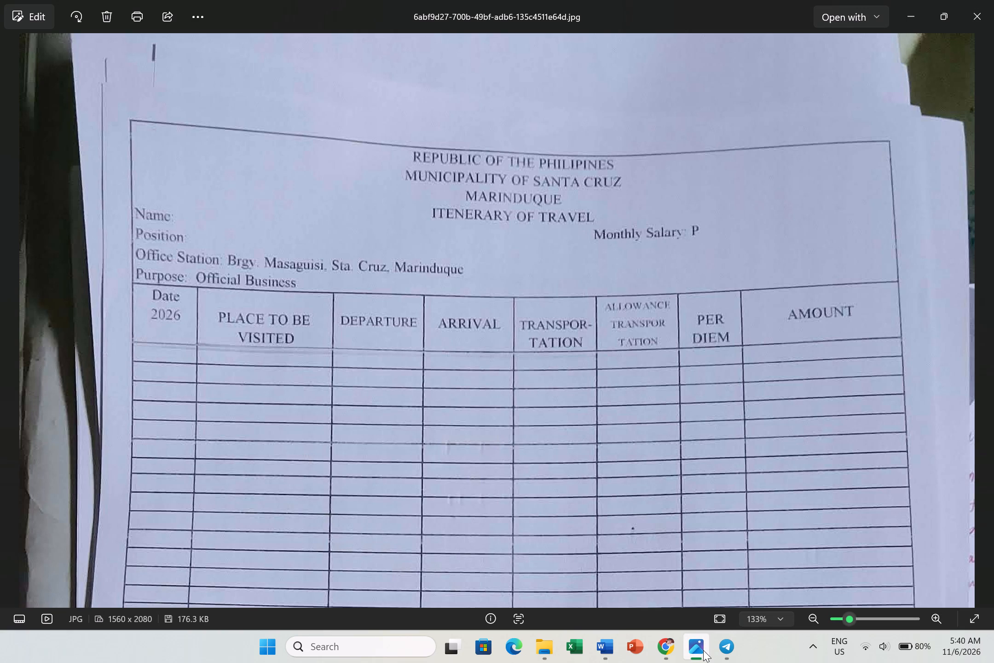
pyautogui.click(703, 650)
pyautogui.write('Nmae')
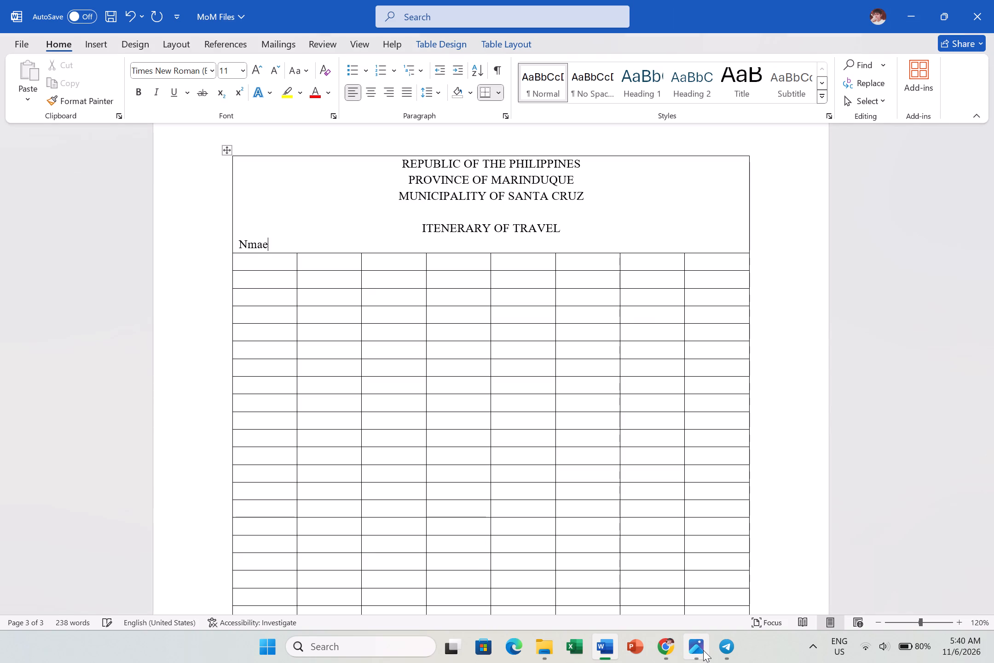
pyautogui.press('BackSpace')
pyautogui.press('BackSpace')
pyautogui.press('BackSpace')
pyautogui.write('ame')
pyautogui.write(':')
# Space across the Name line to about mid-table and add Monthly Salary there, following the form photo.
pyautogui.press('space')
pyautogui.press('BackSpace')
pyautogui.press('BackSpace')
pyautogui.press('BackSpace')
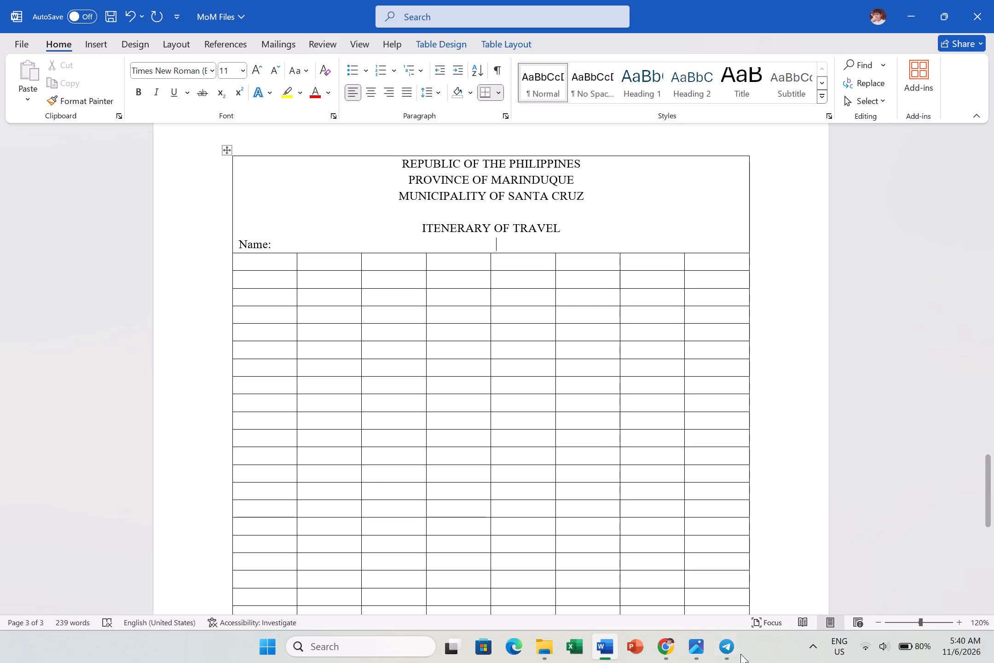
pyautogui.click(698, 653)
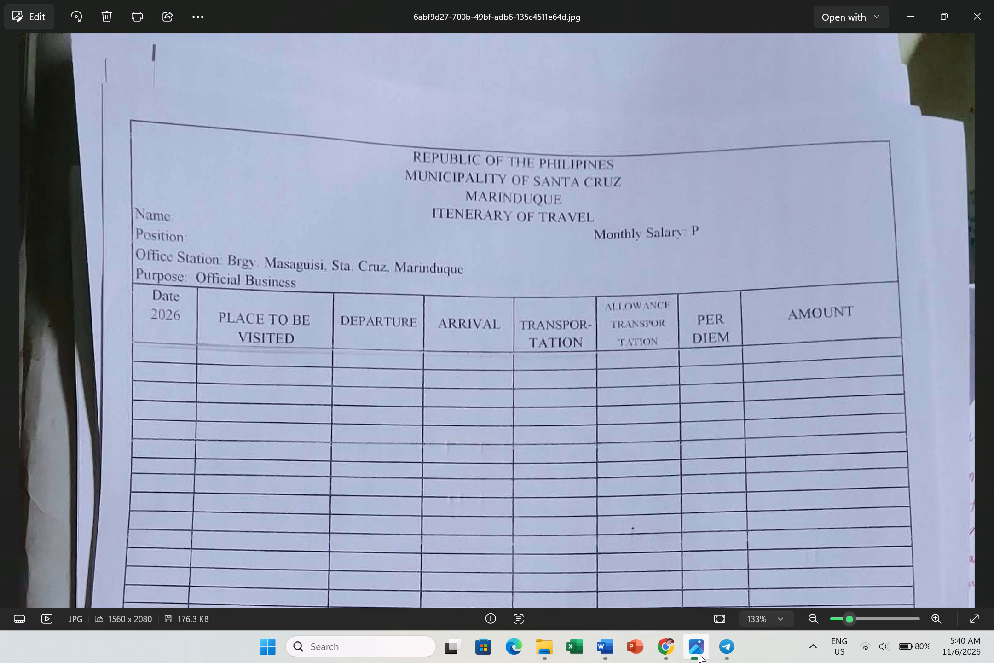
pyautogui.click(698, 653)
pyautogui.write('Mon')
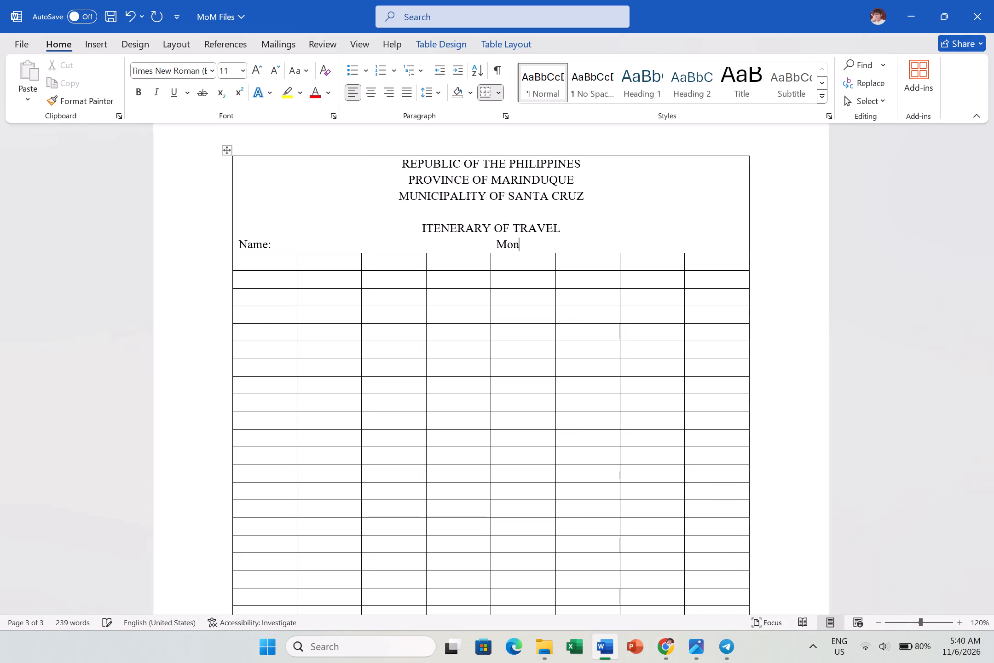
pyautogui.write('thly Salary')
# Insert a blank line between ITENERARY OF TRAVEL and the Name line.
pyautogui.press('Up')
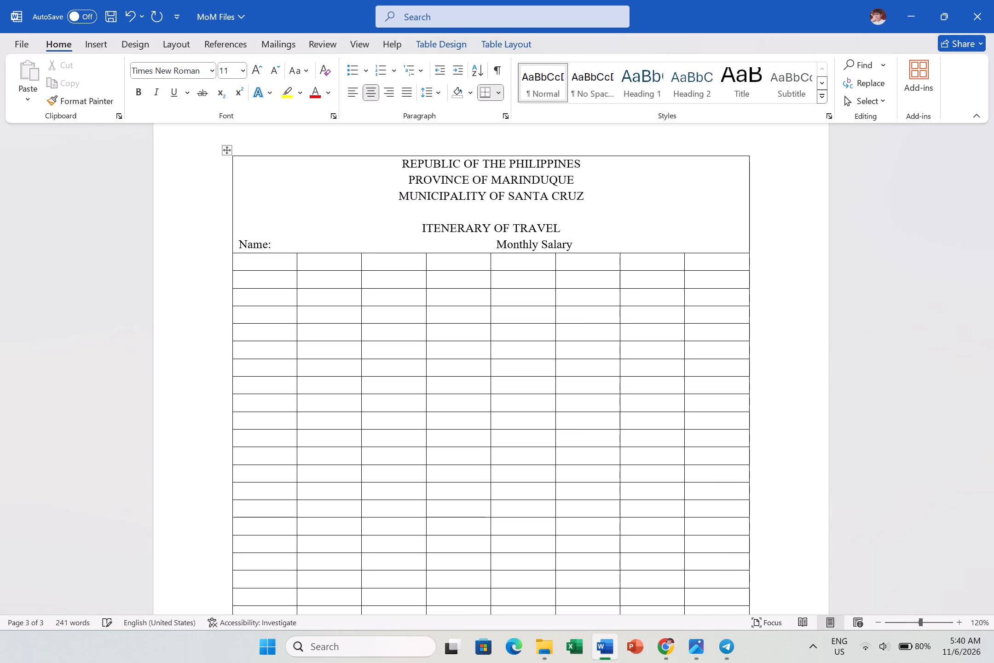
pyautogui.press('Return')
pyautogui.press('Up')
pyautogui.press('Down')
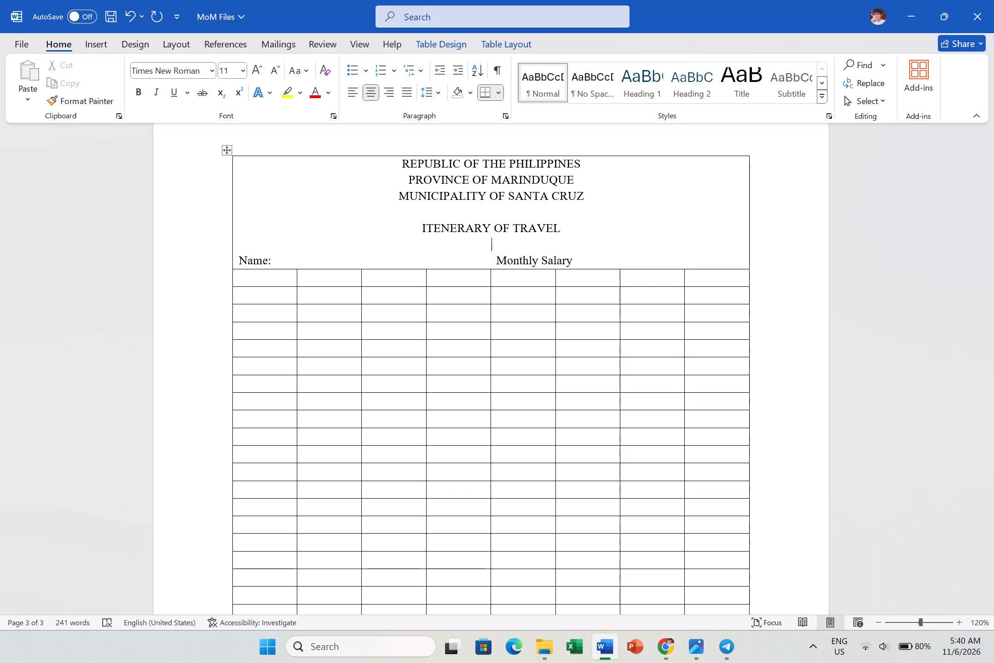
# Add a space at the end of Monthly Salary after checking the form photo for what follows the label.
pyautogui.press('Down')
pyautogui.press('Right')
pyautogui.press('Right')
pyautogui.press('Right')
pyautogui.press('Right')
pyautogui.press('Right')
pyautogui.press('Right')
pyautogui.press('Right')
pyautogui.press('Right')
pyautogui.press('Right')
pyautogui.press('Right')
pyautogui.press('Right')
pyautogui.press('Right')
pyautogui.press('Right')
pyautogui.press('Right')
pyautogui.press('Right')
pyautogui.press('Right')
pyautogui.press('Right')
pyautogui.press('Left')
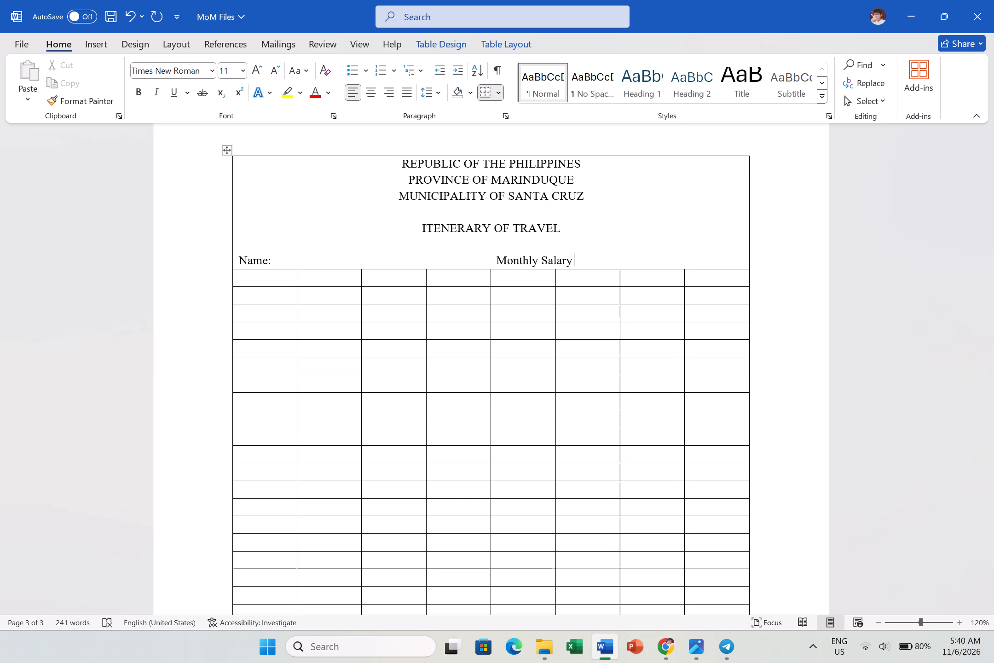
pyautogui.click(686, 643)
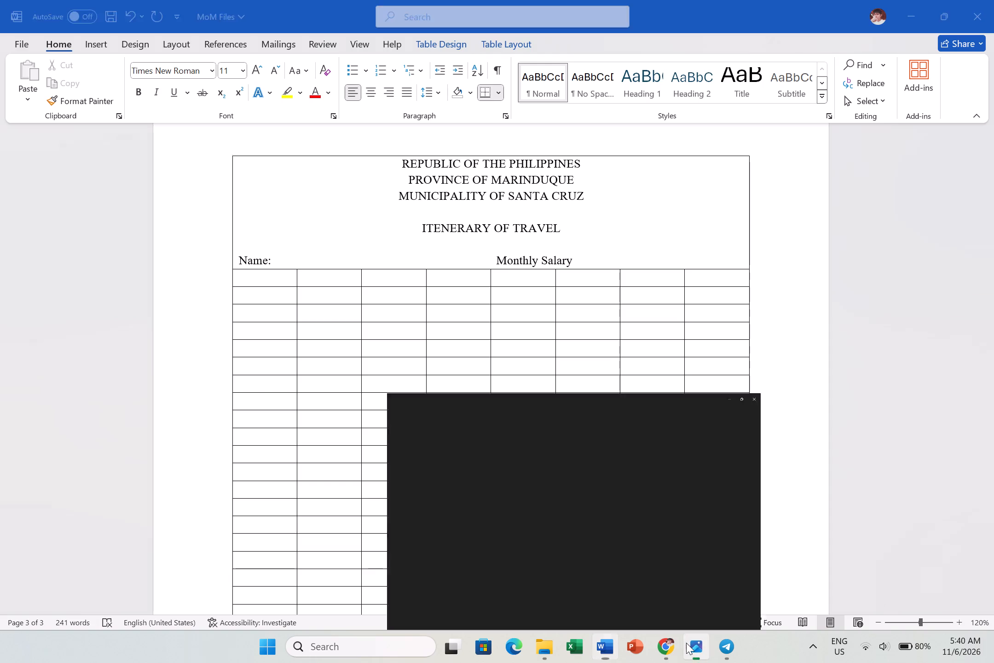
pyautogui.click(686, 643)
pyautogui.press('space')
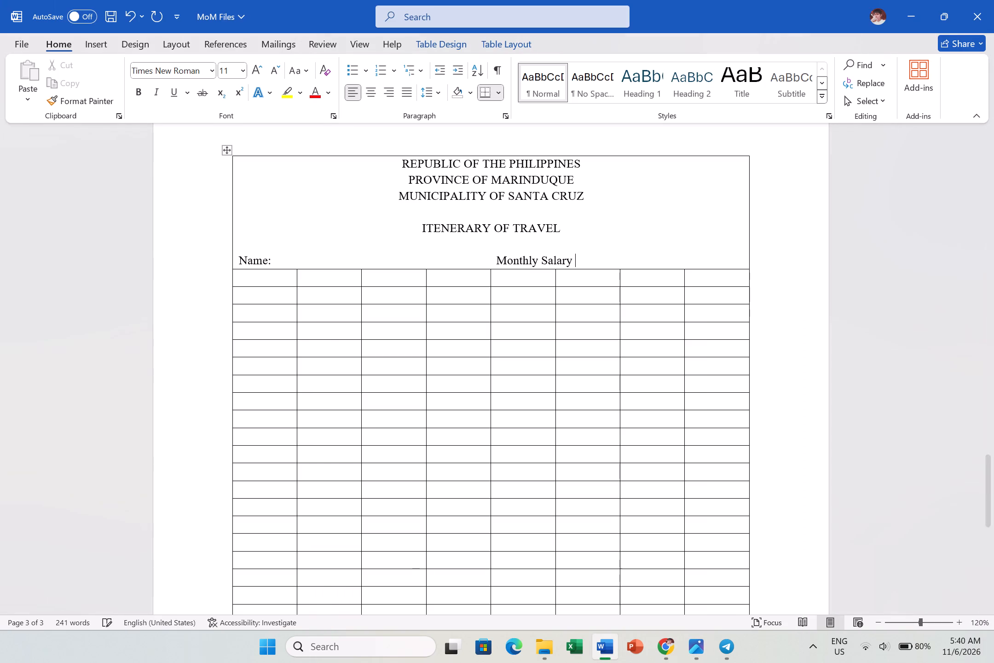
# Switch to Chrome, search Google for peso sign in a new tab and copy the ₱ symbol from the results.
pyautogui.click(666, 654)
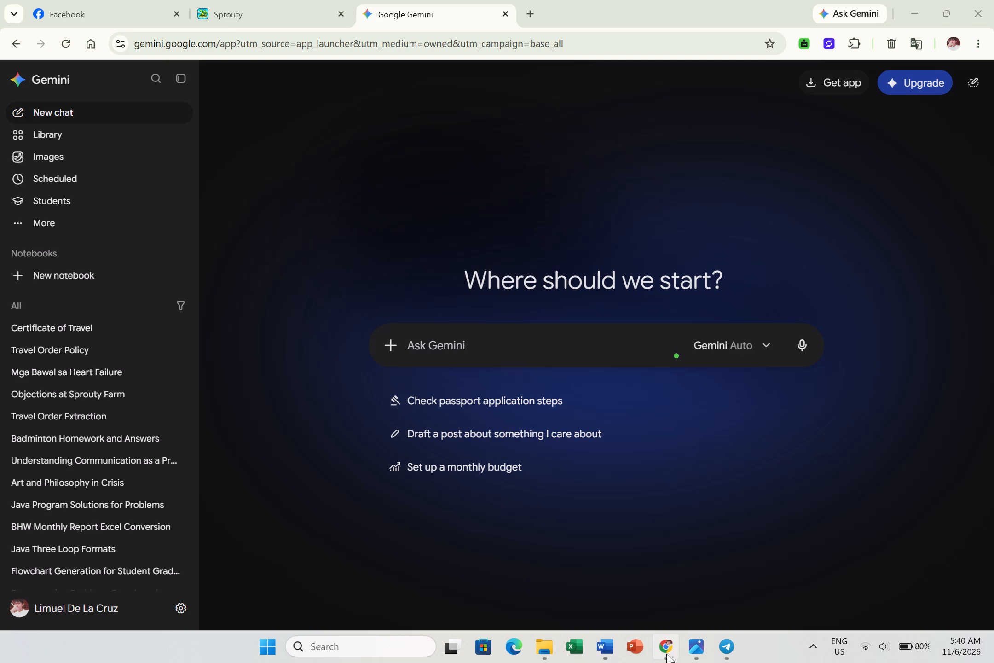
pyautogui.click(532, 4)
pyautogui.write('Pesos')
pyautogui.press('BackSpace')
pyautogui.press('space')
pyautogui.write('s')
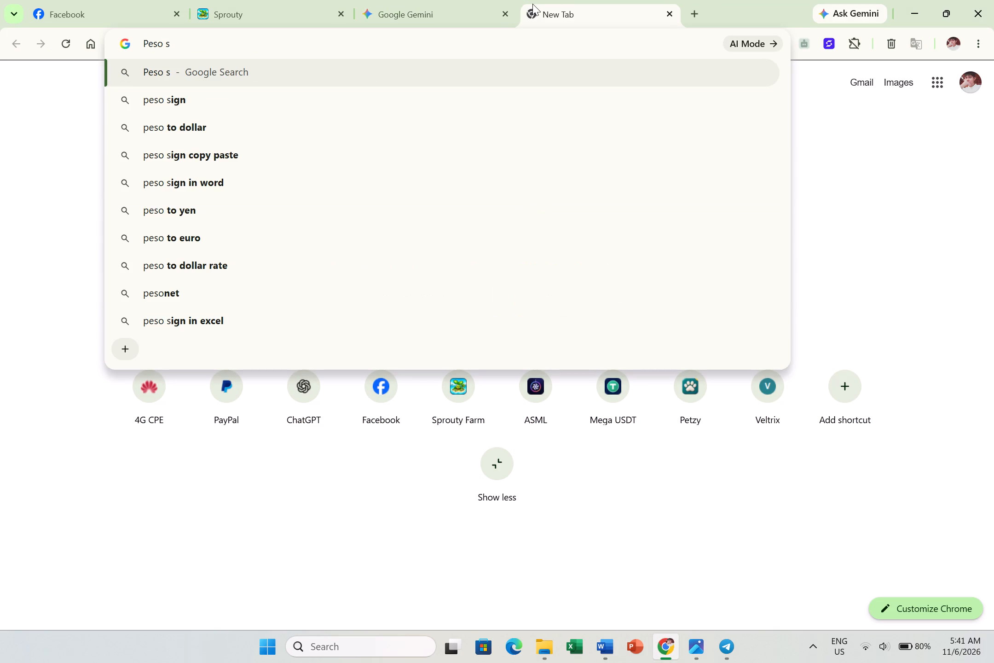
pyautogui.click(448, 103)
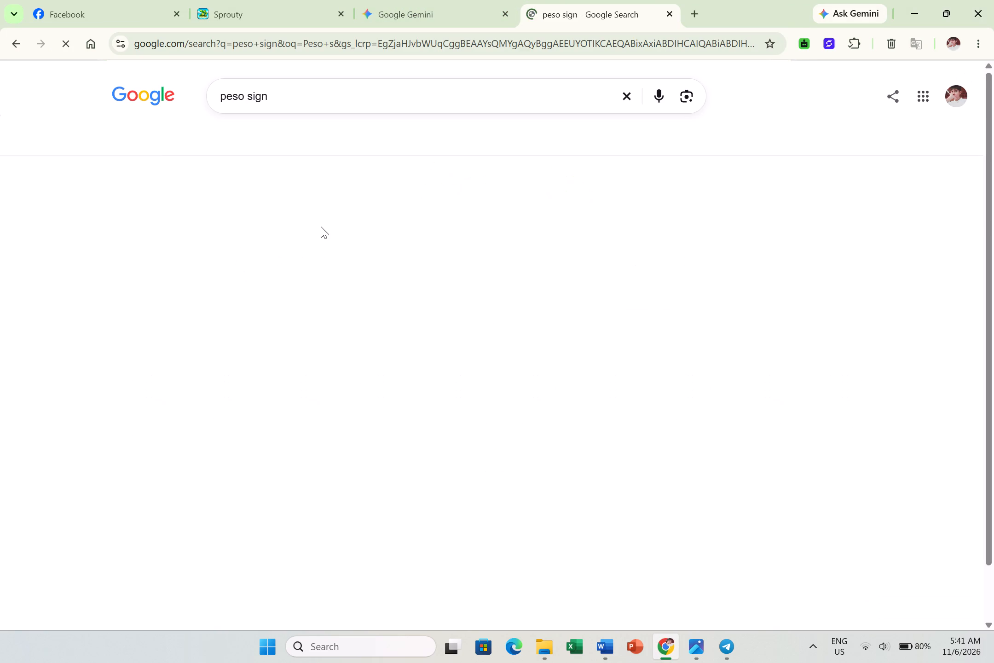
pyautogui.doubleClick(327, 204)
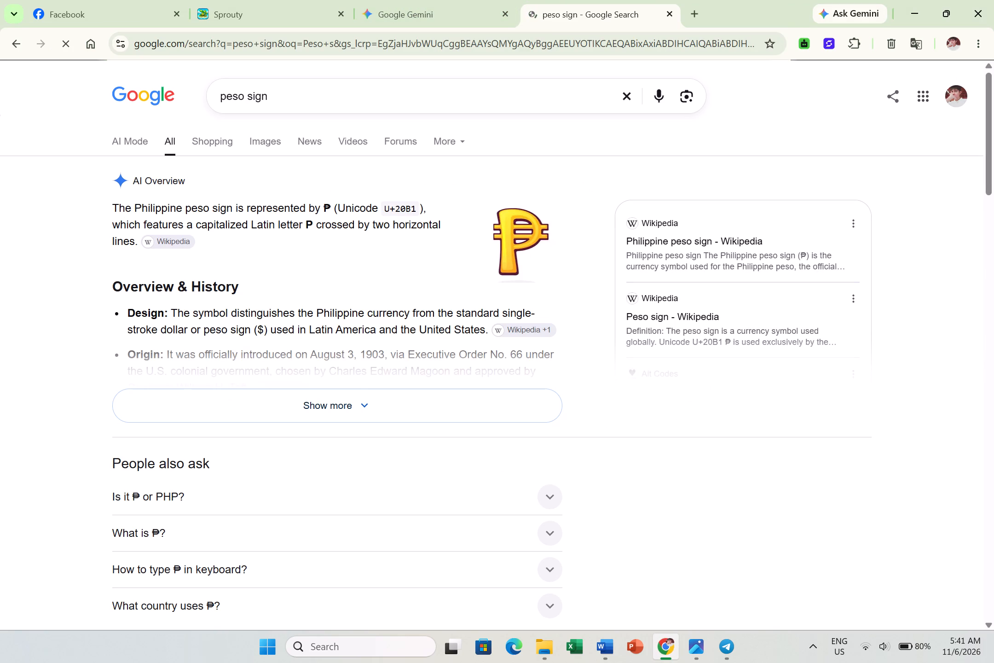
pyautogui.hotkey('ctrl', 'c')
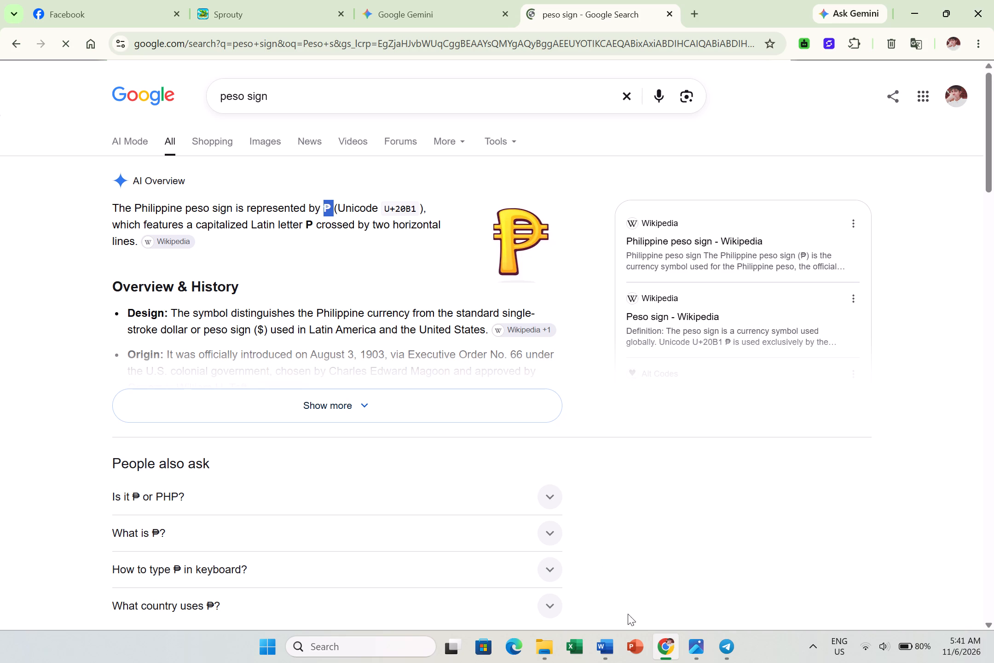
# Return to the Word document and paste the ₱ symbol after Monthly Salary.
pyautogui.click(598, 644)
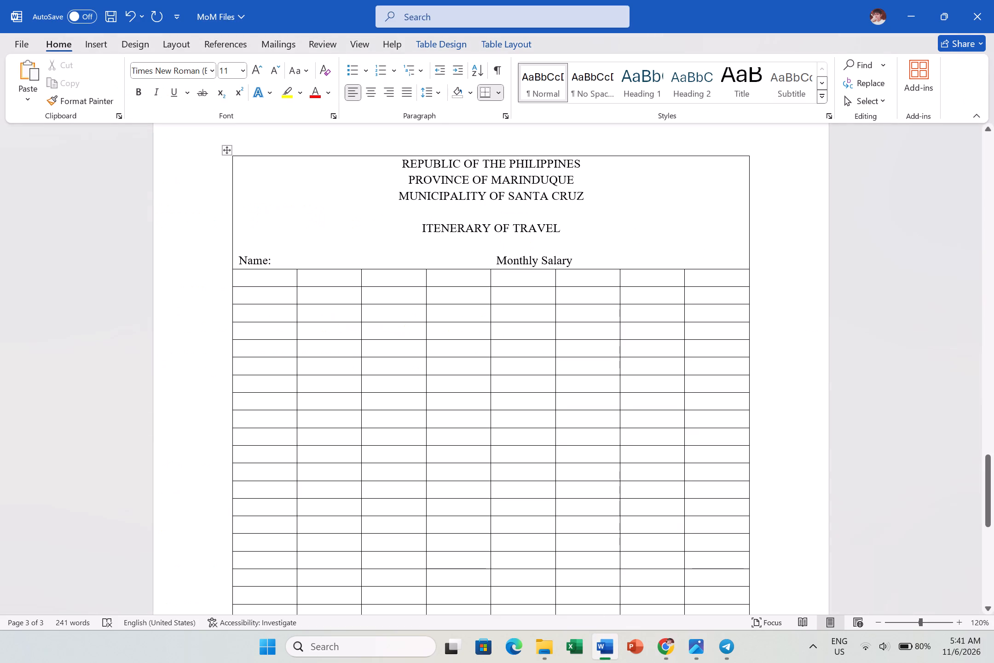
pyautogui.hotkey('ctrl', 'v')
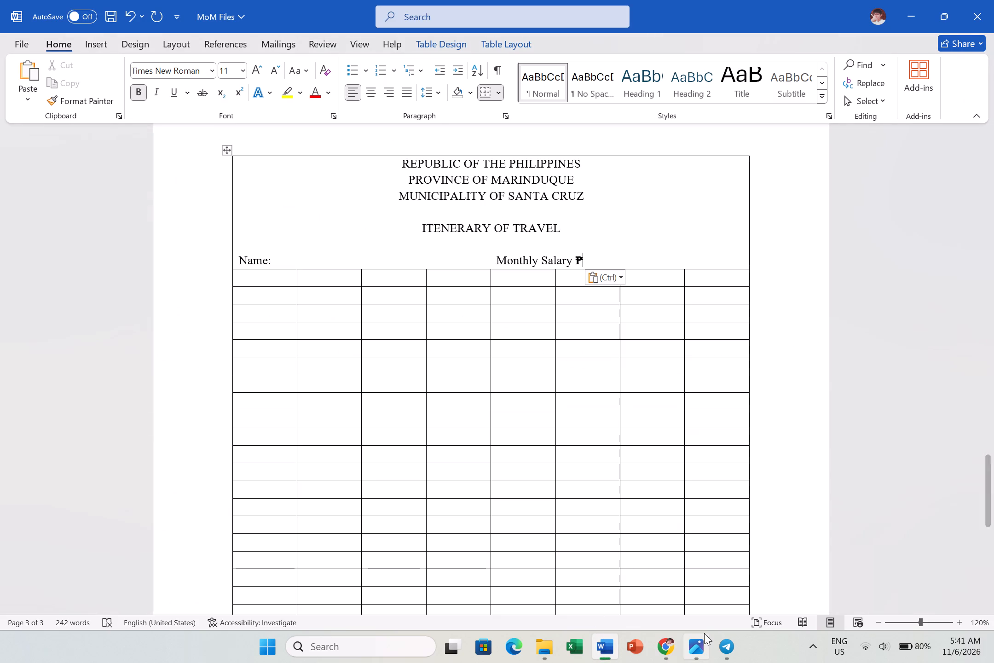
# Recheck the form photo and insert a colon after Monthly Salary, before the ₱ symbol.
pyautogui.click(704, 634)
pyautogui.click(693, 655)
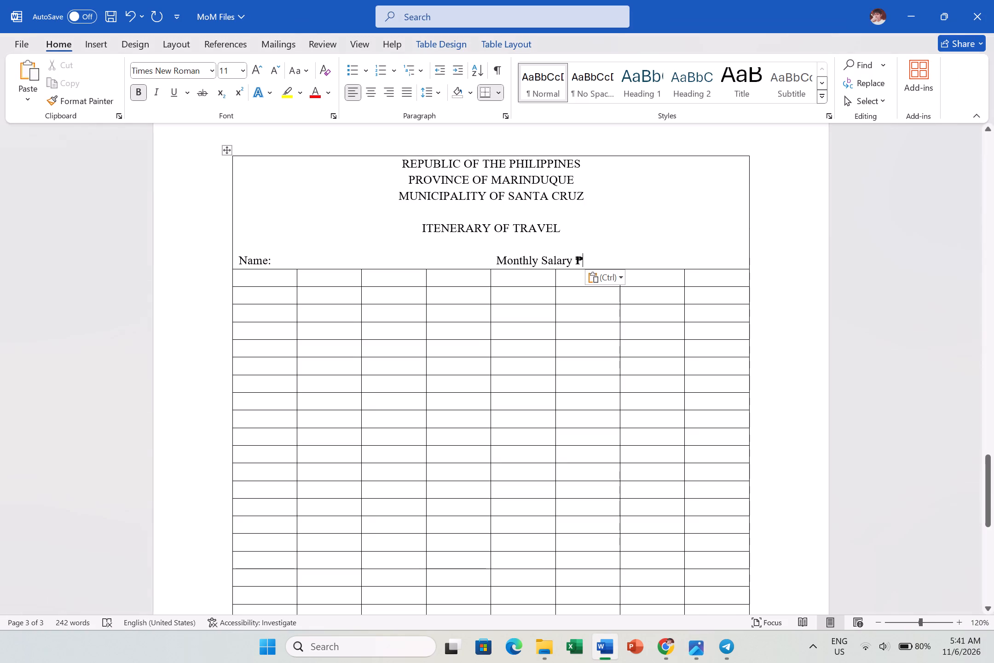
pyautogui.press('Left')
pyautogui.press('Left')
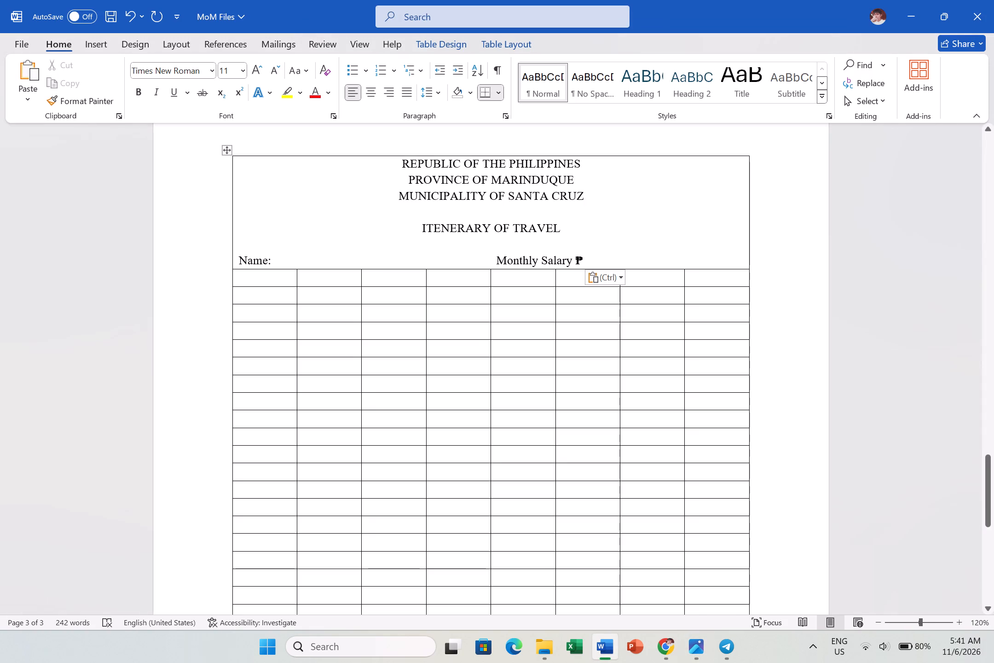
pyautogui.hotkey('shift', ':')
pyautogui.press('Return')
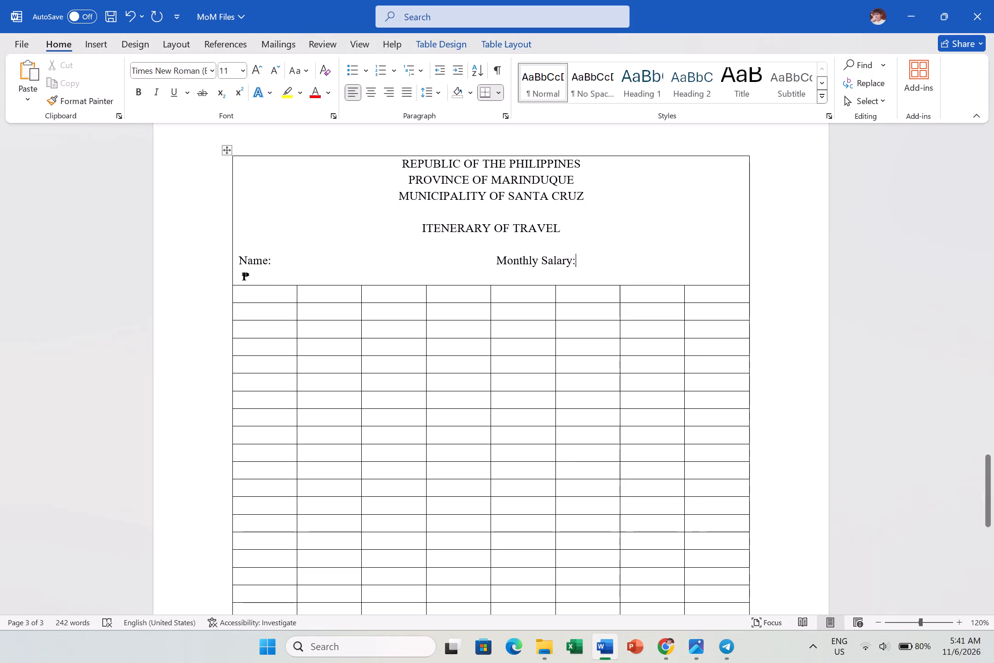
pyautogui.press('BackSpace')
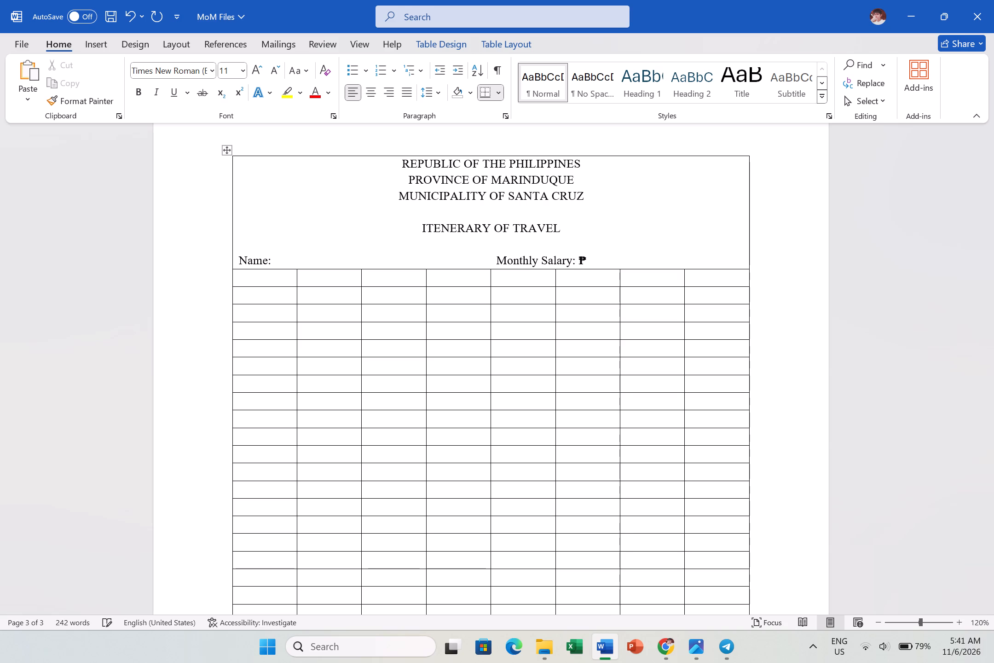
# Start a new line below the Name and Monthly Salary line and check the form photo for the next label.
pyautogui.press('Right')
pyautogui.press('Right')
pyautogui.press('Return')
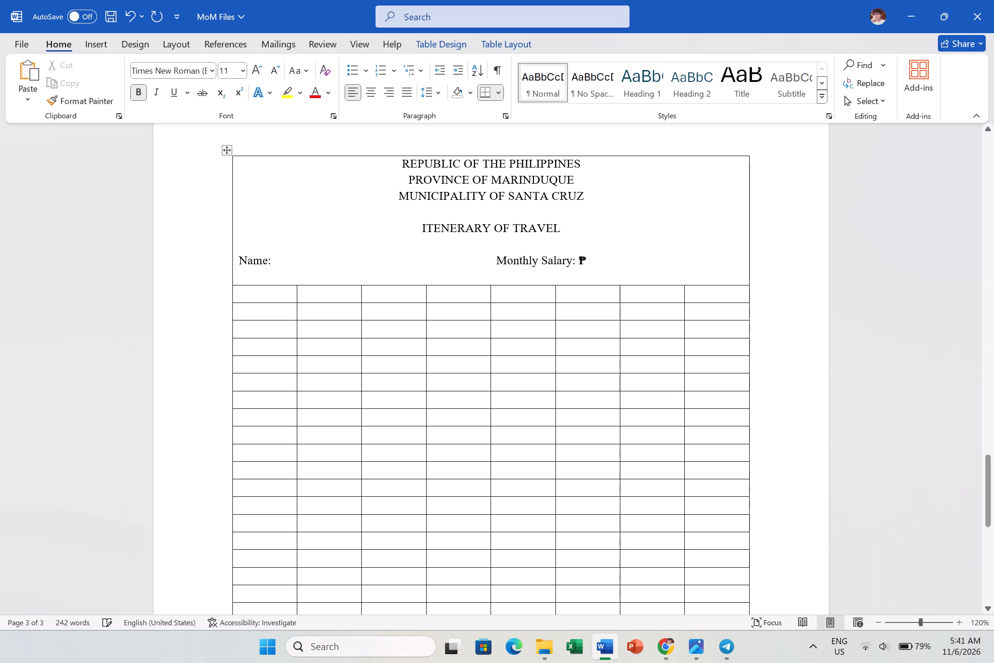
pyautogui.click(697, 658)
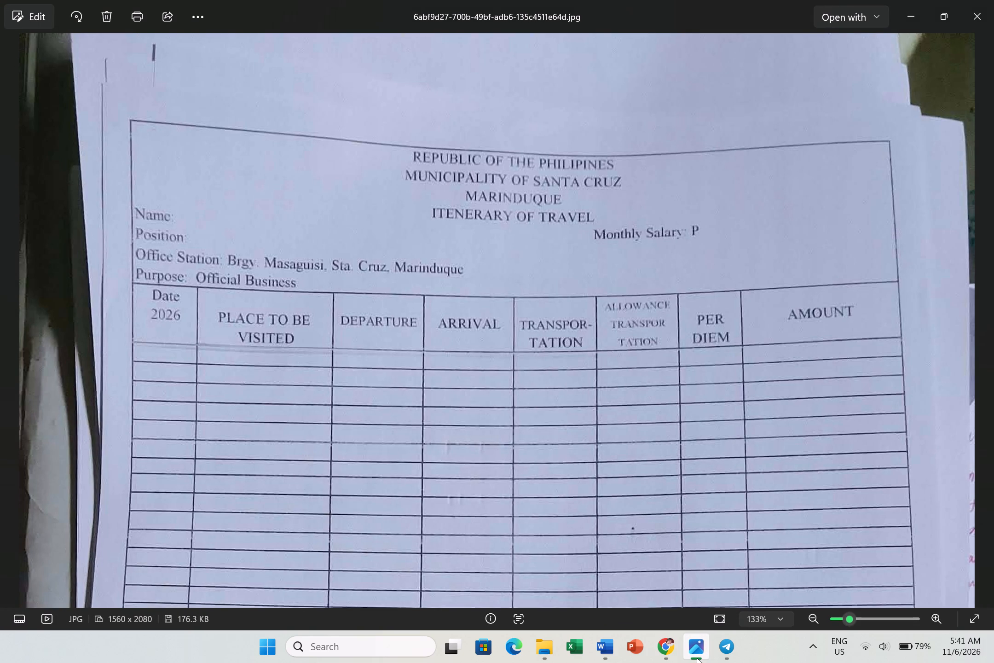
pyautogui.click(697, 658)
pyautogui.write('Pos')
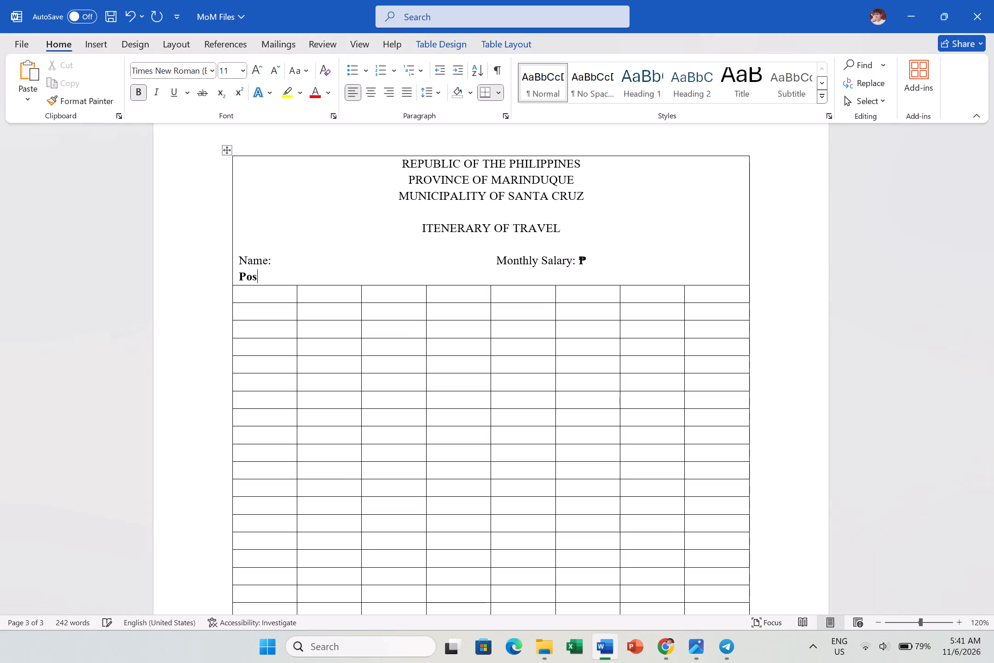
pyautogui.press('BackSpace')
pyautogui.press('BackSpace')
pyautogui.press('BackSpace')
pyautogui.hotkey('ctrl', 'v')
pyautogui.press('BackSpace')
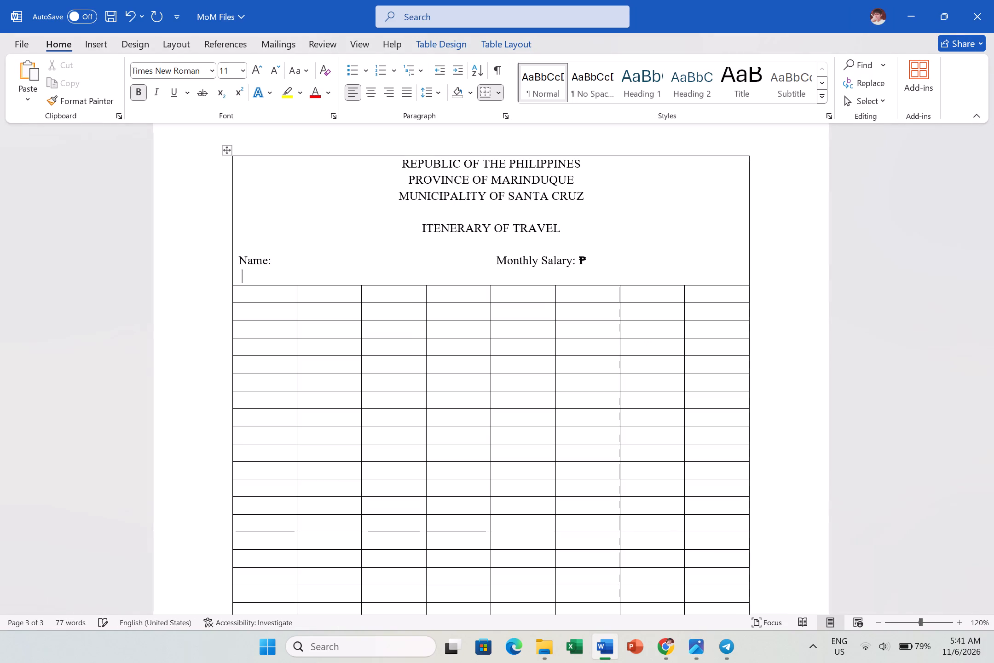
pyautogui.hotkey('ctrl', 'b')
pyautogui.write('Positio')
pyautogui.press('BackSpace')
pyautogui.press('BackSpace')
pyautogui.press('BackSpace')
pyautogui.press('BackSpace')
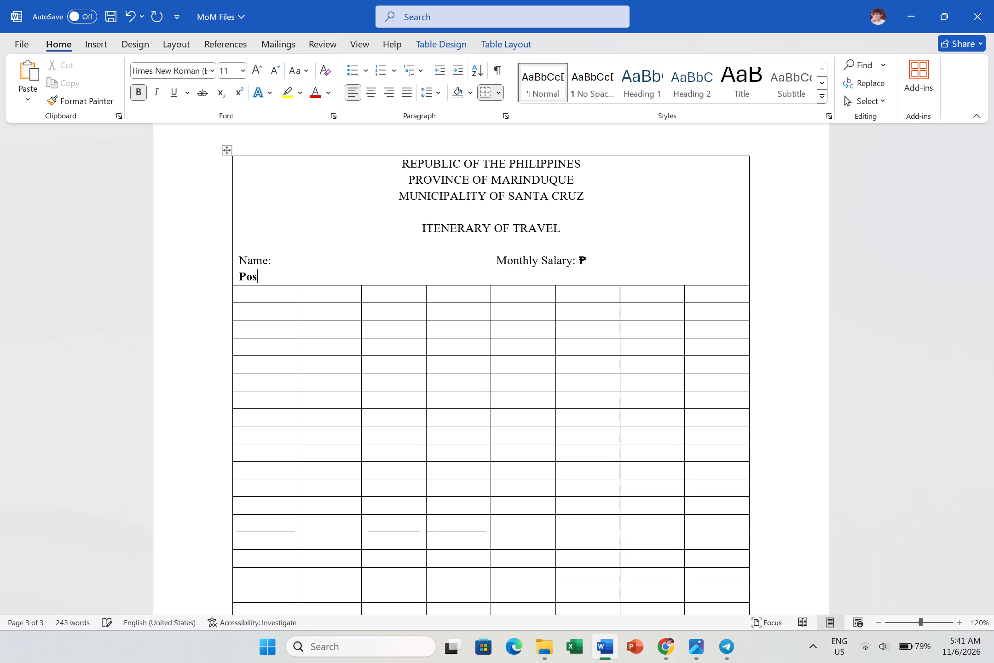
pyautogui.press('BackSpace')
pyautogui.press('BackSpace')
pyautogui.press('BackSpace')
# Turn off bold and enter the label Position: on the line below Name.
pyautogui.hotkey('ctrl', 'b')
pyautogui.write('Position')
pyautogui.hotkey('shift', ':')
# Add the Office Station label with a colon on a line below Position, followed by a line break.
pyautogui.press('Return')
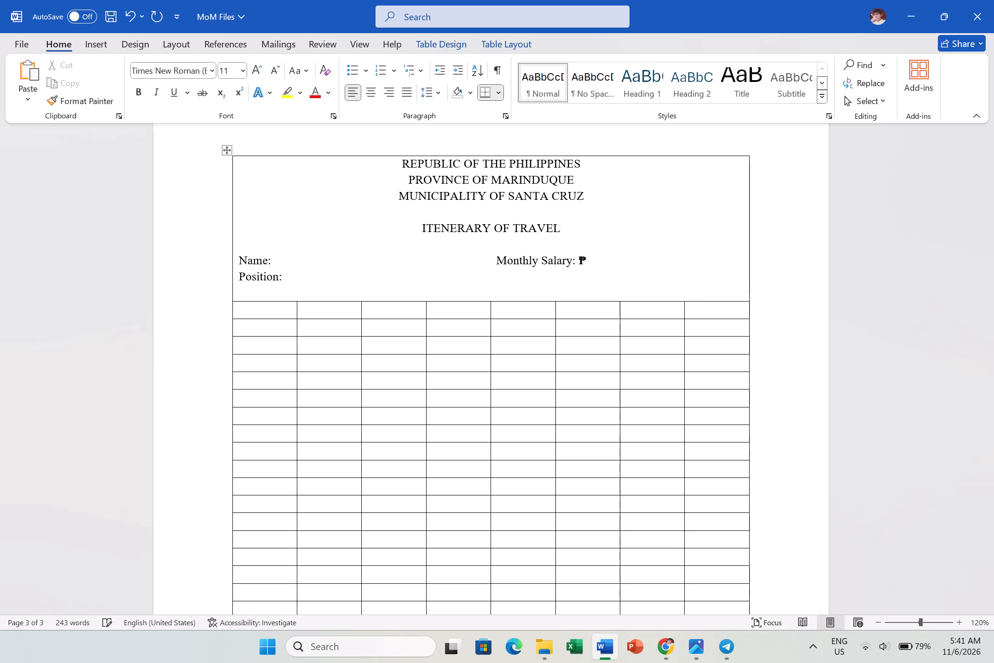
pyautogui.write('Ofice')
pyautogui.press('space')
pyautogui.press('BackSpace')
pyautogui.press('BackSpace')
pyautogui.press('BackSpace')
pyautogui.press('BackSpace')
pyautogui.write('fice Satt')
pyautogui.press('BackSpace')
pyautogui.write('ation')
pyautogui.hotkey('shift', ':')
pyautogui.hotkey('shift', 'Return')
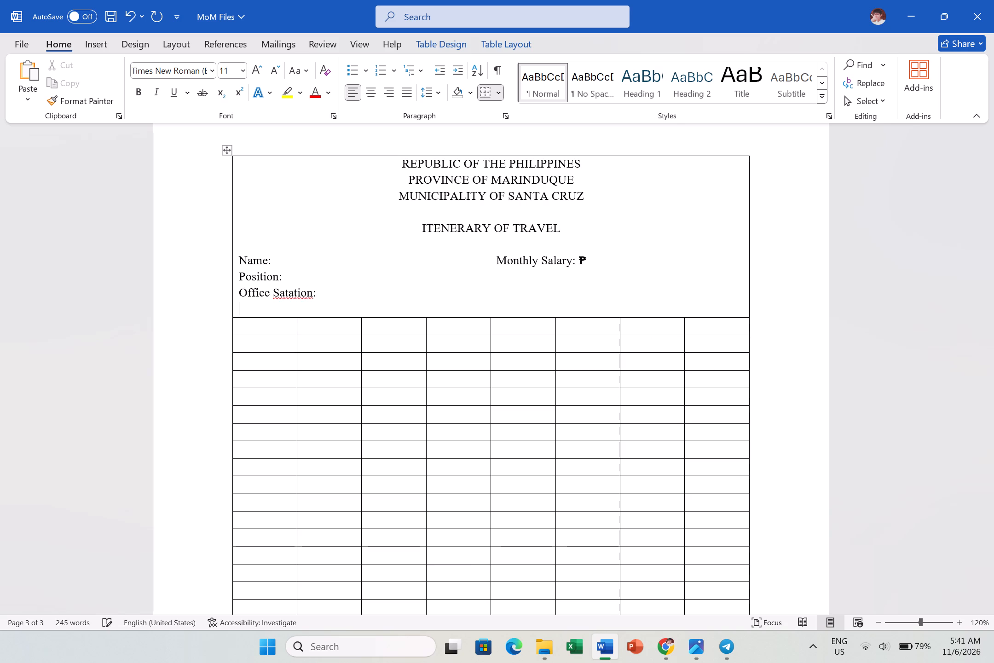
# Check the form photo, correct the label's spelling to Office Station: and put a line break after it.
pyautogui.click(693, 640)
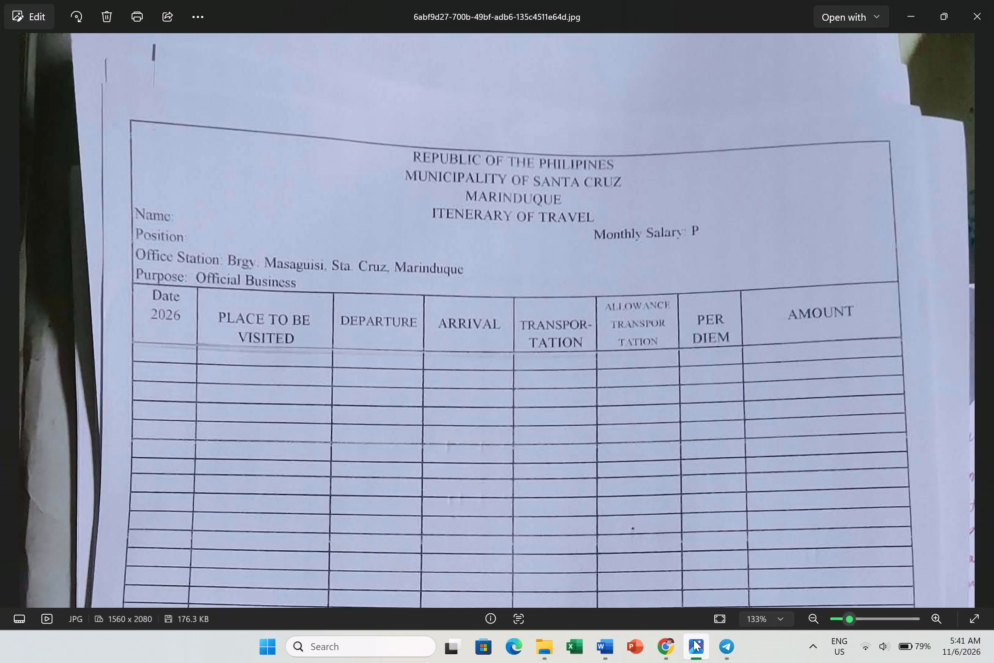
pyautogui.click(693, 640)
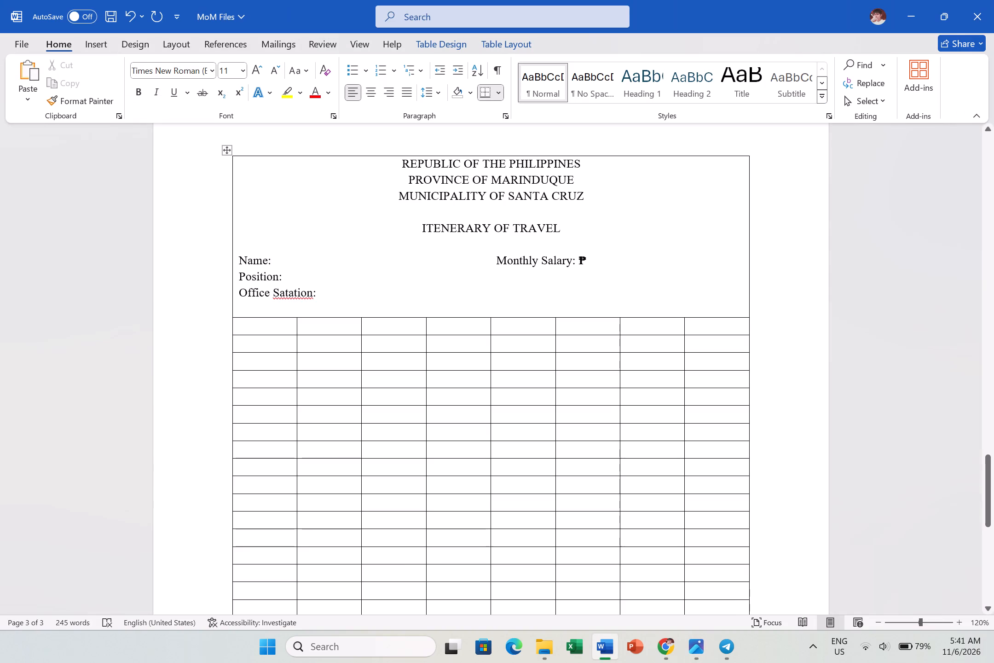
pyautogui.press('BackSpace')
pyautogui.press('BackSpace')
pyautogui.press('BackSpace')
pyautogui.press('BackSpace')
pyautogui.press('BackSpace')
pyautogui.press('BackSpace')
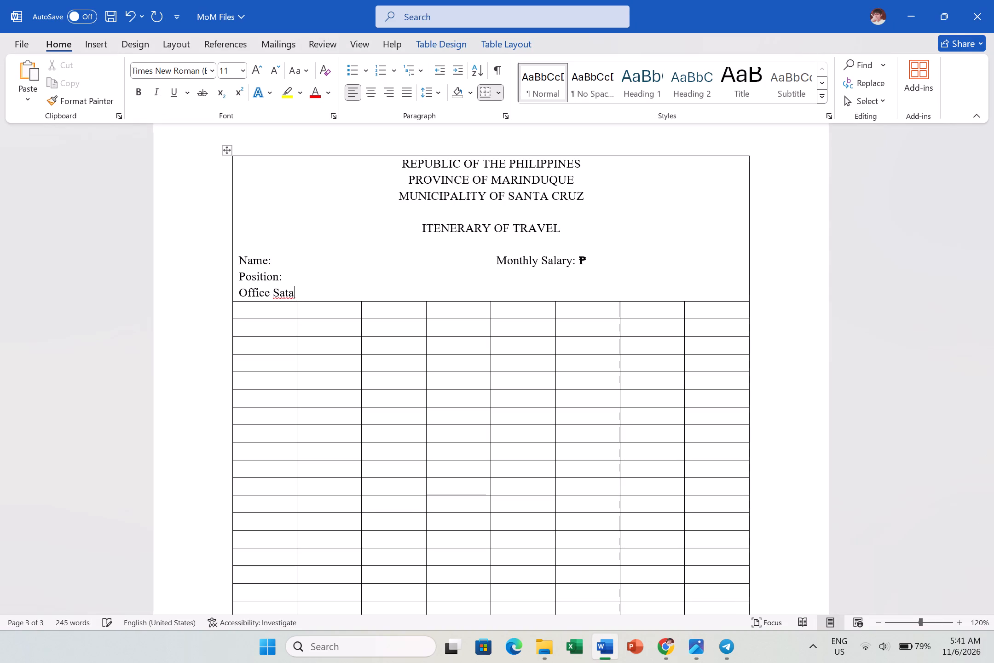
pyautogui.press('BackSpace')
pyautogui.press('BackSpace')
pyautogui.press('BackSpace')
pyautogui.write('tatiom')
pyautogui.press('BackSpace')
pyautogui.write('n:')
pyautogui.hotkey('shift', 'Return')
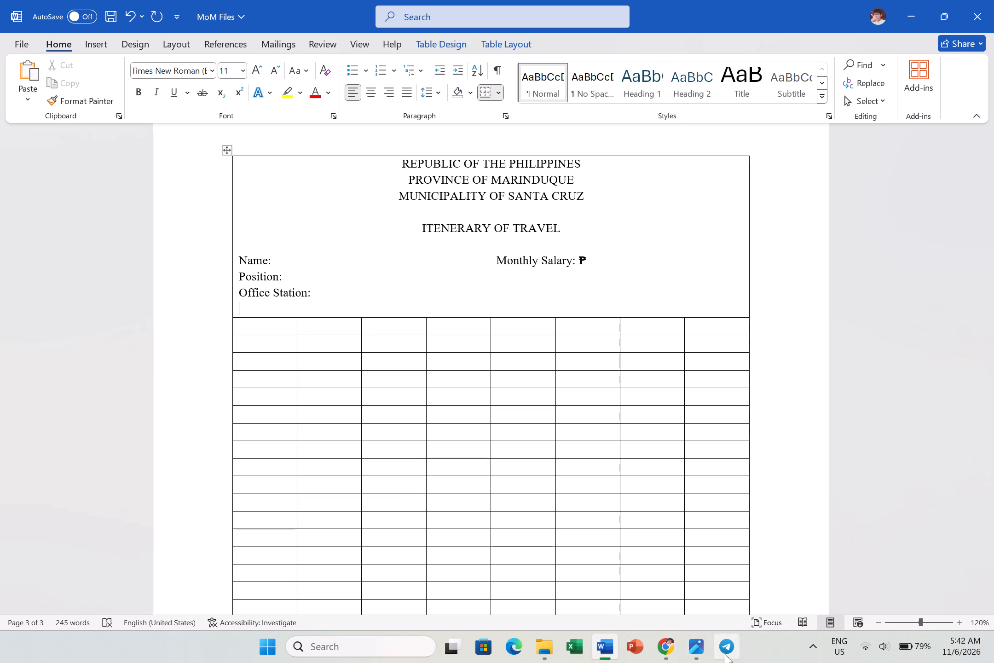
# Check the form photo and enter the label Purpose: on the line below Office Station.
pyautogui.click(697, 652)
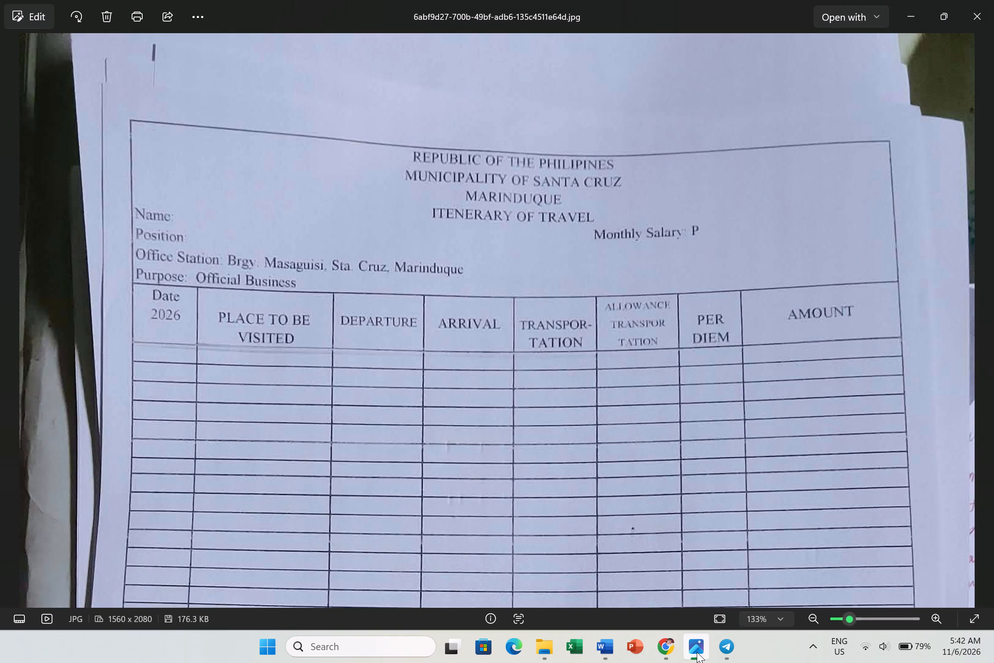
pyautogui.click(697, 652)
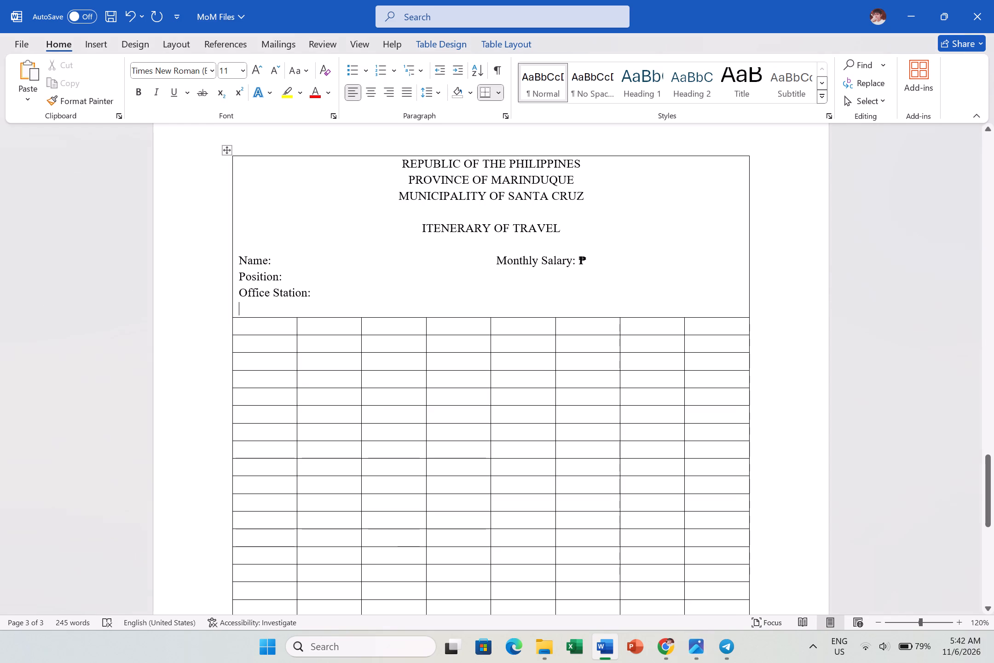
pyautogui.write('Purpose:')
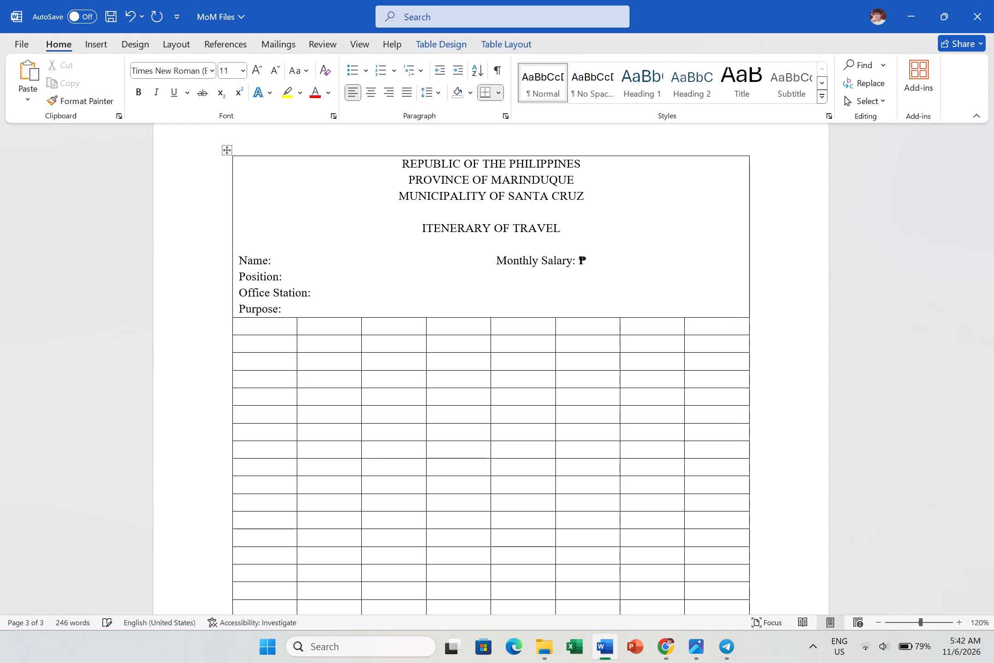
# Fill in Barangay, Masaguisi after the Office Station label.
pyautogui.press('Up')
pyautogui.press('Right')
pyautogui.press('Right')
pyautogui.press('Right')
pyautogui.press('Right')
pyautogui.press('Right')
pyautogui.press('Right')
pyautogui.press('space')
pyautogui.write('Barang')
pyautogui.write('ay, Masaguisi')
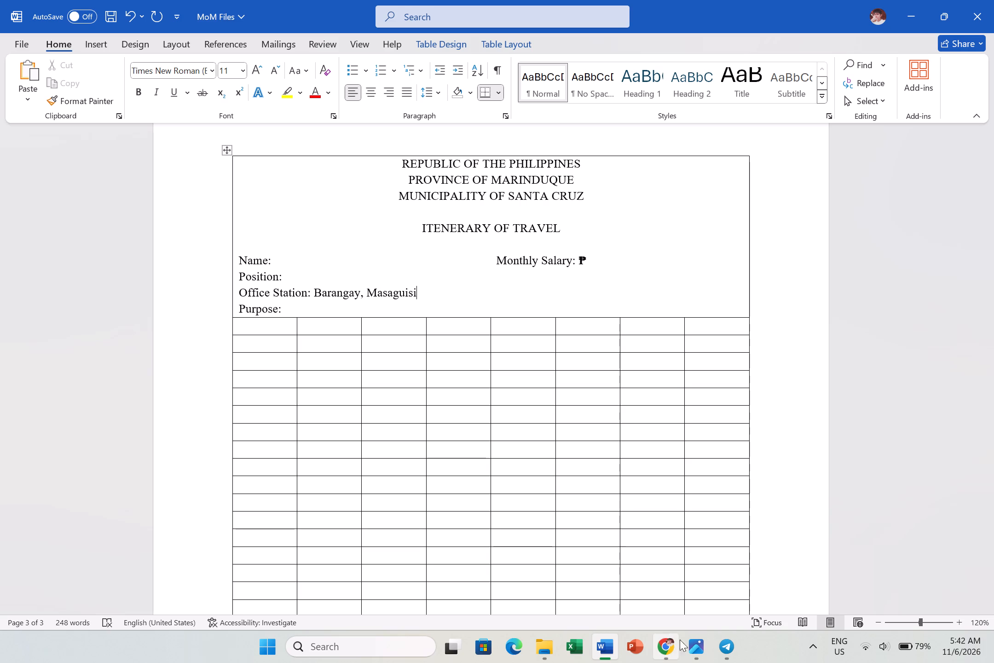
# Recheck the form photo and complete the Office Station entry with Santa Cruz, Marinduque.
pyautogui.click(694, 645)
pyautogui.click(694, 645)
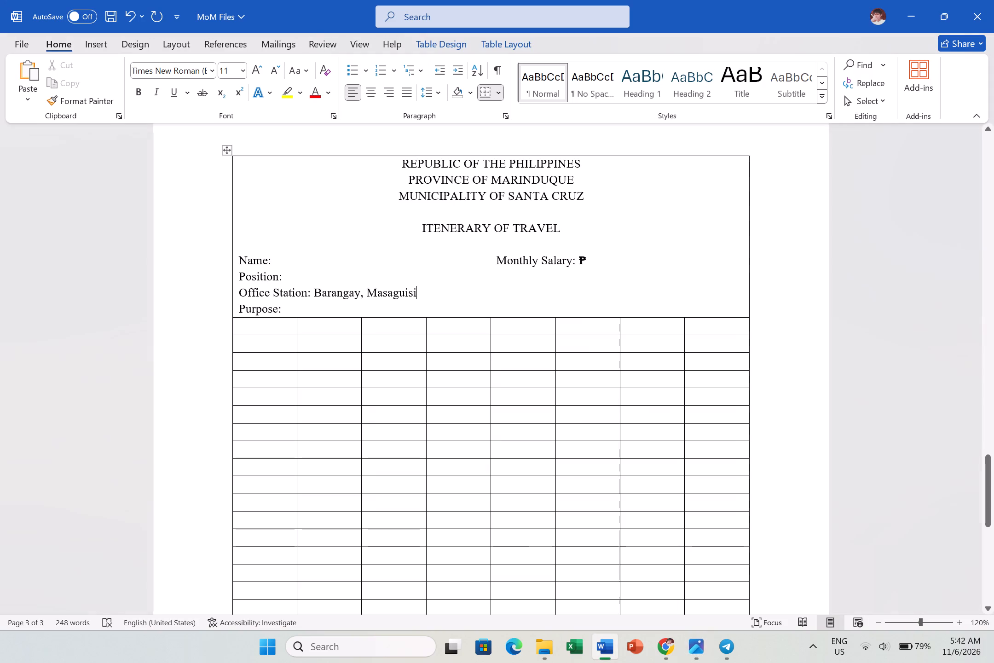
pyautogui.press('space')
pyautogui.write('Santa cruz, Ma')
pyautogui.press('BackSpace')
pyautogui.press('BackSpace')
pyautogui.press('BackSpace')
pyautogui.press('BackSpace')
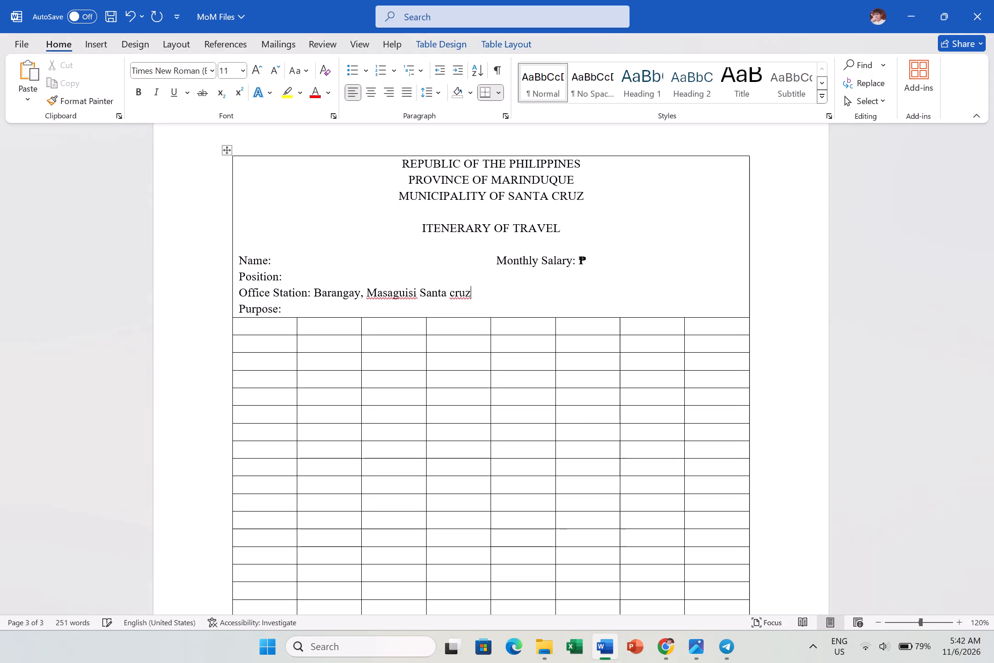
pyautogui.press('BackSpace')
pyautogui.press('BackSpace')
pyautogui.press('BackSpace')
pyautogui.press('BackSpace')
pyautogui.write('Cruz, Marinduque')
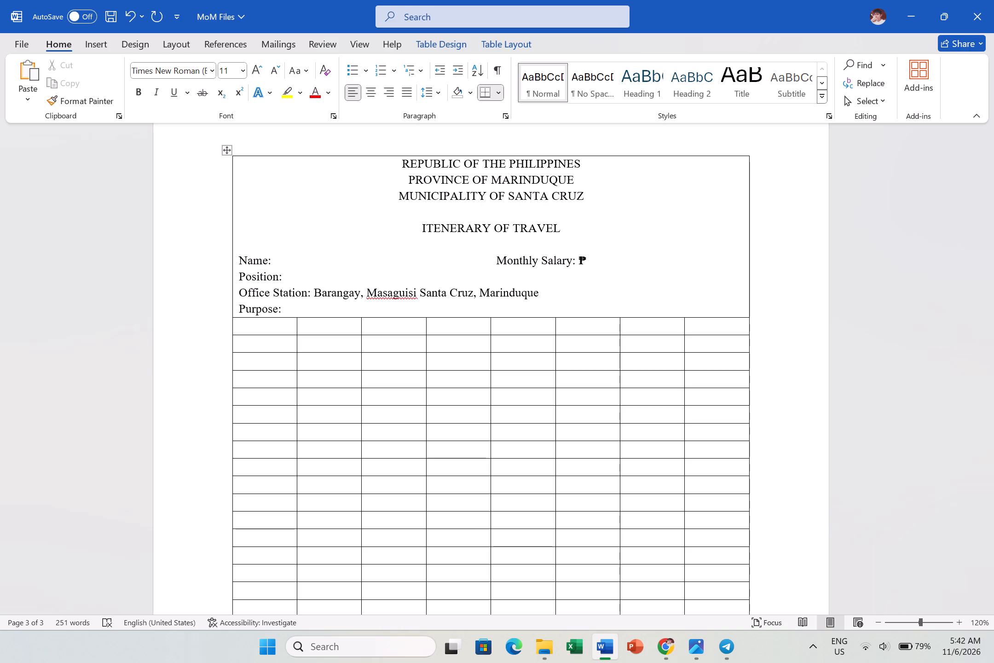
# Check the column headings in the form photo and center-align the table's first row of cells below Purpose.
pyautogui.press('Down')
pyautogui.press('Down')
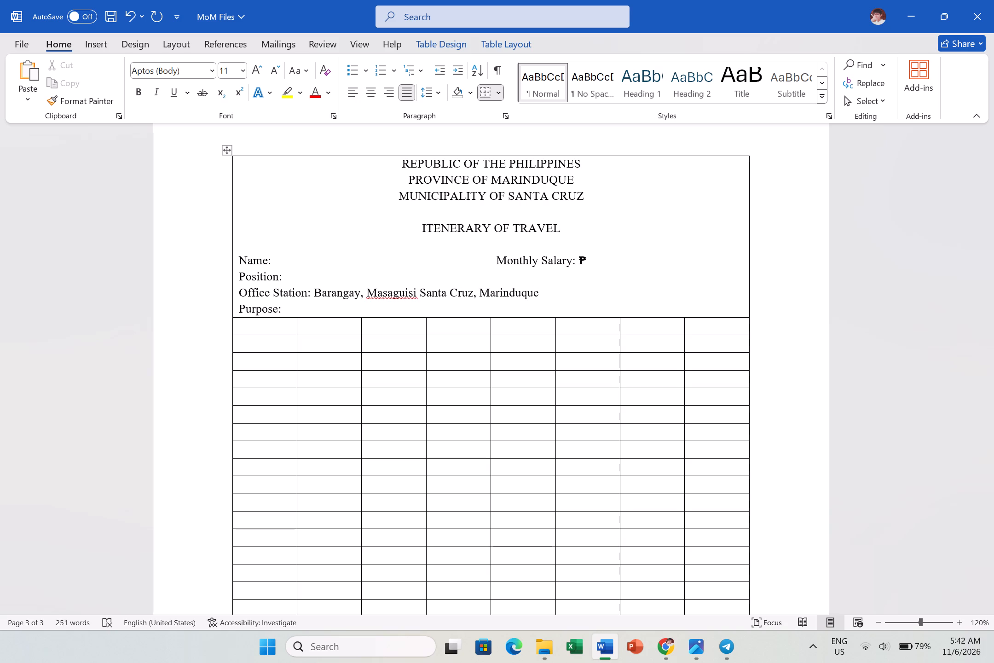
pyautogui.click(275, 329)
pyautogui.click(699, 648)
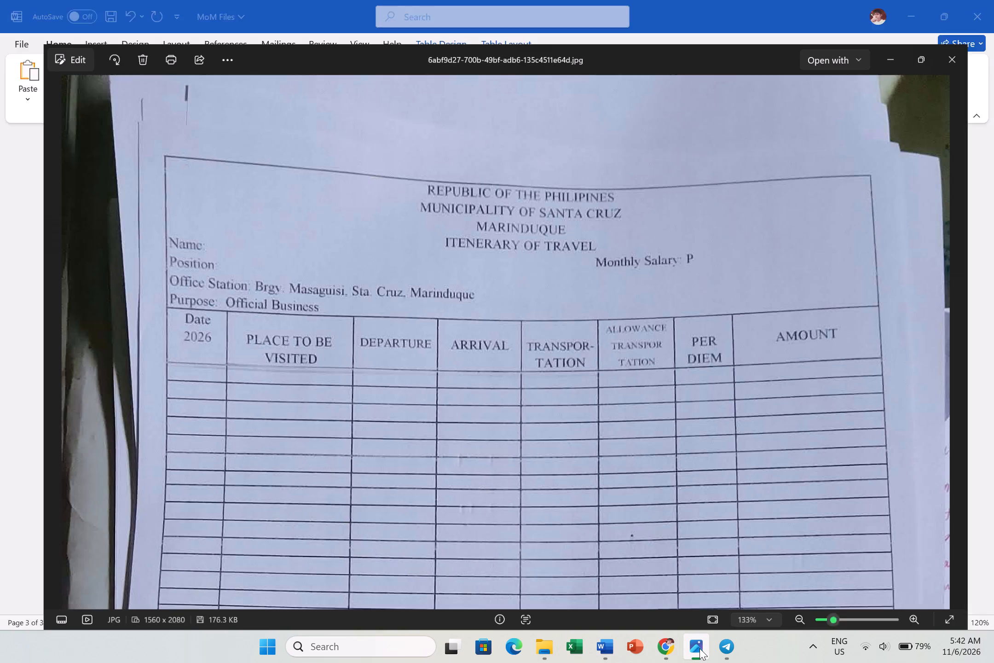
pyautogui.click(699, 648)
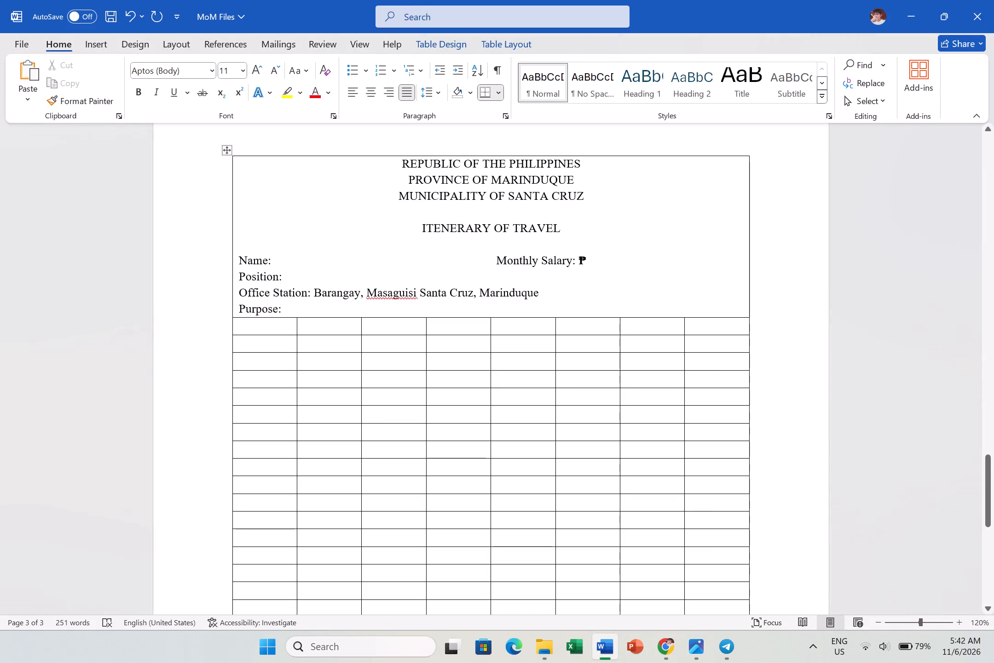
pyautogui.moveTo(268, 323); pyautogui.dragTo(624, 338)
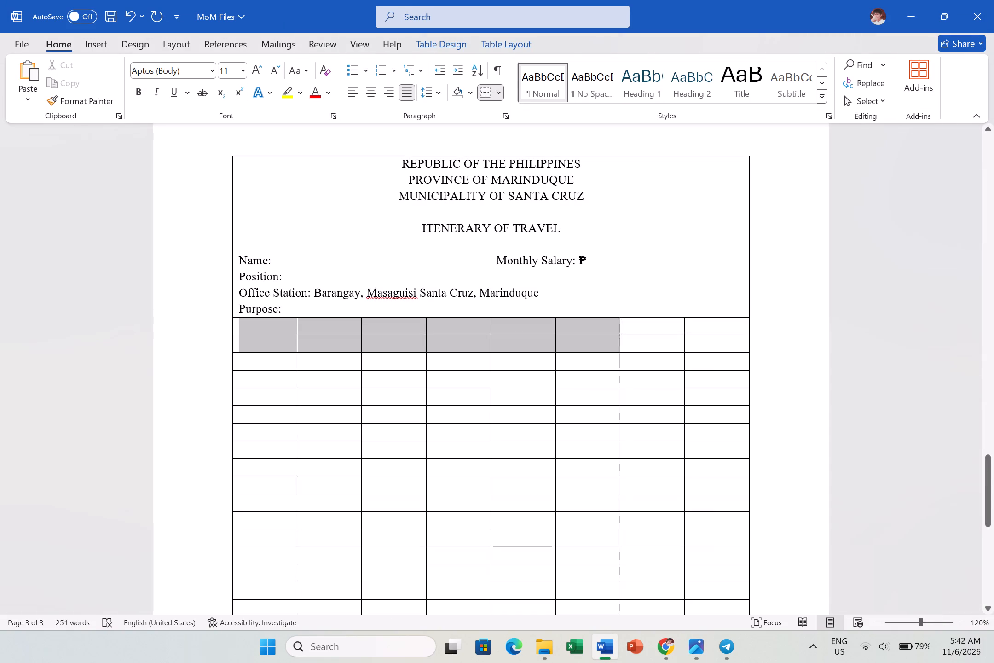
pyautogui.moveTo(624, 338); pyautogui.dragTo(700, 330)
pyautogui.hotkey('ctrl', 'e')
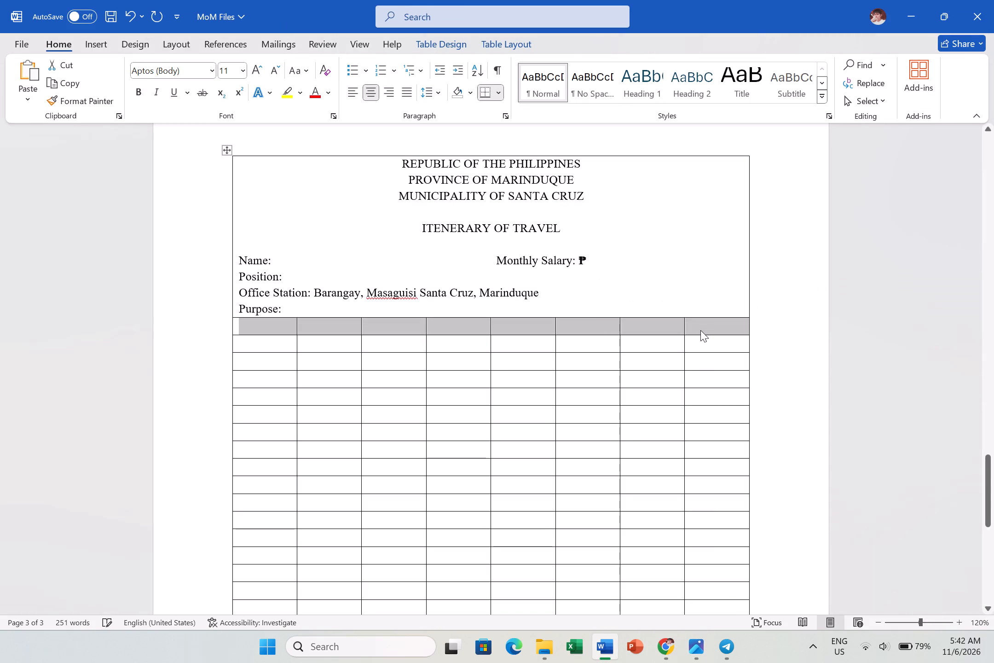
# Enter the heading Date 2026 in the first cell of the centered row.
pyautogui.click(276, 318)
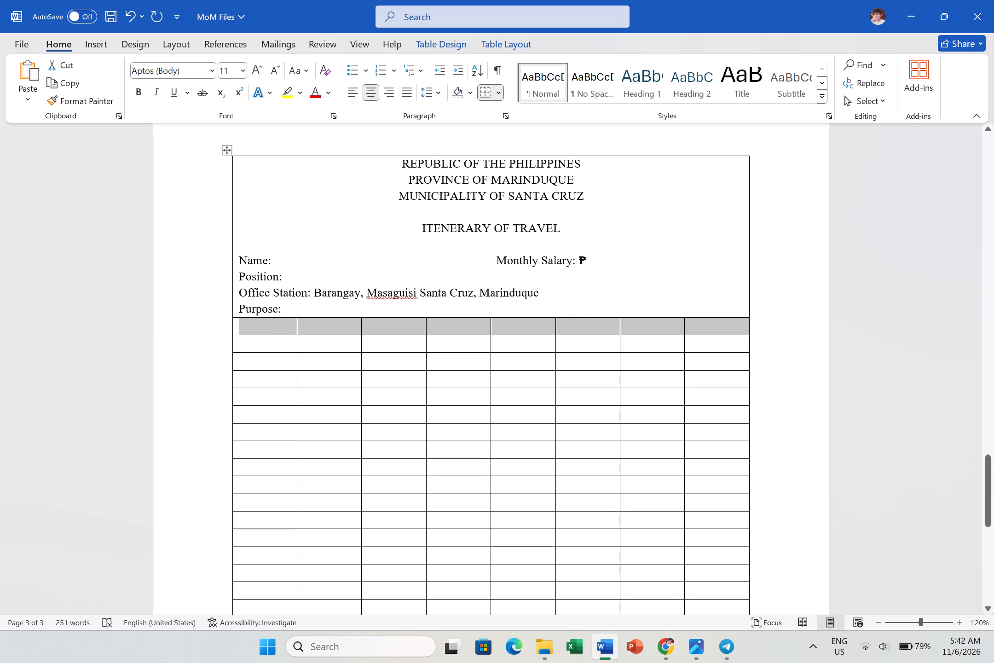
pyautogui.click(278, 328)
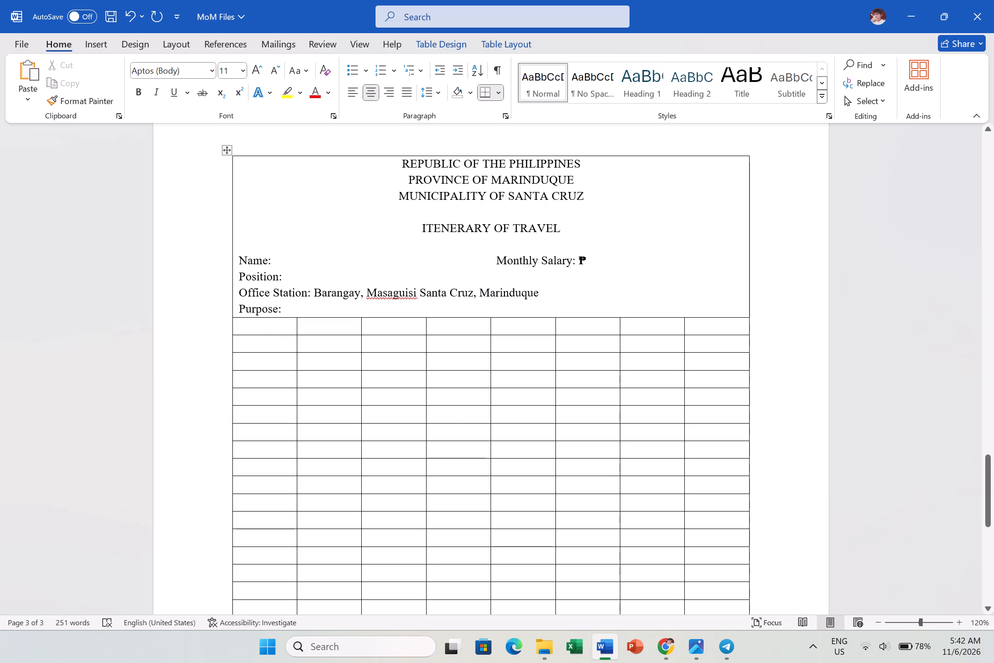
pyautogui.write('Datw')
pyautogui.press('BackSpace')
pyautogui.write('e 2026')
pyautogui.press('Right')
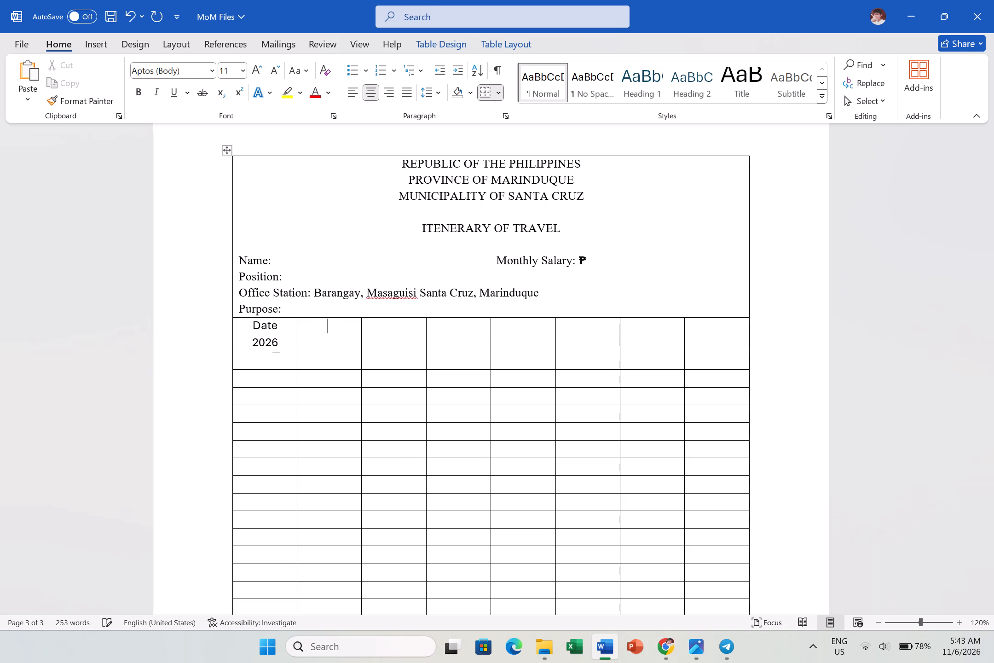
# Check the form photo and enter Place to Be Visited as the second column's heading.
pyautogui.click(687, 655)
pyautogui.click(687, 655)
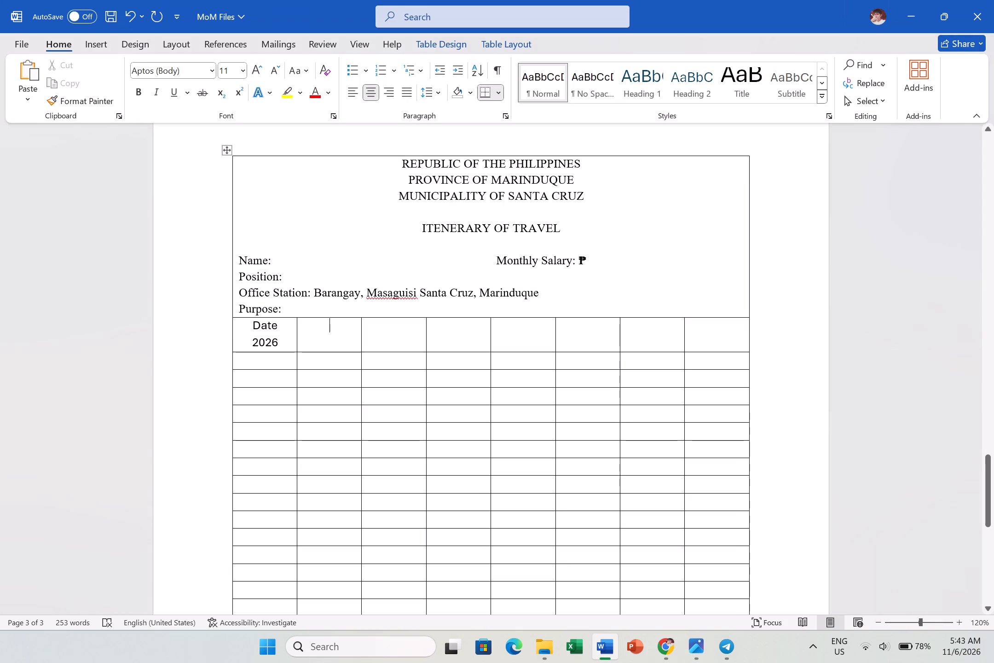
pyautogui.write('Palce')
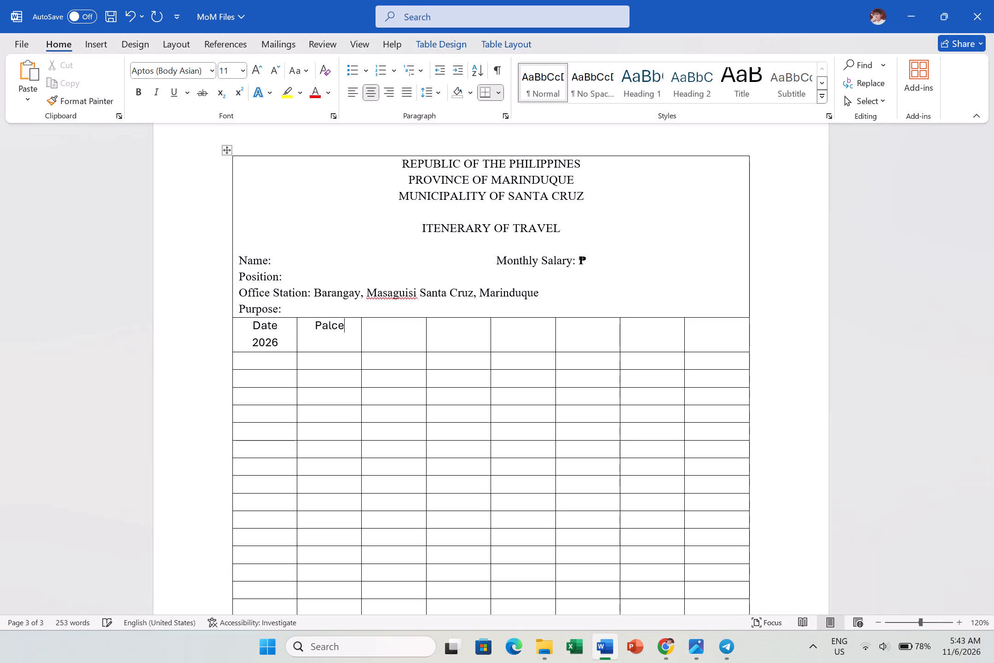
pyautogui.press('space')
pyautogui.press('BackSpace')
pyautogui.press('BackSpace')
pyautogui.press('BackSpace')
pyautogui.press('BackSpace')
pyautogui.press('BackSpace')
pyautogui.write('lace to Be Visited')
pyautogui.press('Right')
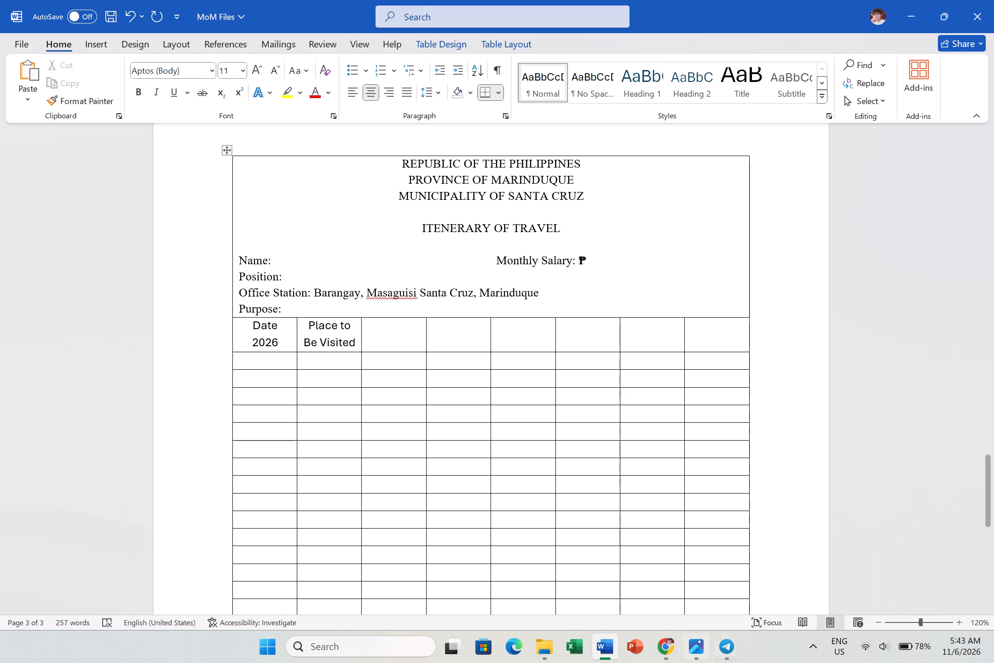
# Check the form photo and enter DEPARTURE and ARRIVAL as the third and fourth column headings.
pyautogui.click(697, 638)
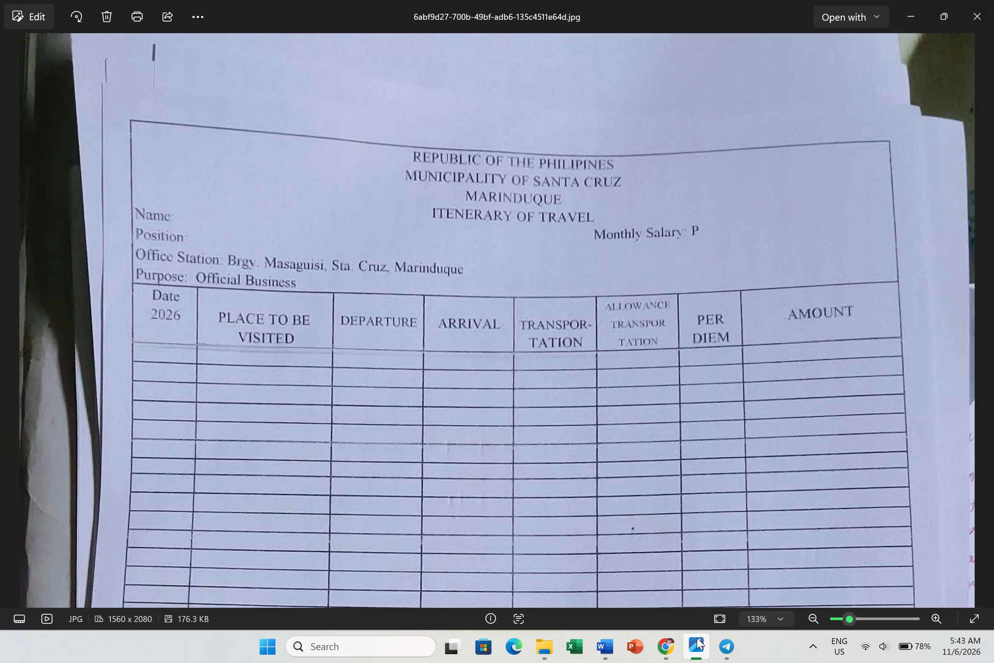
pyautogui.click(697, 638)
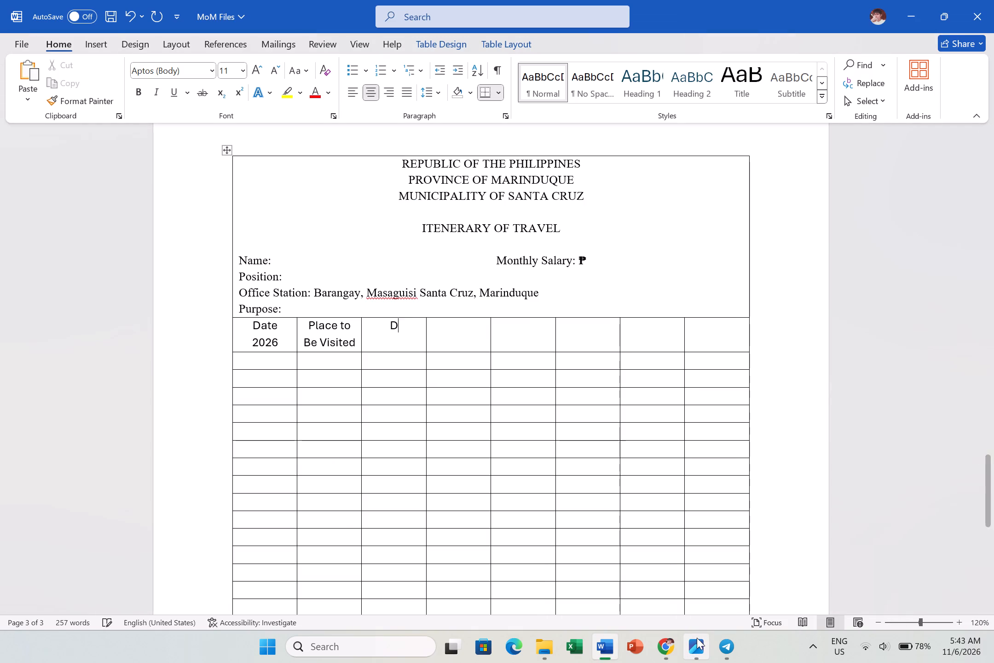
pyautogui.write('PARTURE')
pyautogui.press('Right')
pyautogui.write('ARRIVAL')
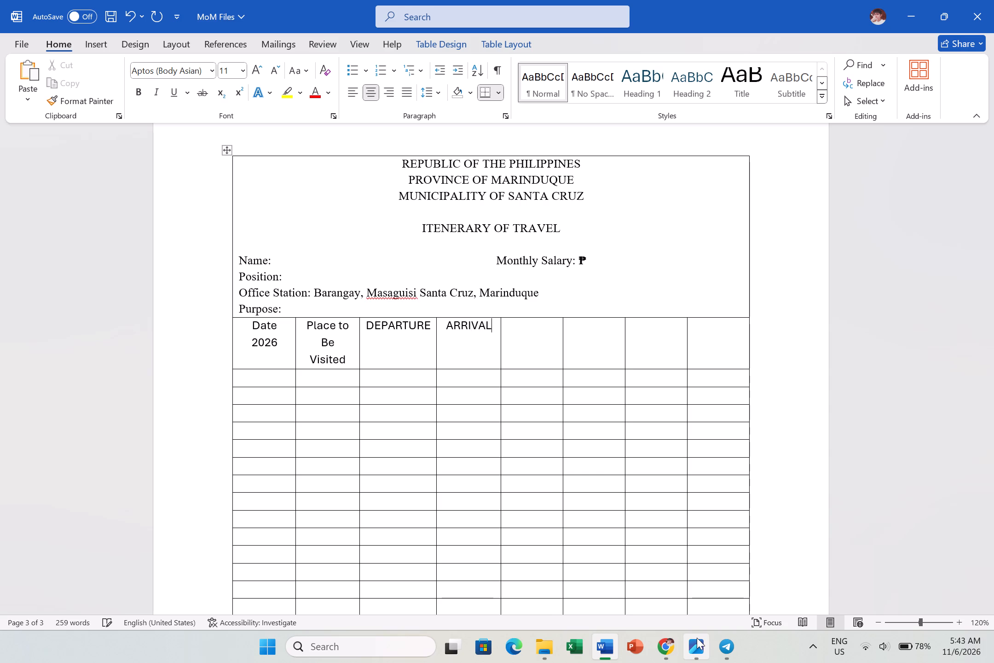
pyautogui.press('Right')
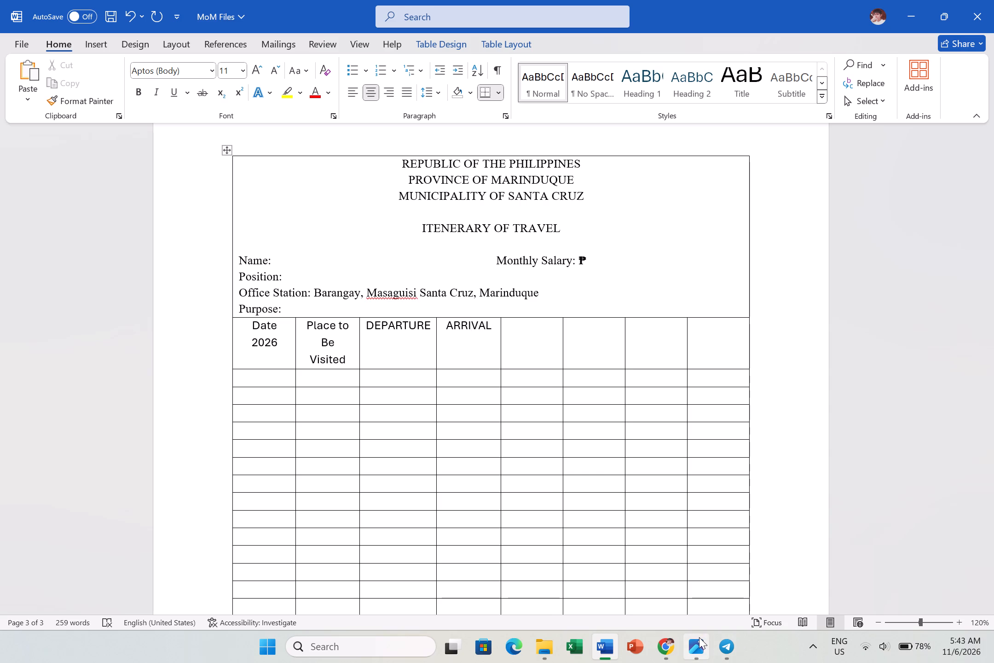
# Check the form photo and enter TRANSPORTATION and ALLOWANCE OF TRANSPORTATION as the fifth and sixth column headings.
pyautogui.click(699, 637)
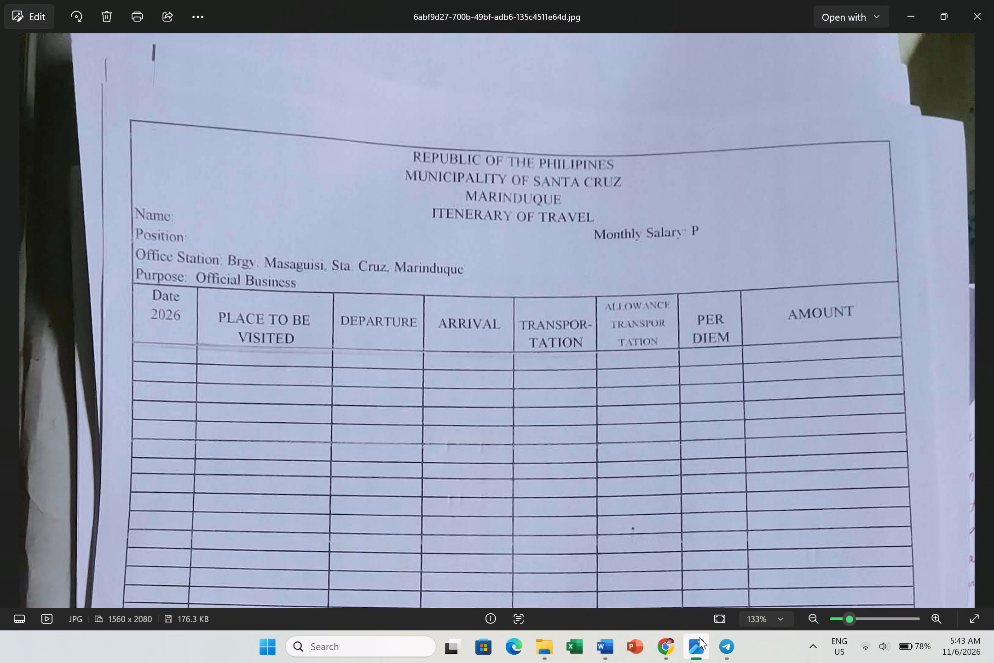
pyautogui.click(699, 637)
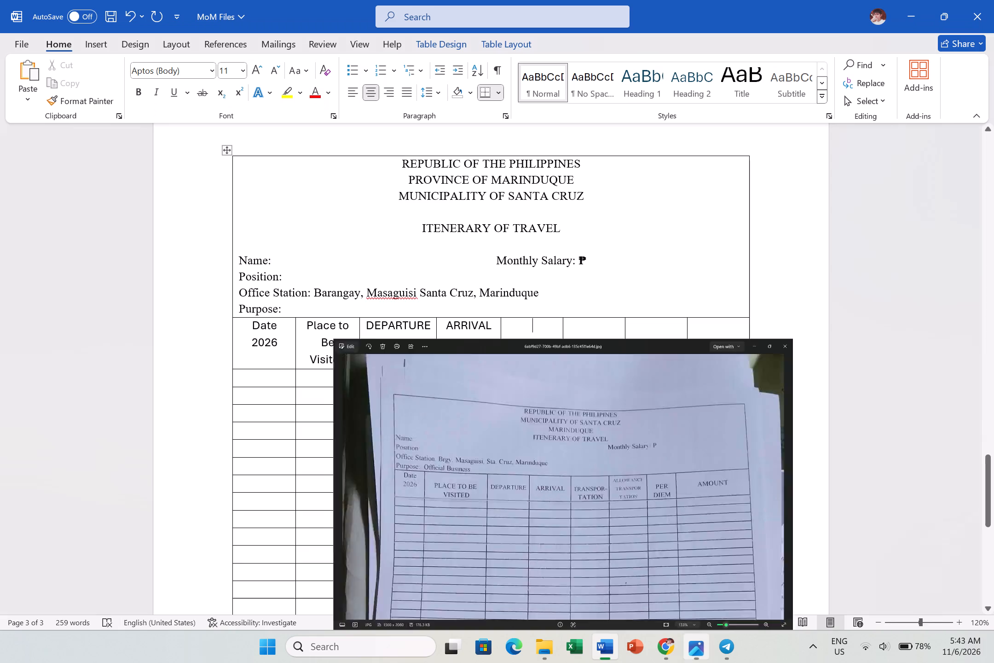
pyautogui.write('TRANSPORTATION')
pyautogui.press('Right')
pyautogui.write('ALLOWANCE OF TRANSPORTATION')
pyautogui.press('Right')
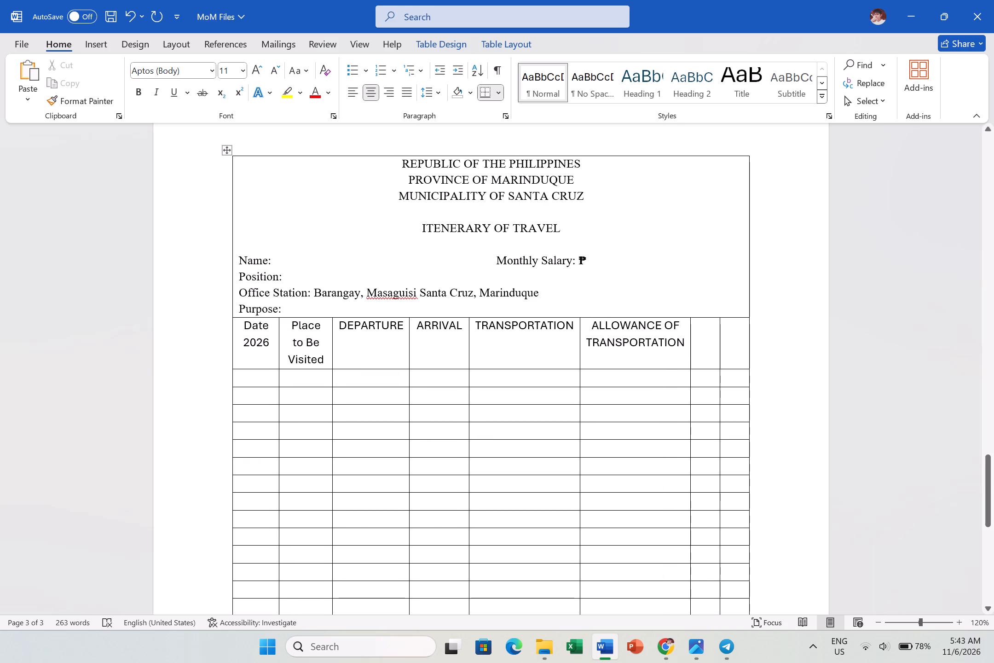
# Check the form photo and enter PER DIEM and AMOUNT as the last two column headings.
pyautogui.click(688, 641)
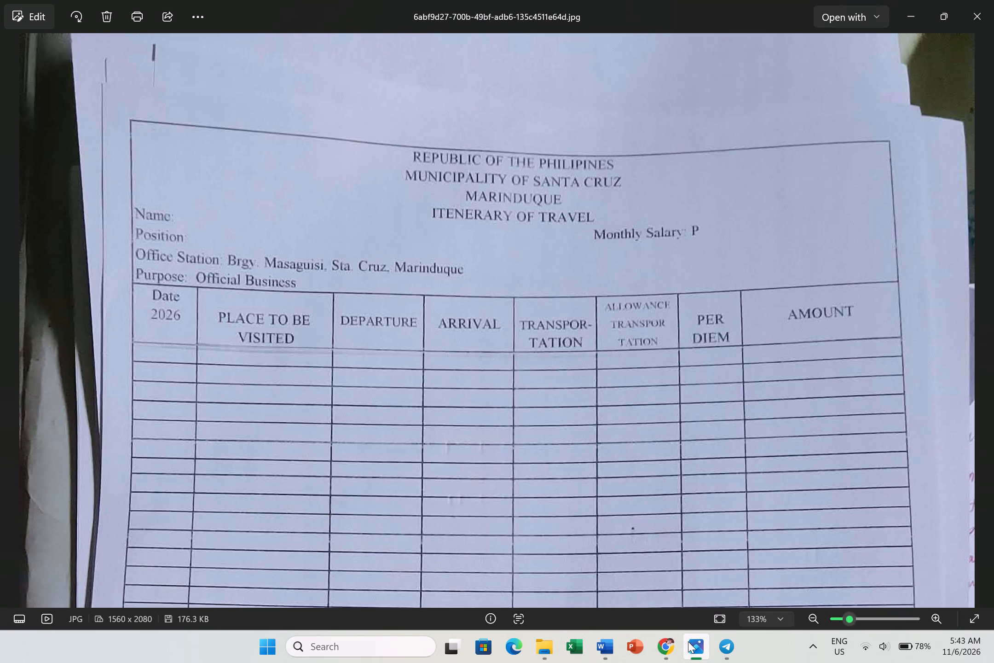
pyautogui.click(688, 641)
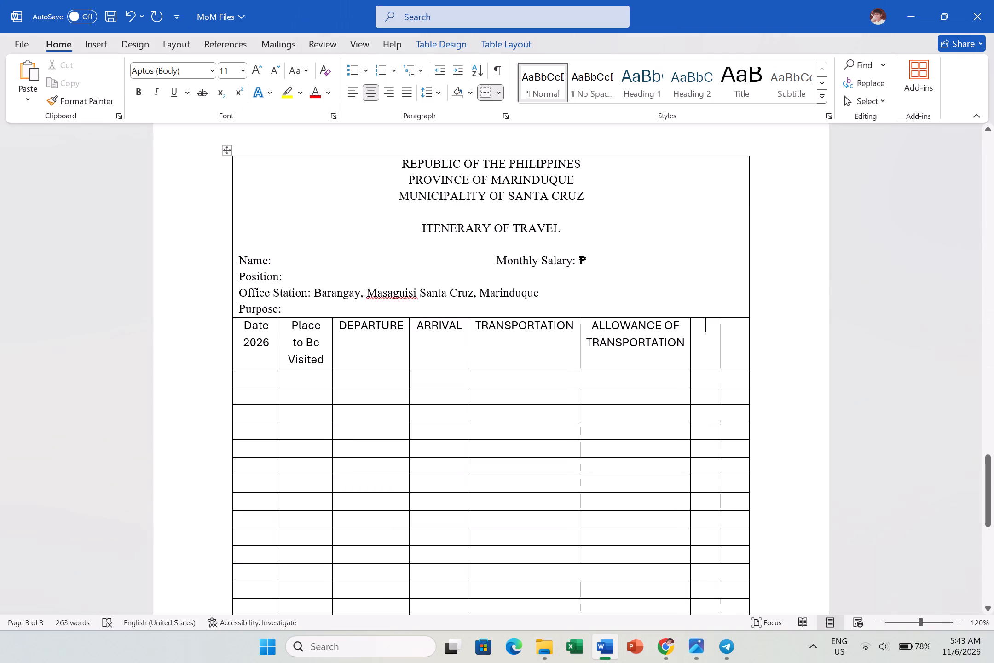
pyautogui.write('PER DIEM')
pyautogui.press('Right')
pyautogui.write('AMOUNT')
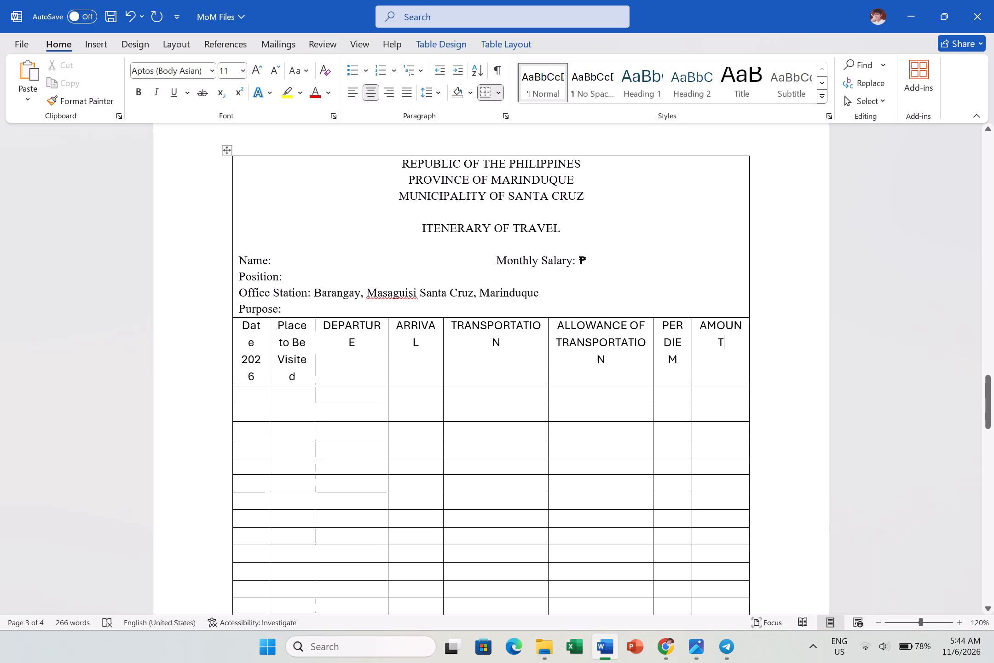
# Format all the column headings in Times New Roman and convert them to uppercase.
pyautogui.moveTo(719, 366); pyautogui.dragTo(253, 343)
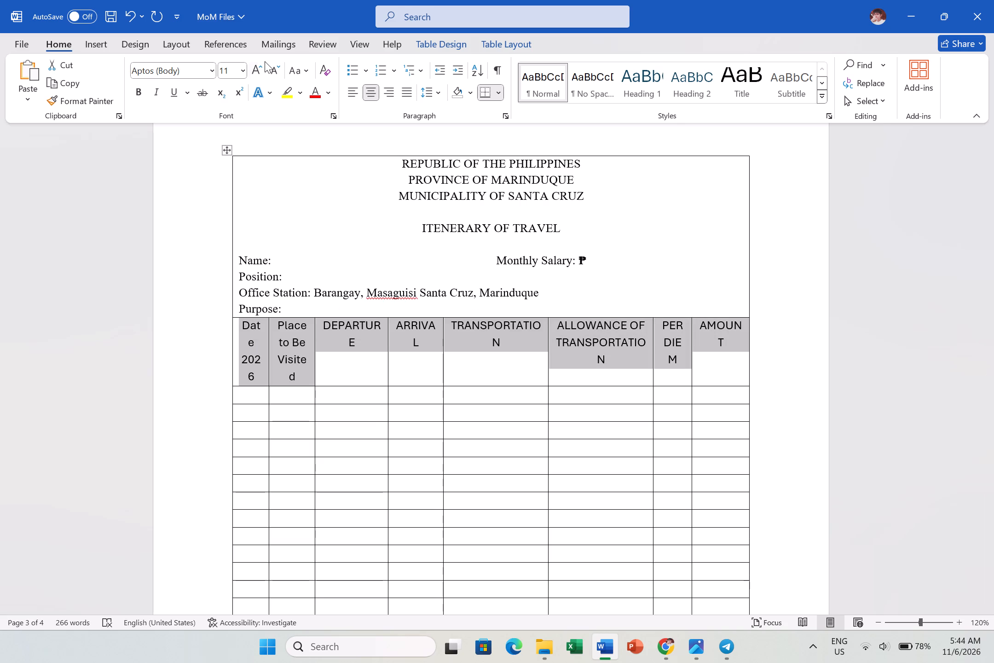
pyautogui.click(213, 70)
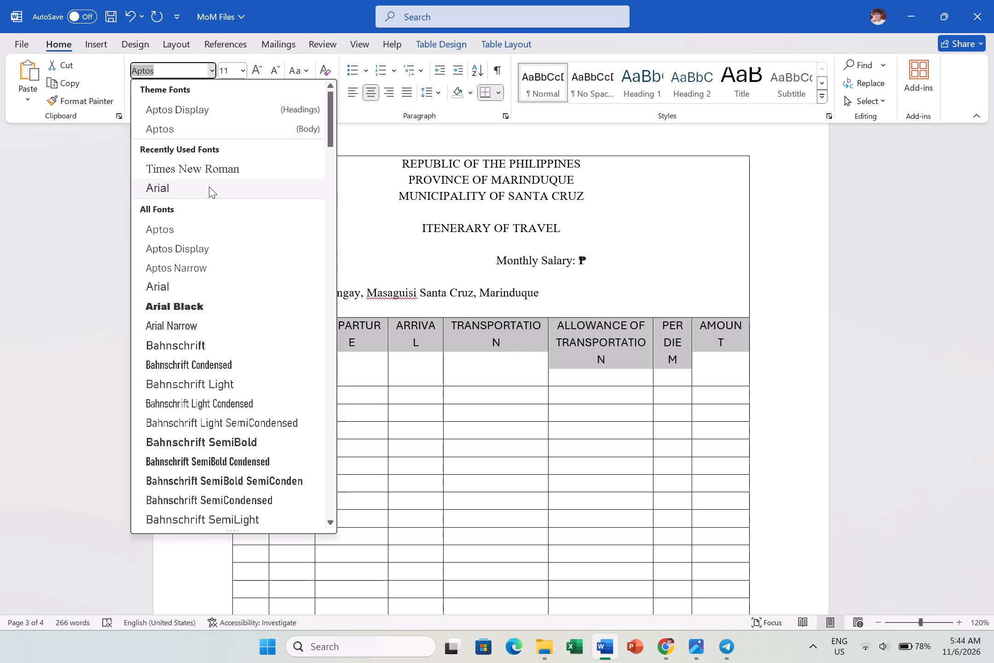
pyautogui.click(209, 172)
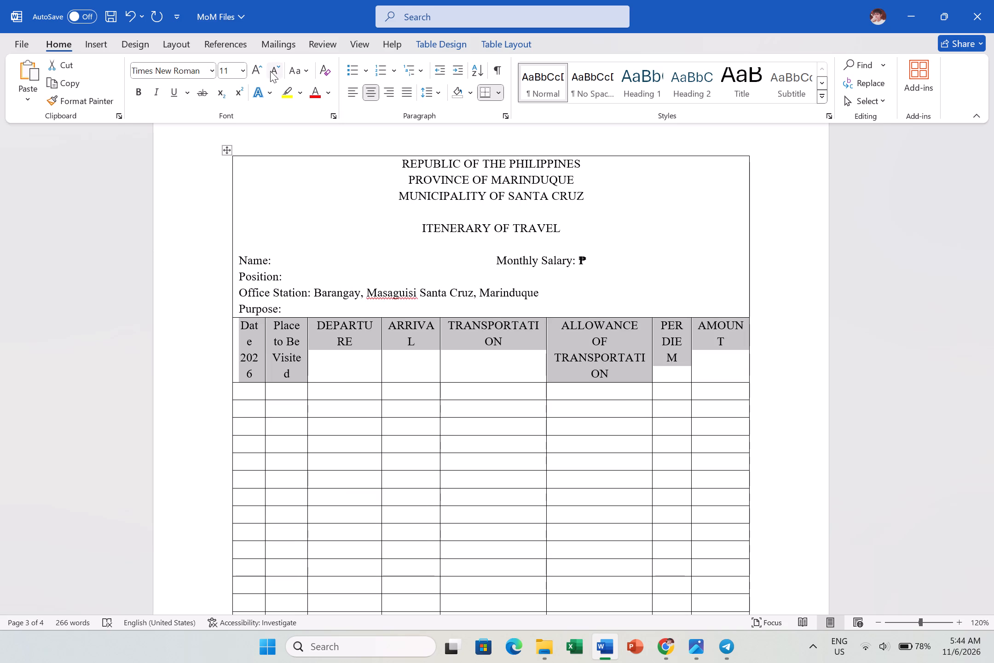
pyautogui.click(305, 73)
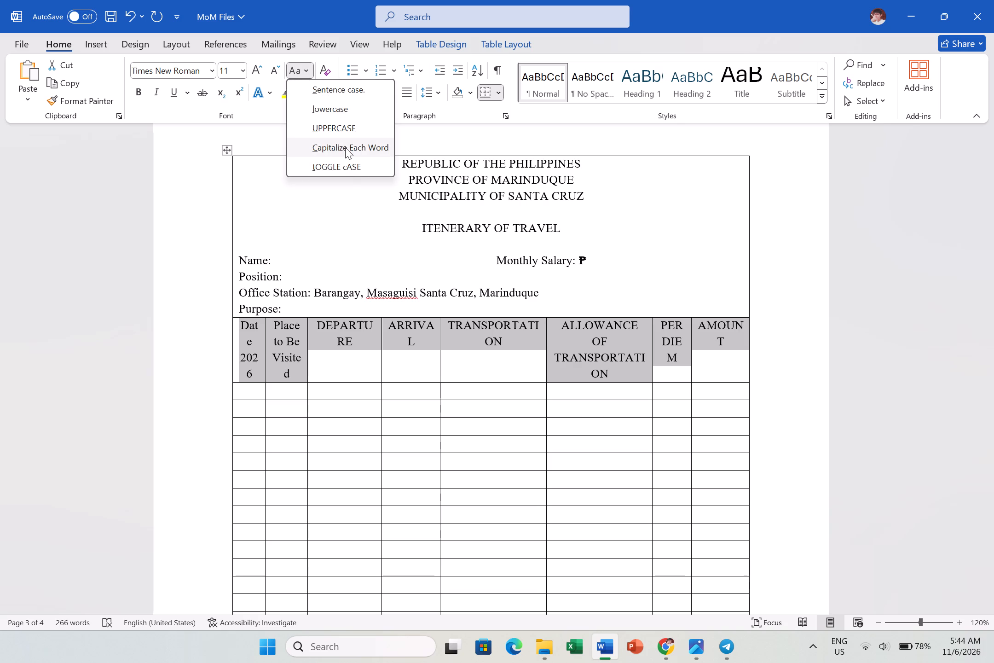
pyautogui.click(324, 122)
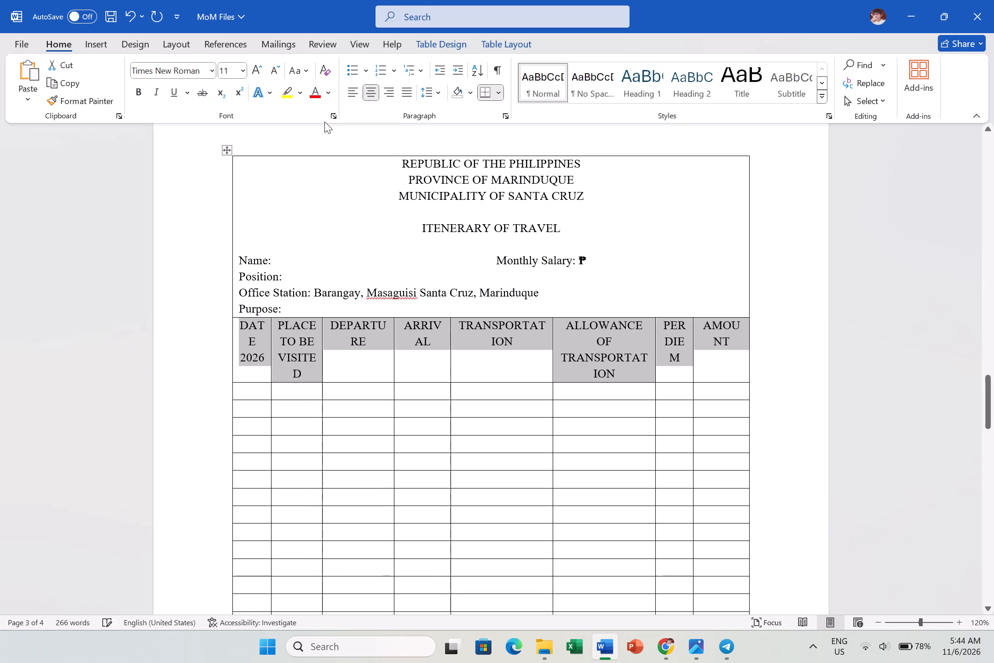
pyautogui.click(401, 349)
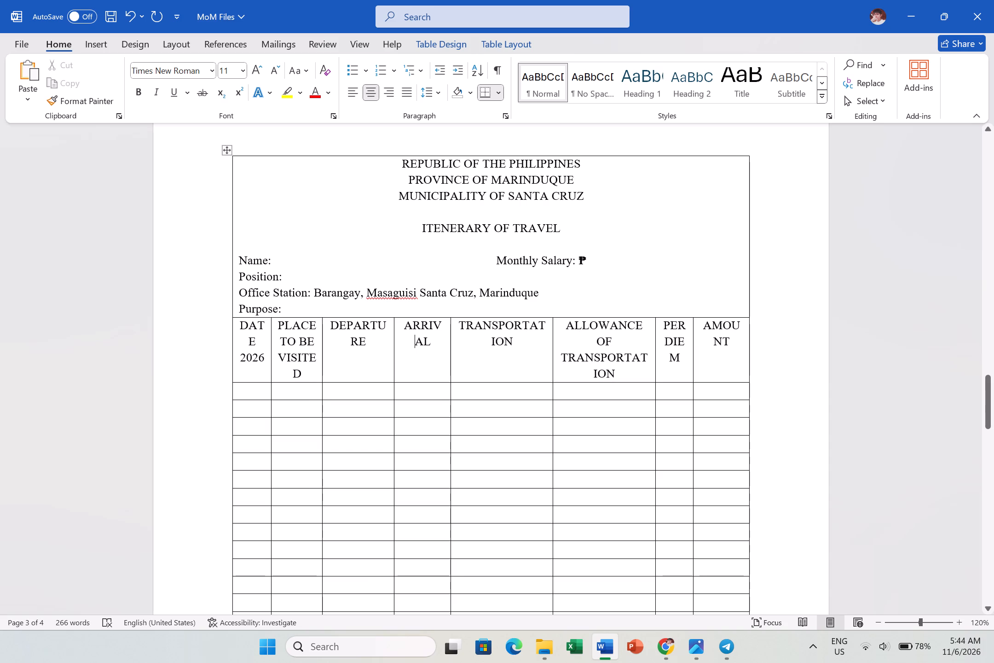
# Compare the column headings with the form photo and reduce the whole heading row's font size to 10.
pyautogui.moveTo(260, 337); pyautogui.dragTo(675, 373)
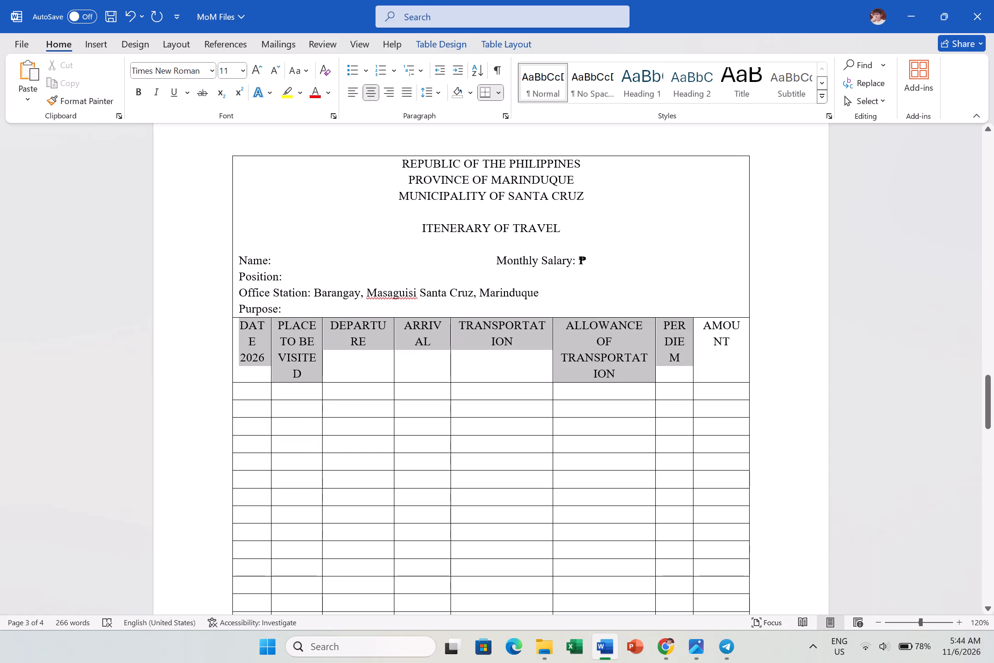
pyautogui.moveTo(675, 373); pyautogui.dragTo(704, 375)
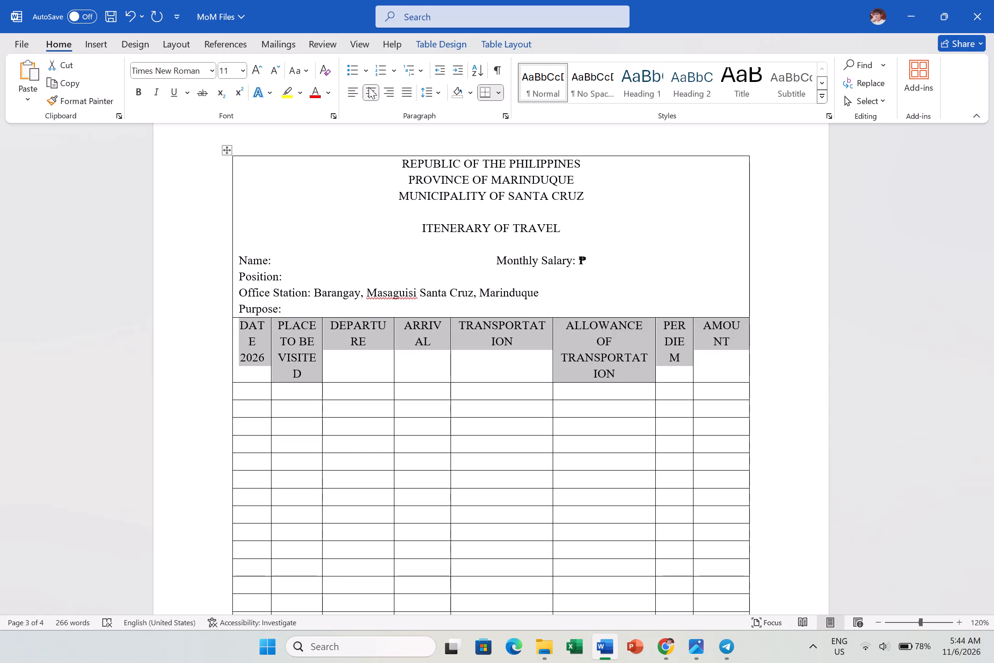
pyautogui.click(689, 650)
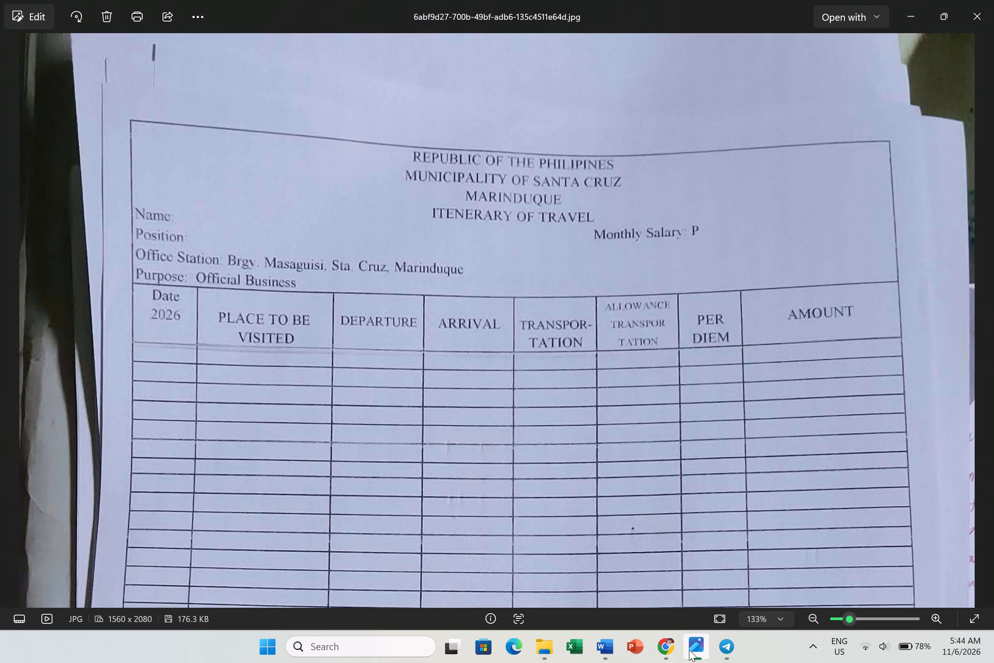
pyautogui.click(689, 650)
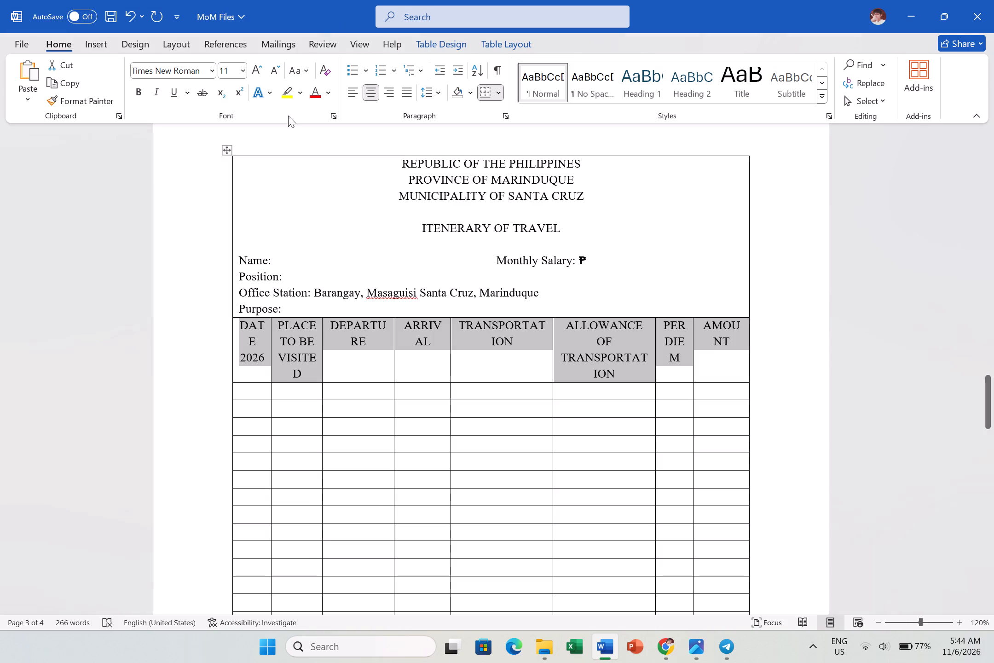
pyautogui.click(278, 72)
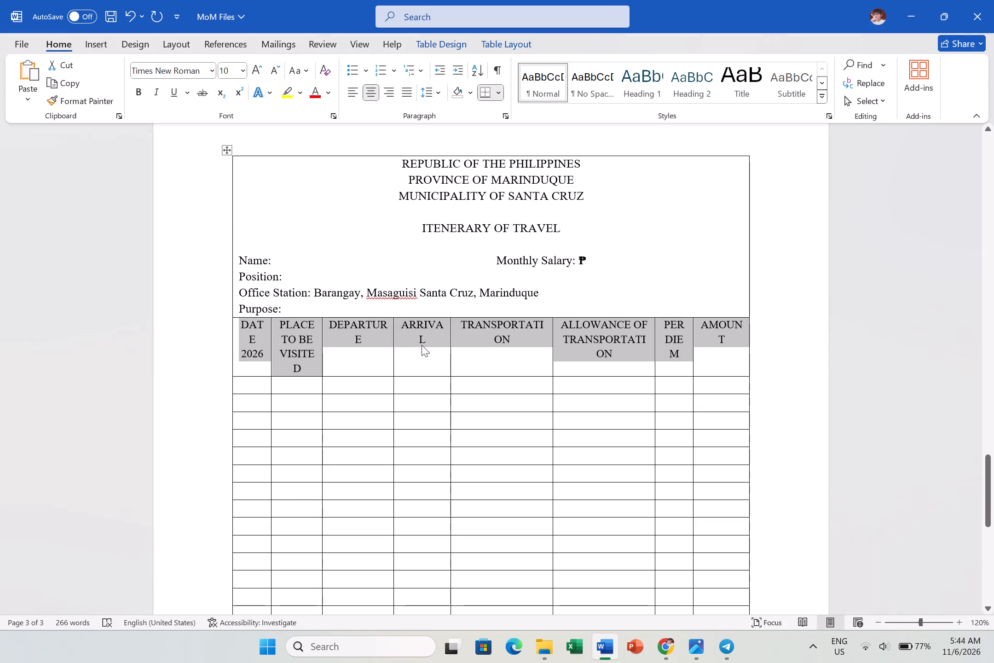
pyautogui.click(422, 345)
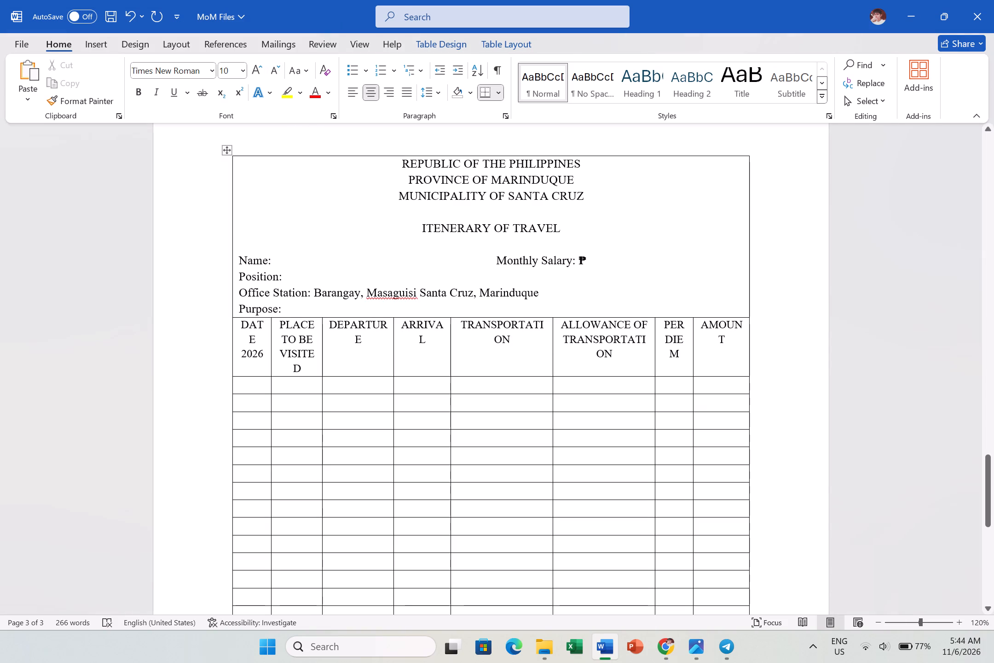
pyautogui.doubleClick(323, 336)
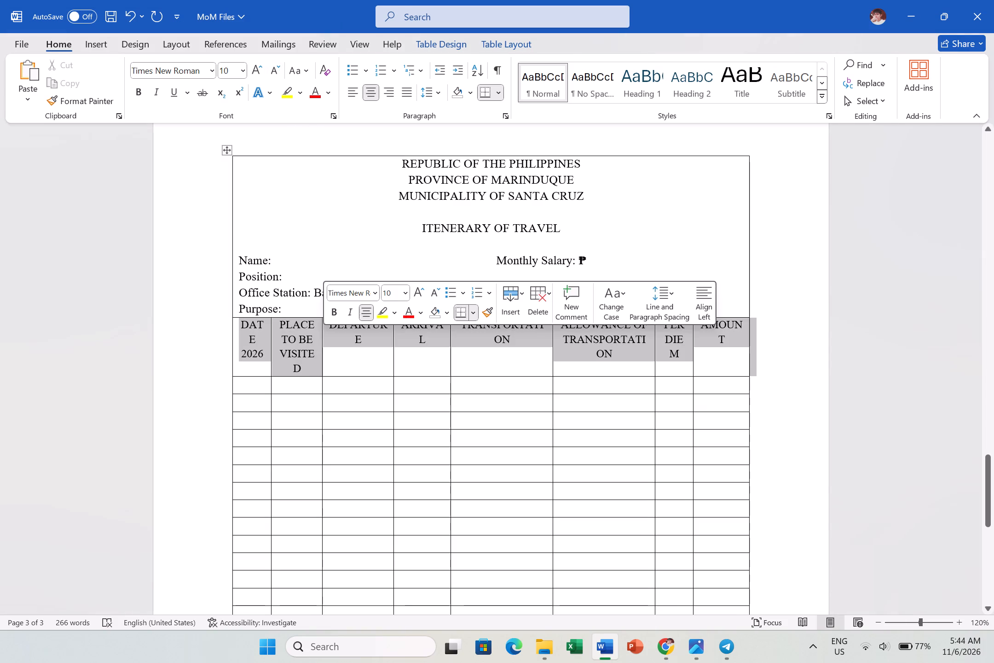
# Open the custom margin settings for the document and set the top and left page margins to 0.5".
pyautogui.keyDown('ctrl'); pyautogui.scroll(-2, 360, 365); pyautogui.keyUp('ctrl')
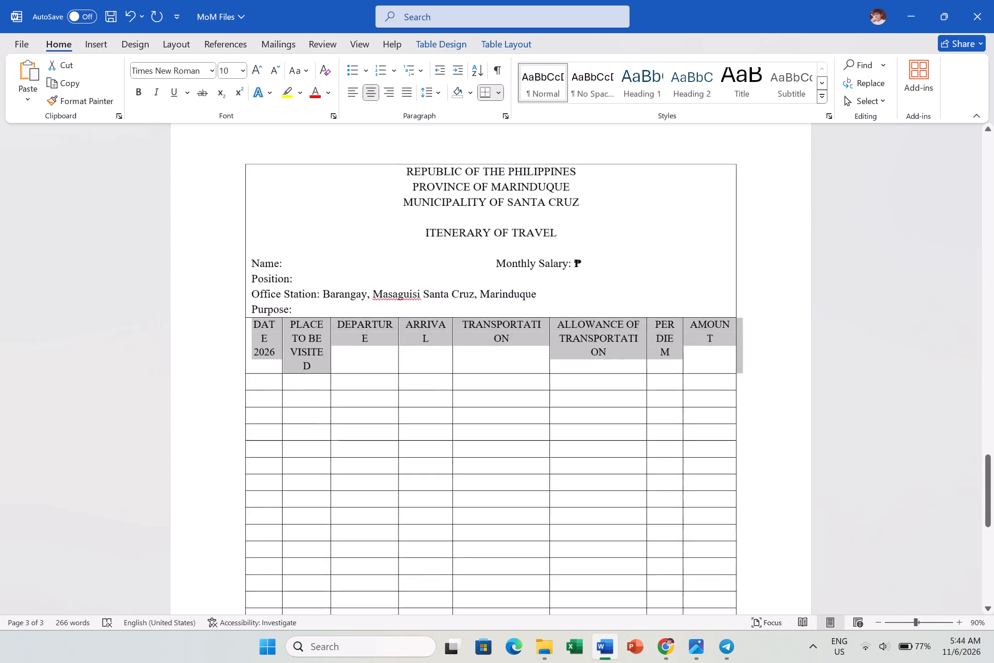
pyautogui.keyDown('ctrl'); pyautogui.scroll(-2, 360, 365); pyautogui.keyUp('ctrl')
pyautogui.click(256, 176)
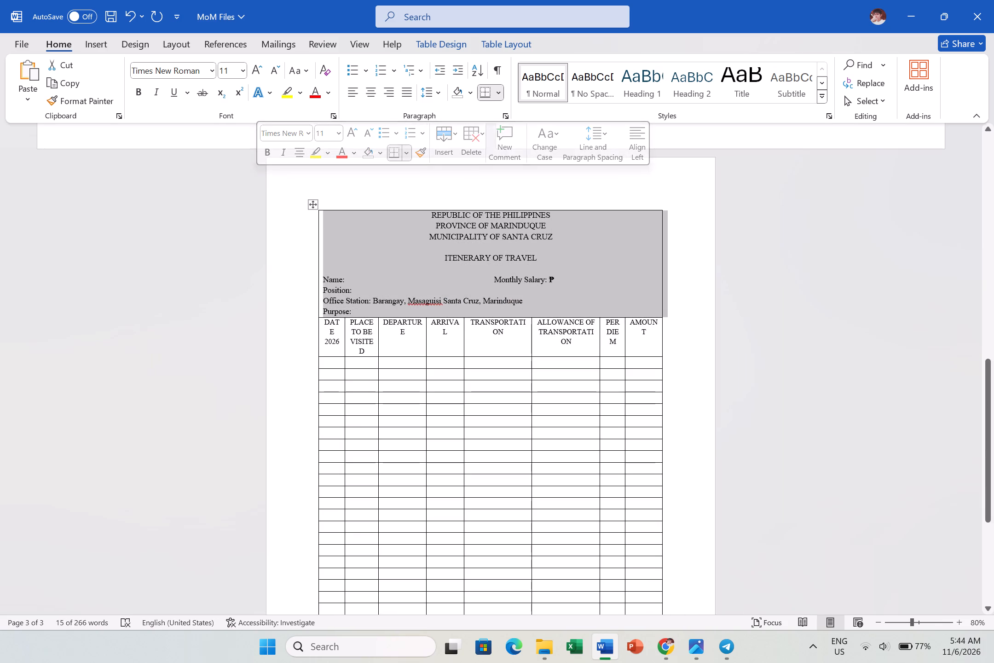
pyautogui.click(169, 48)
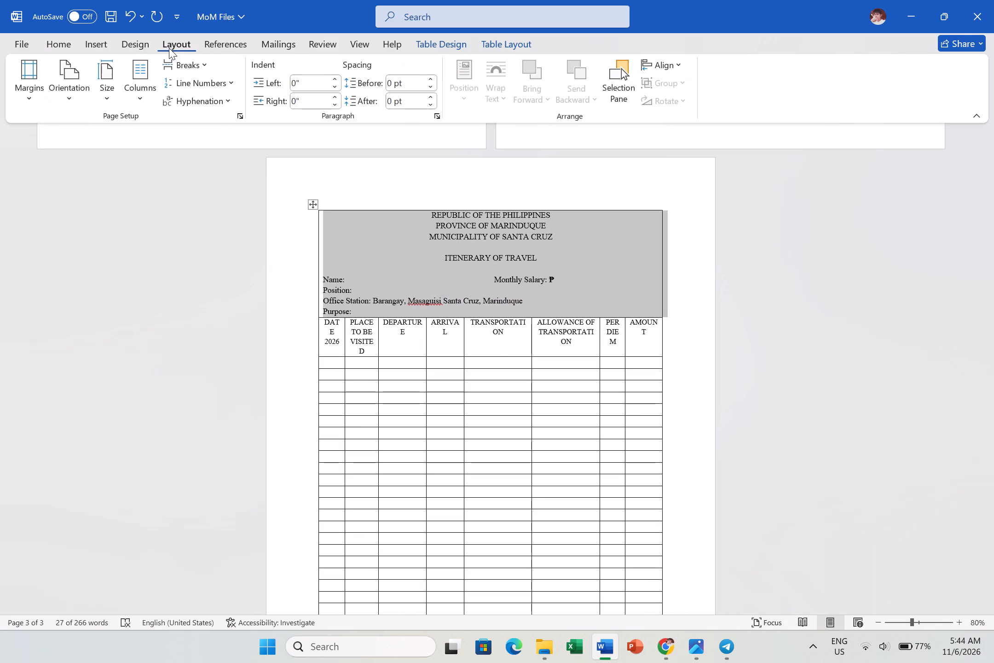
pyautogui.click(50, 91)
pyautogui.click(39, 89)
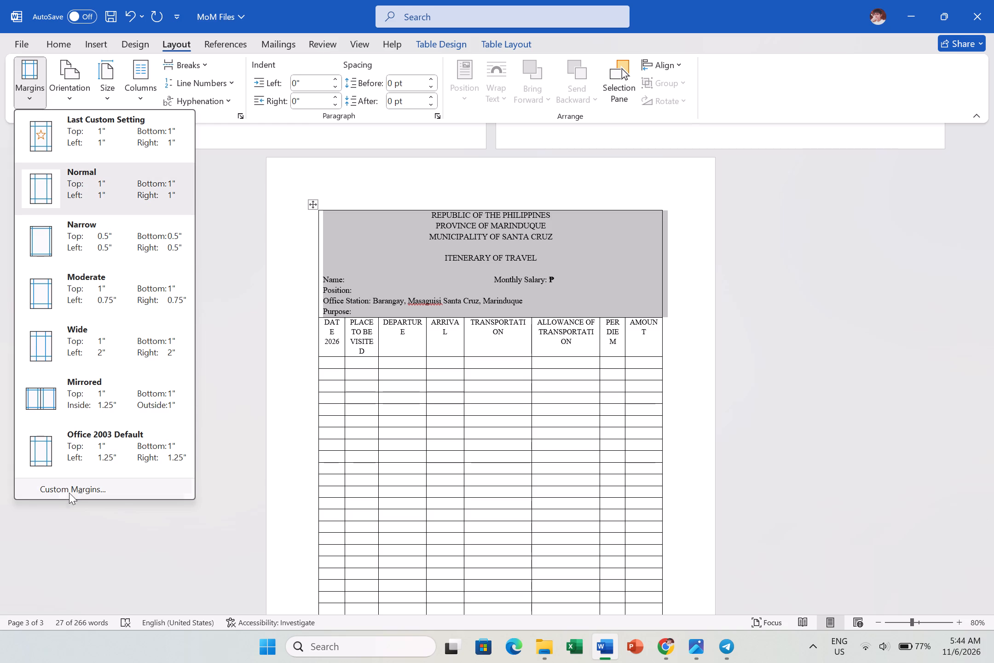
pyautogui.click(65, 488)
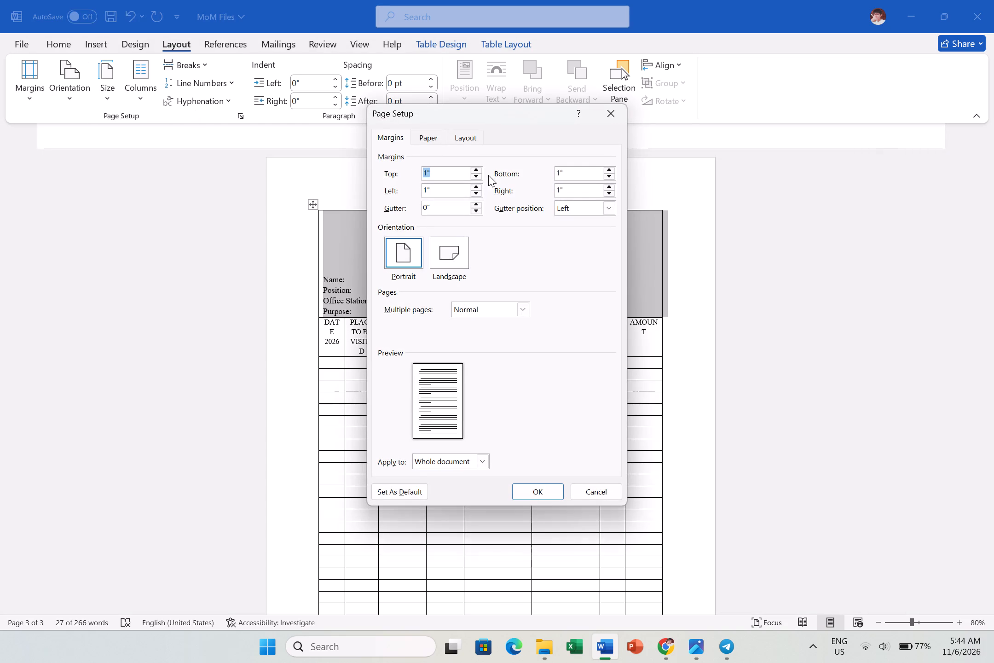
pyautogui.click(479, 177)
pyautogui.doubleClick(479, 177)
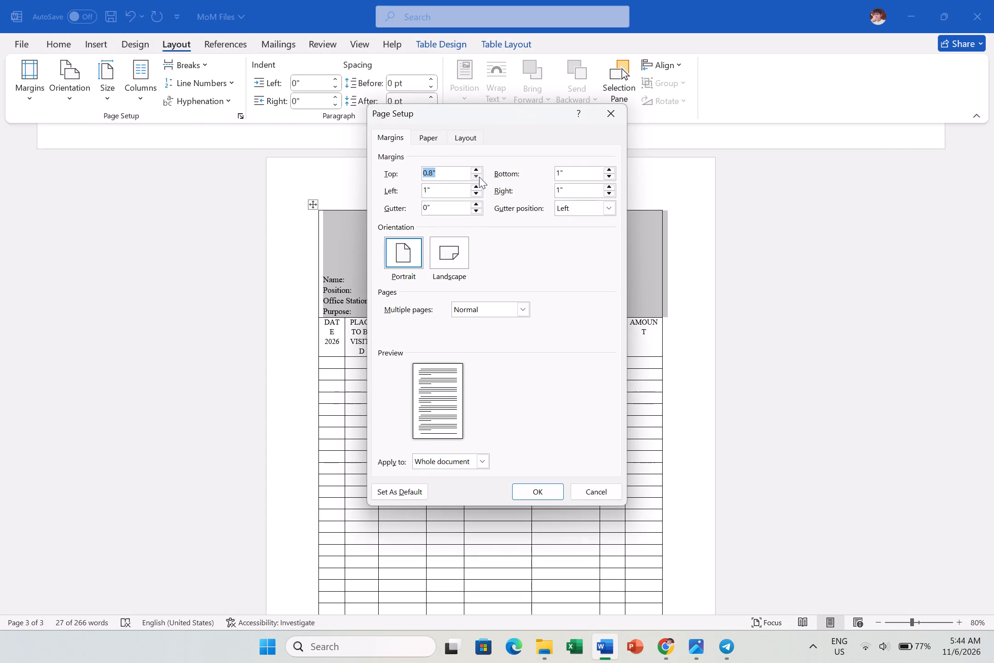
pyautogui.click(479, 177)
pyautogui.click(479, 177)
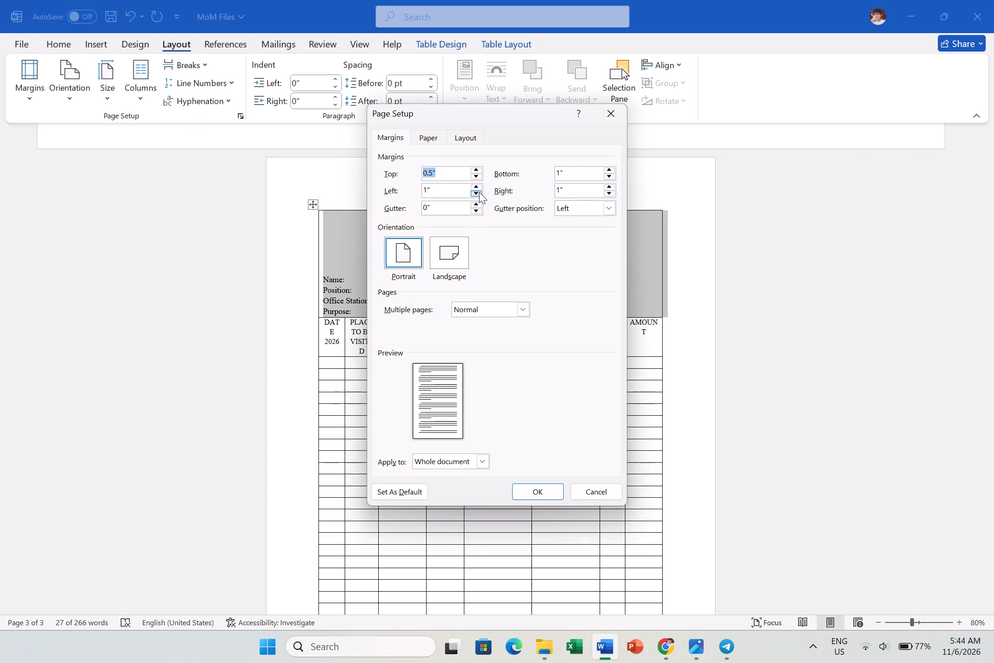
pyautogui.tripleClick(479, 192)
pyautogui.doubleClick(479, 192)
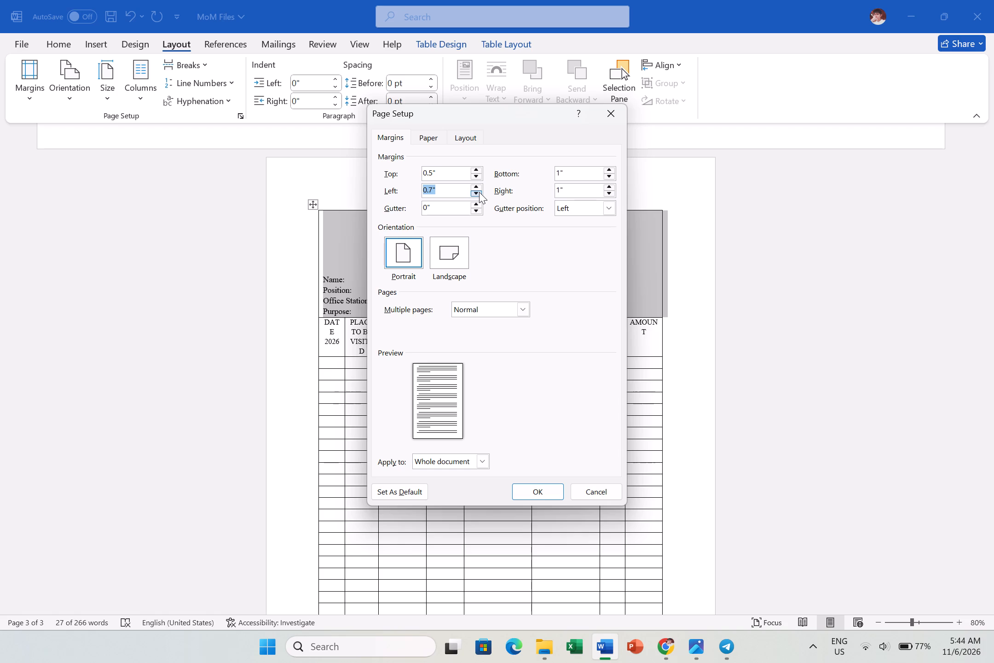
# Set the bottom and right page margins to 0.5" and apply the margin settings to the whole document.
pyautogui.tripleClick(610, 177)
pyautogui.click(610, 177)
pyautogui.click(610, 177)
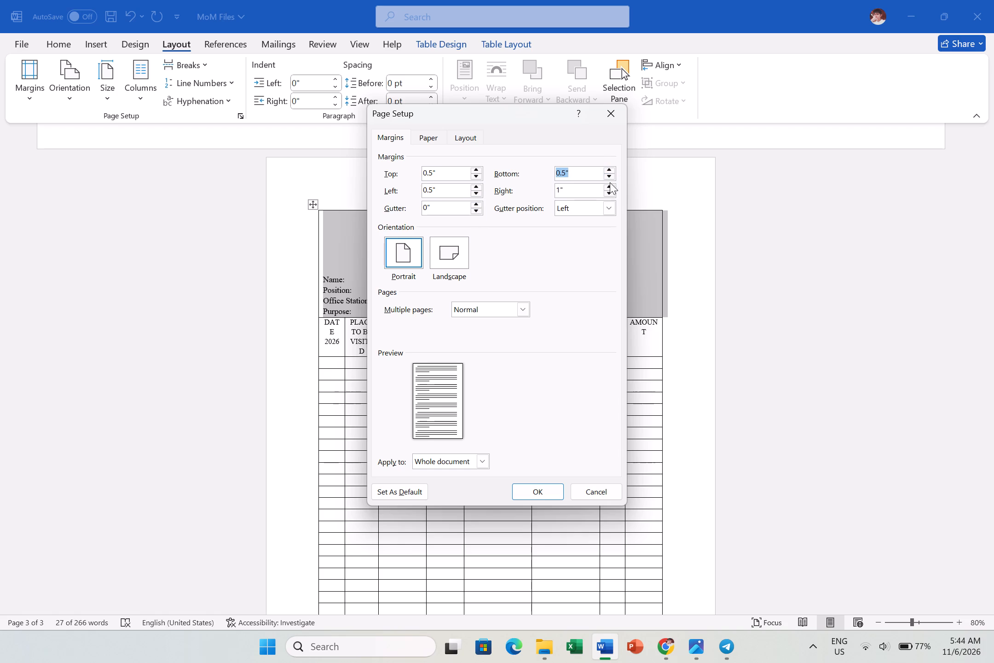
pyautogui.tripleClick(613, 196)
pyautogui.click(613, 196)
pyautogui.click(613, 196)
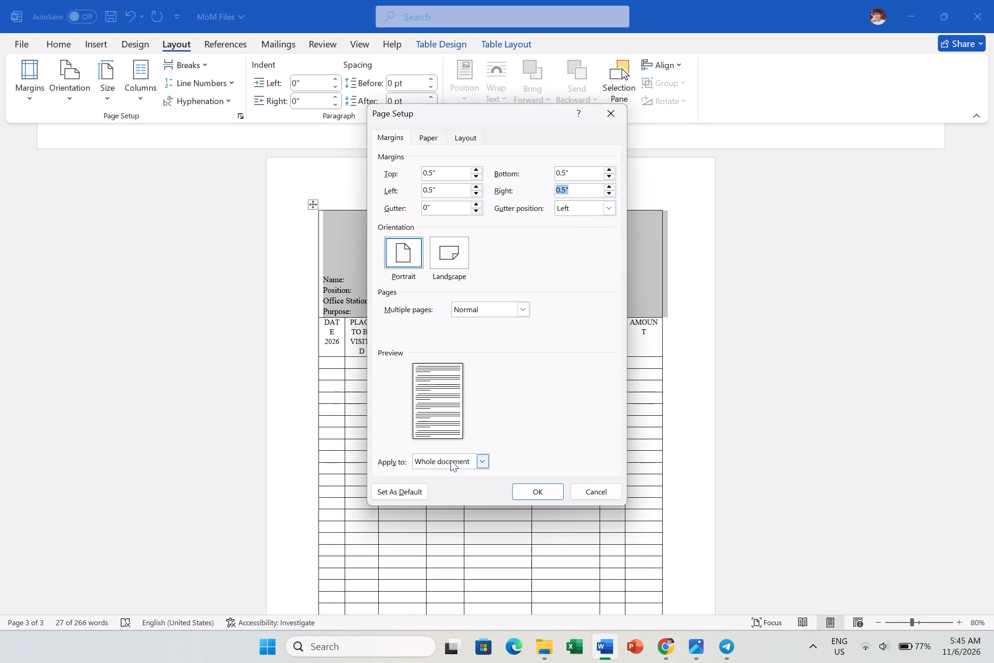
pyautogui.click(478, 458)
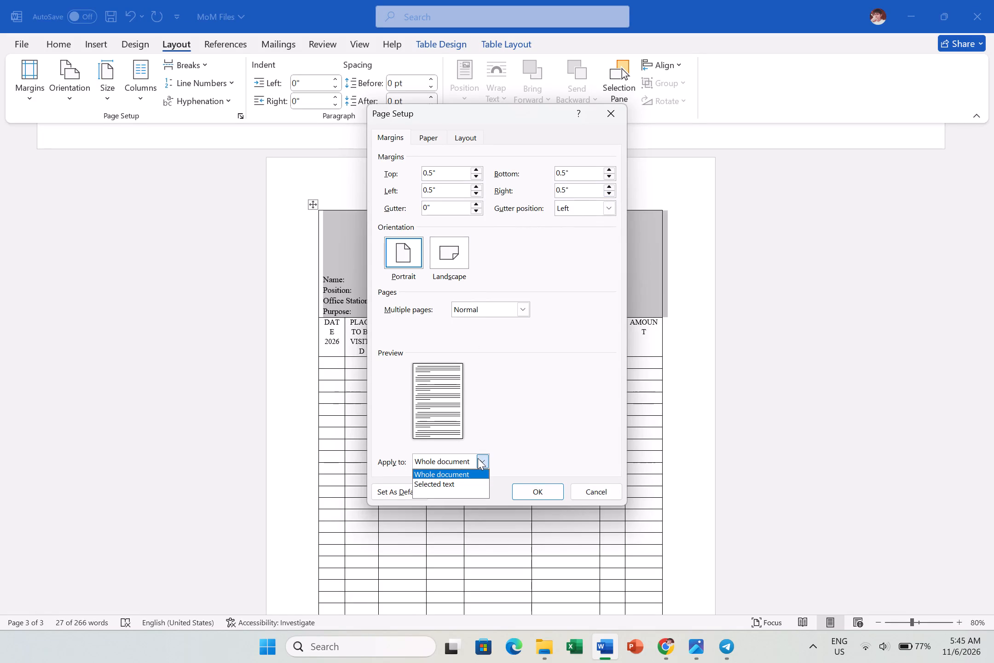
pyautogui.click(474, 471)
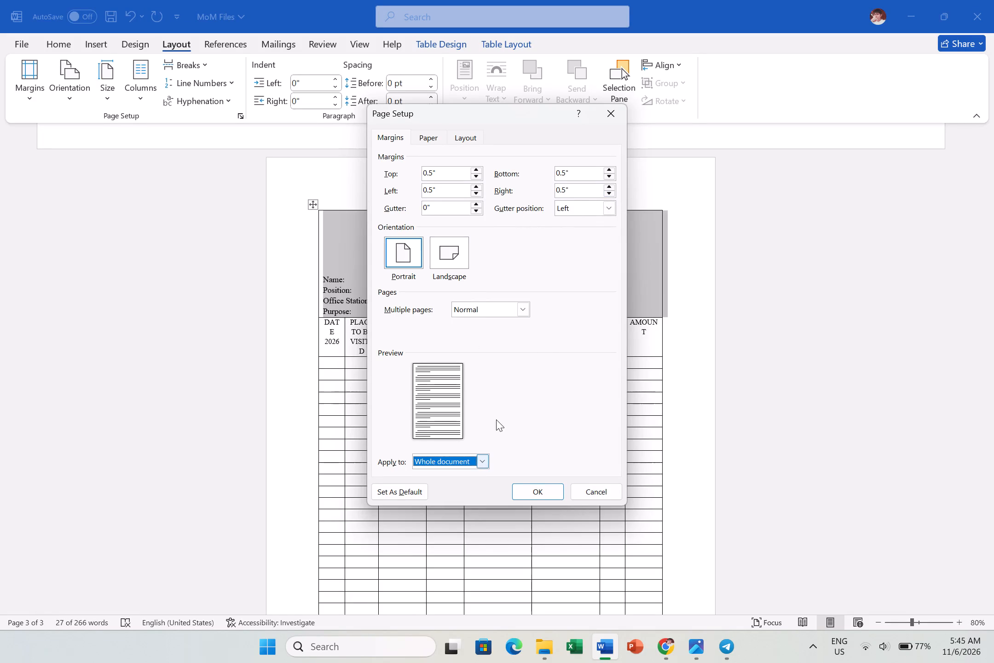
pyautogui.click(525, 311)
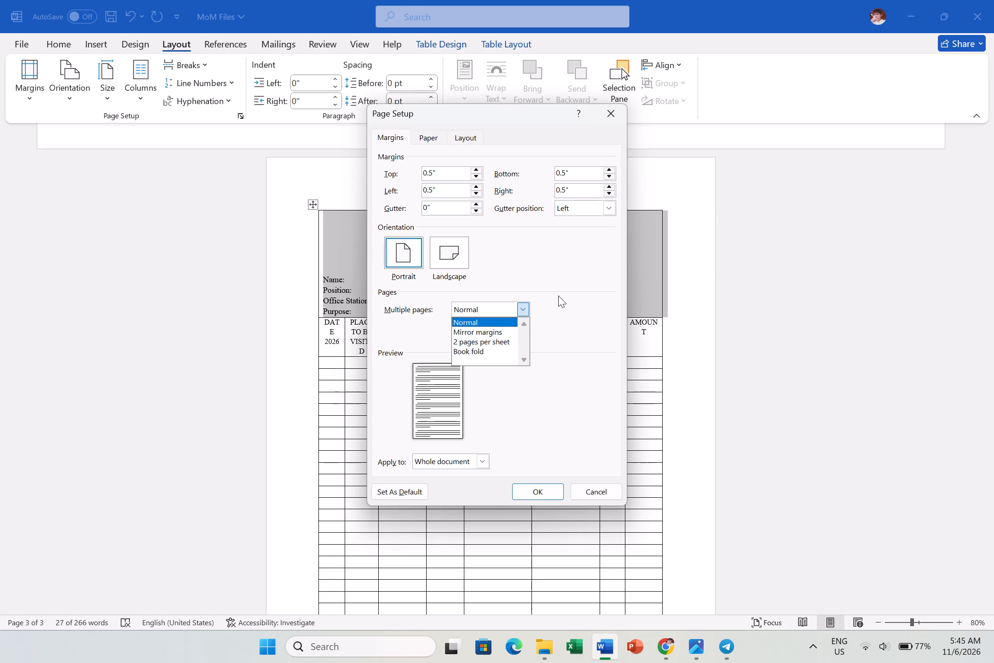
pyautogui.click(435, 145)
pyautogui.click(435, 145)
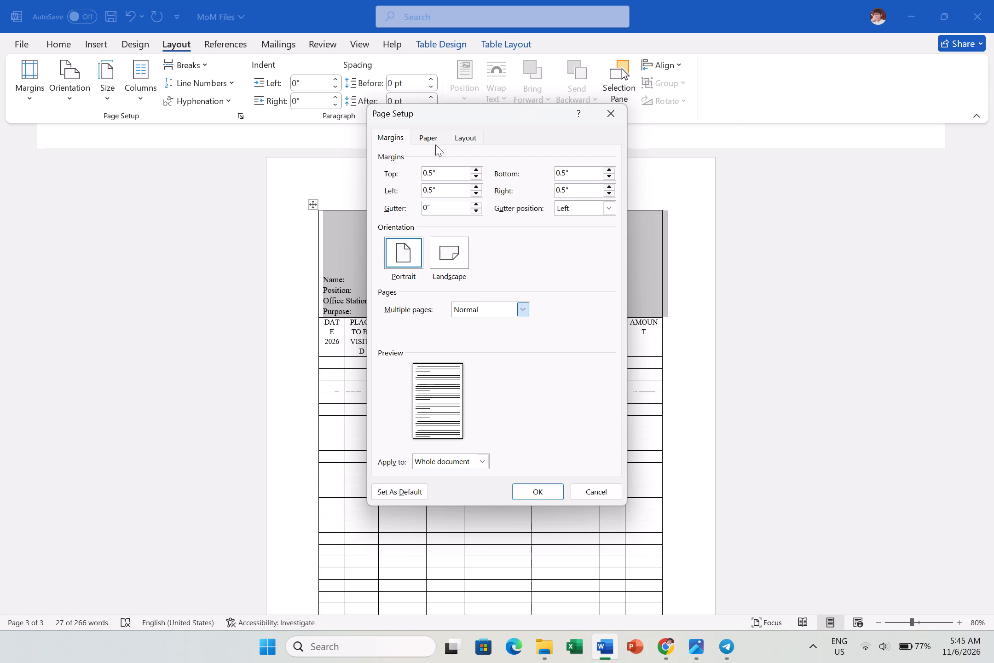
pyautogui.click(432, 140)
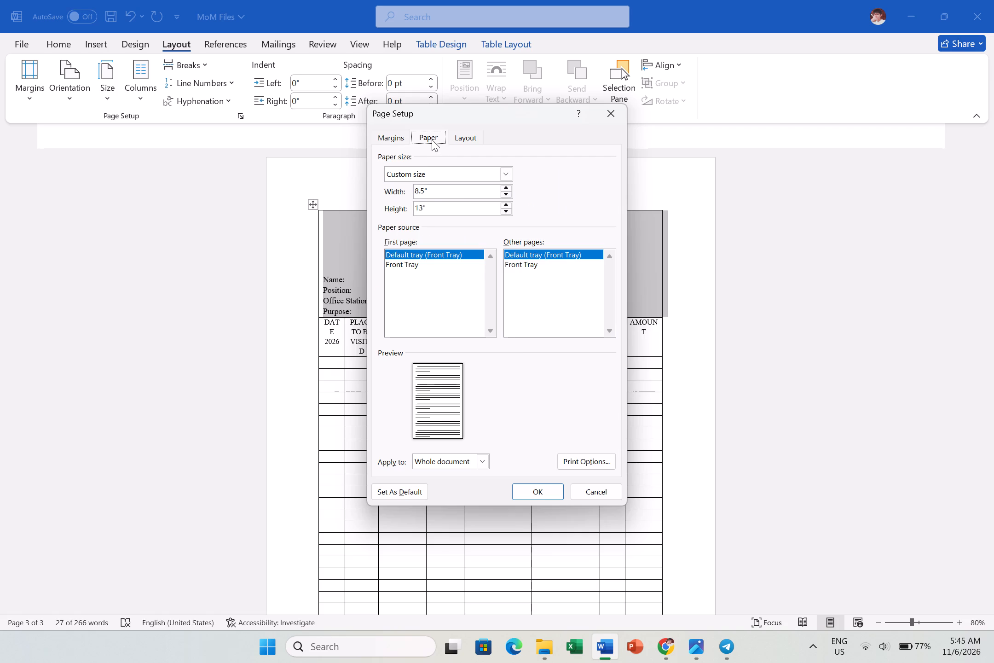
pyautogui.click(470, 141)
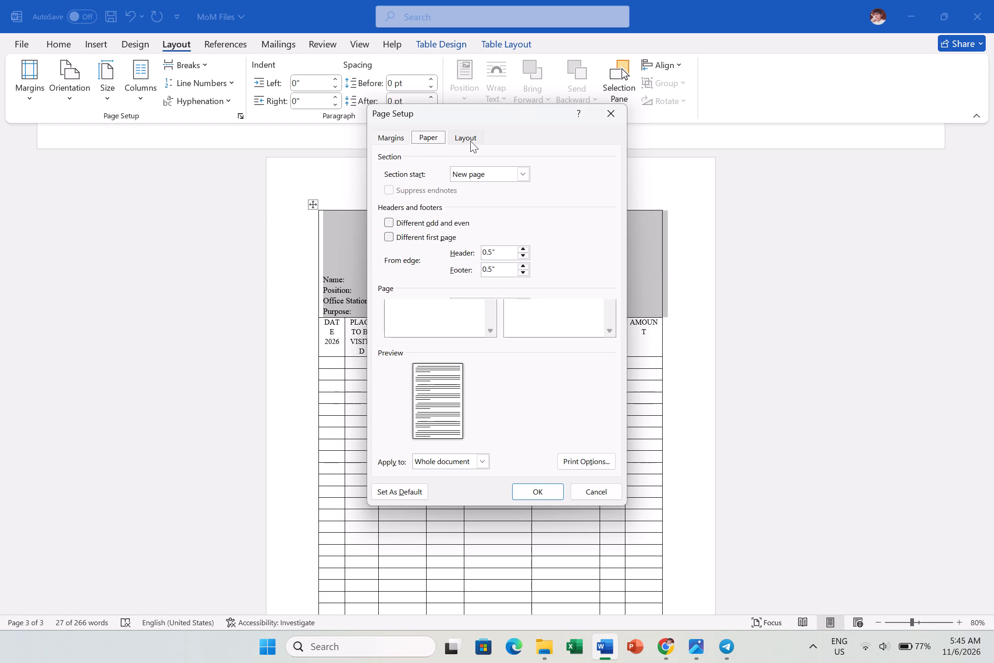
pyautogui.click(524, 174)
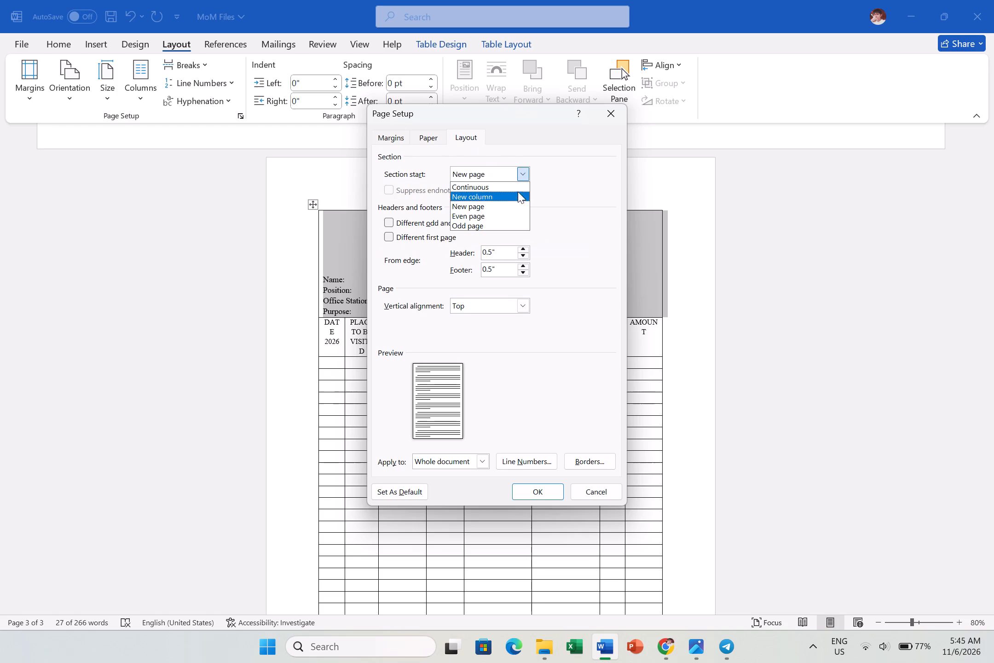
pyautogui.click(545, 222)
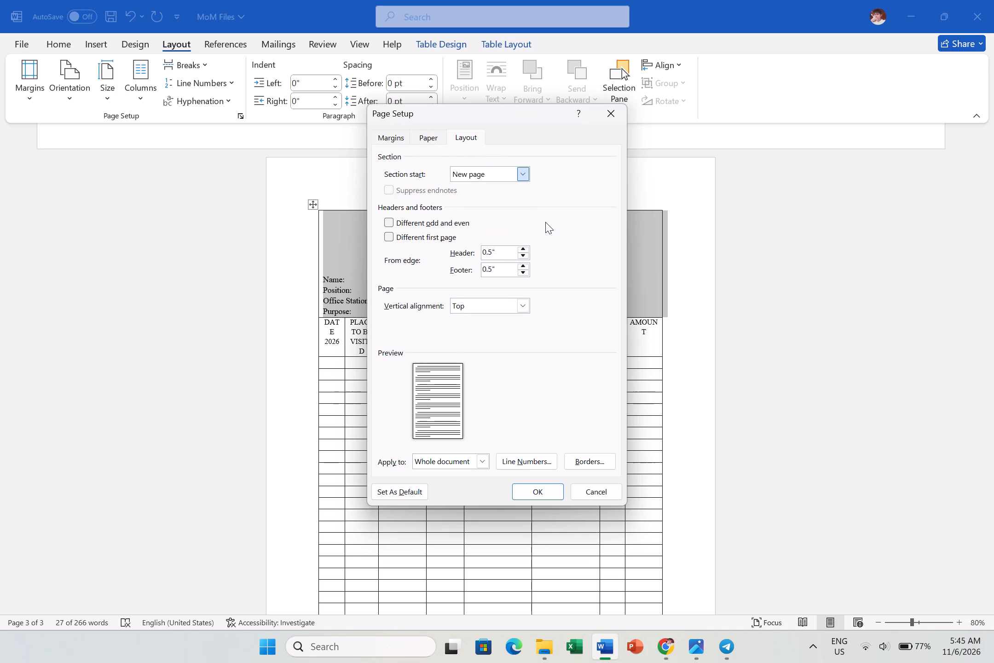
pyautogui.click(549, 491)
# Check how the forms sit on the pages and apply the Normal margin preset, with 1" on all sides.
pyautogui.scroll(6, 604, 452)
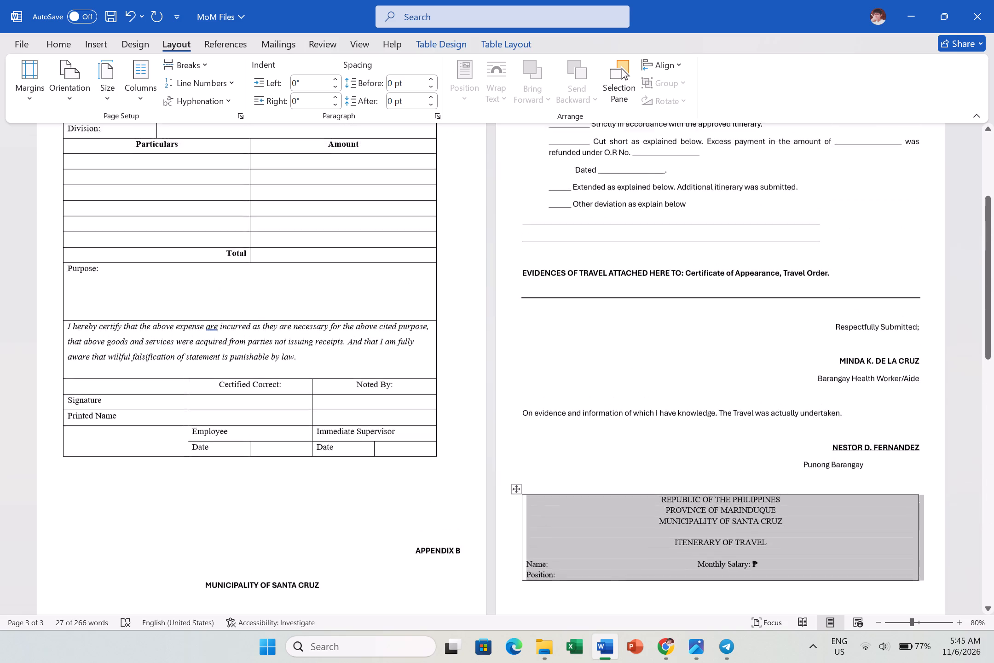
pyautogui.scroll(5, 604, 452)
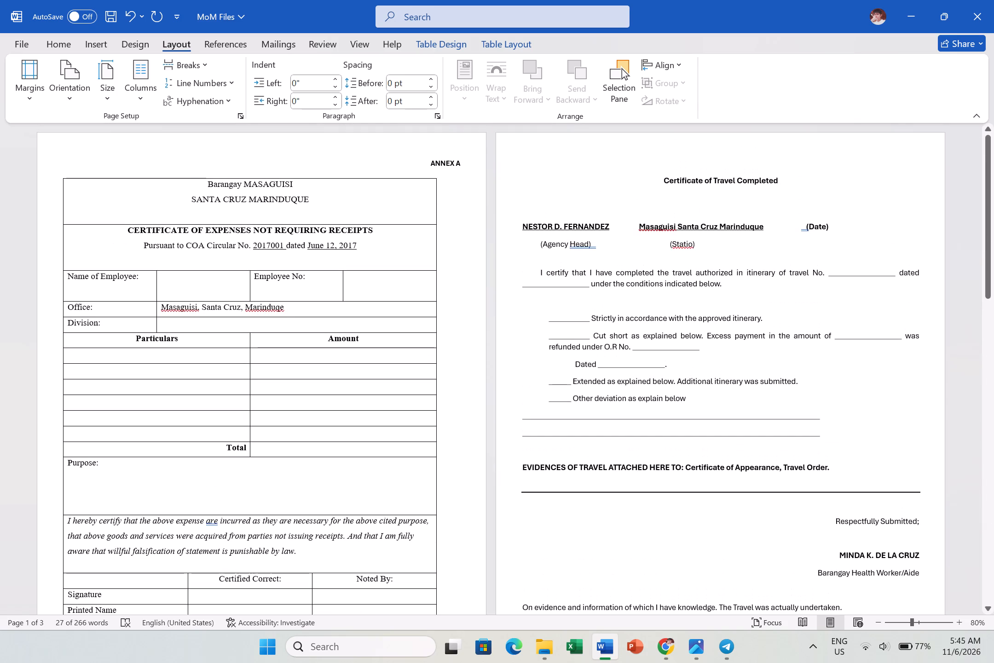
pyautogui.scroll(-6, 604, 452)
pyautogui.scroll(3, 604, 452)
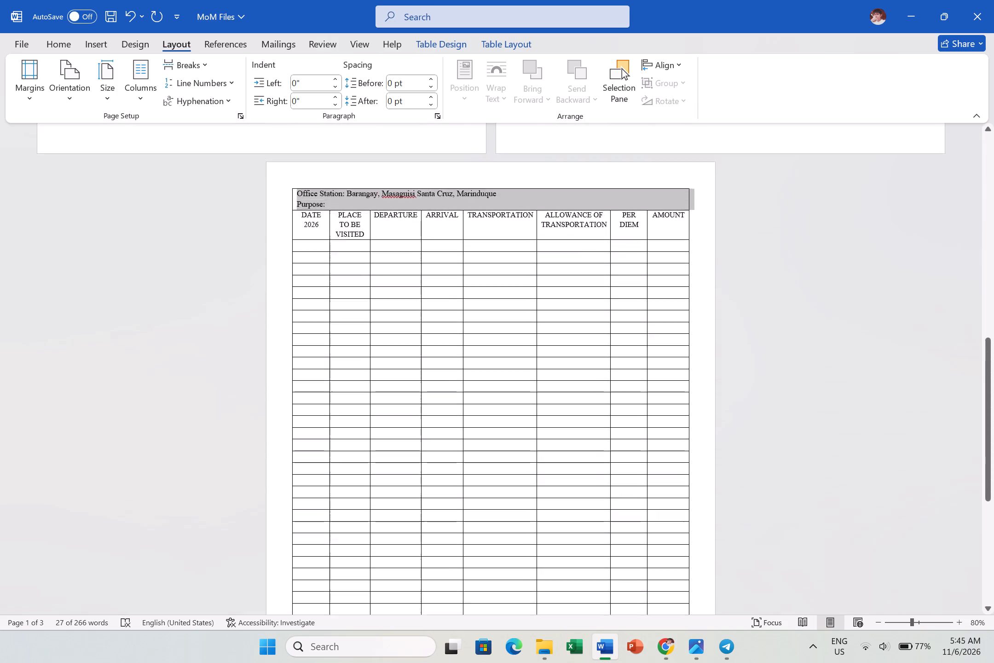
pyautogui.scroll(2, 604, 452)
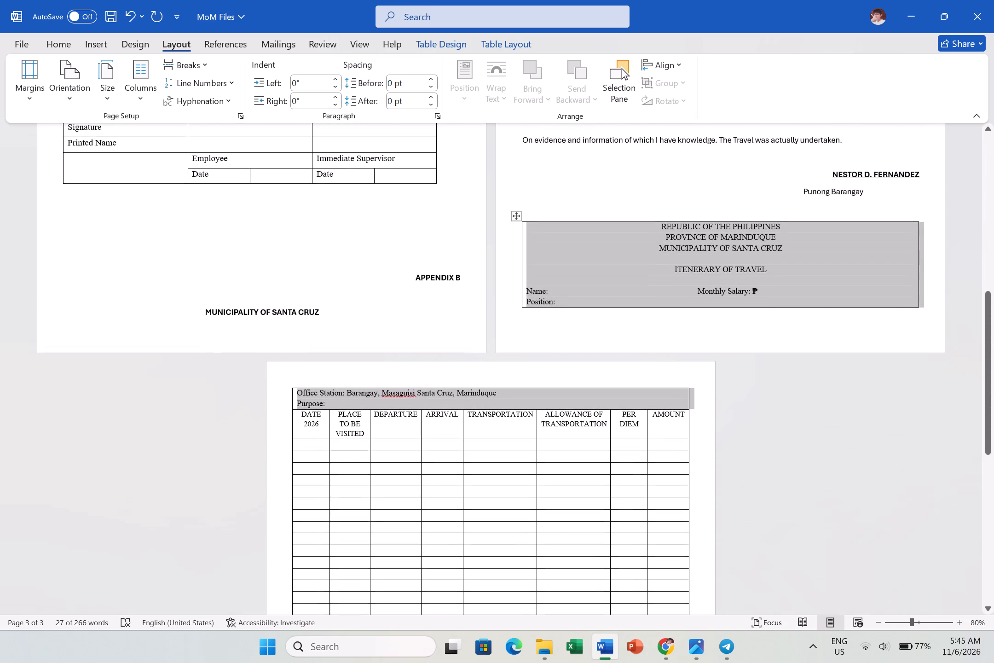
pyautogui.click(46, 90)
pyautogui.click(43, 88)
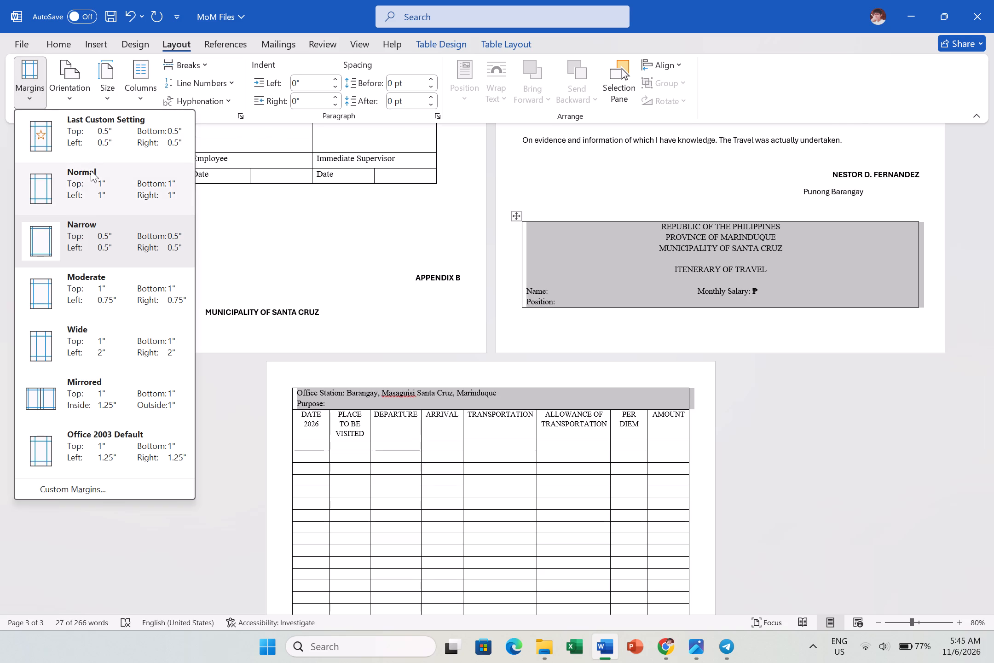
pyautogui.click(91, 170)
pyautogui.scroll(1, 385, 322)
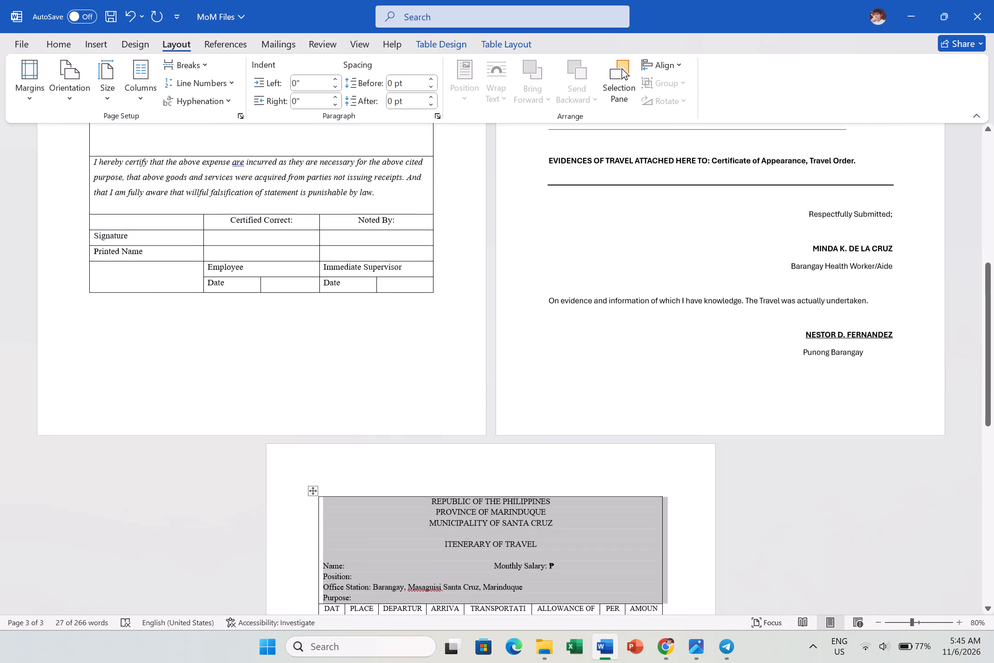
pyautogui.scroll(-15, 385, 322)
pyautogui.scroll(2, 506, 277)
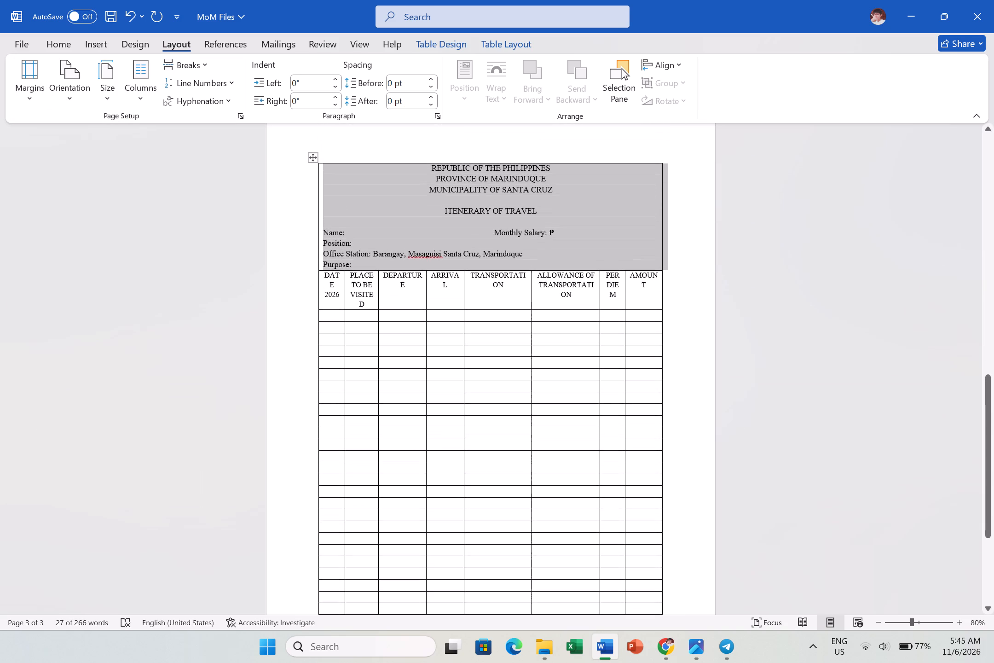
# Examine the bottom of the form photo: the TOTAL row, certification text and signature block.
pyautogui.click(506, 277)
pyautogui.scroll(-1, 703, 256)
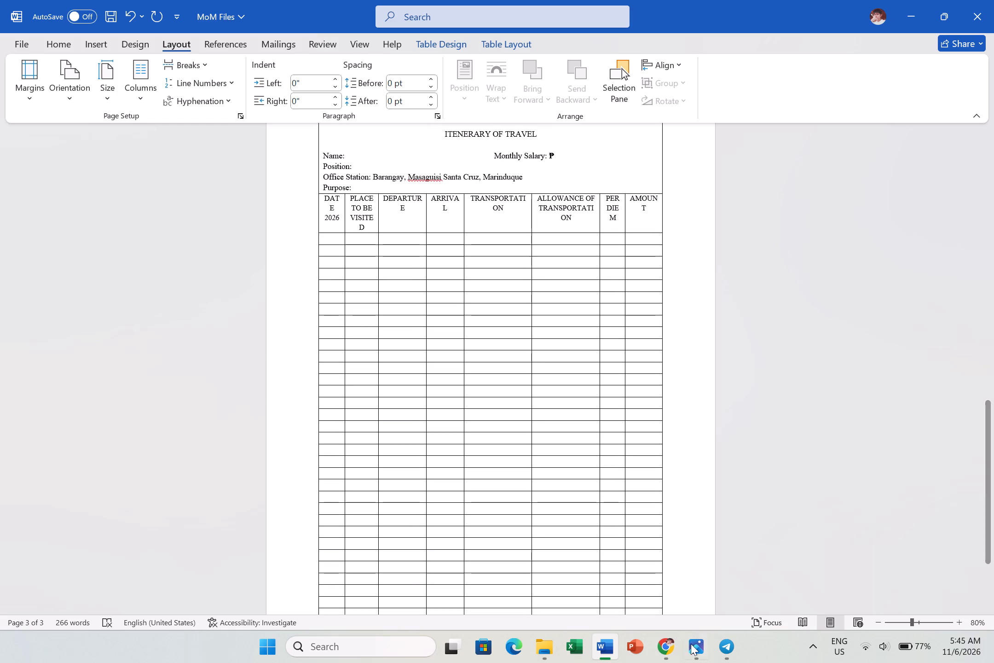
pyautogui.click(693, 655)
pyautogui.scroll(-4, 618, 479)
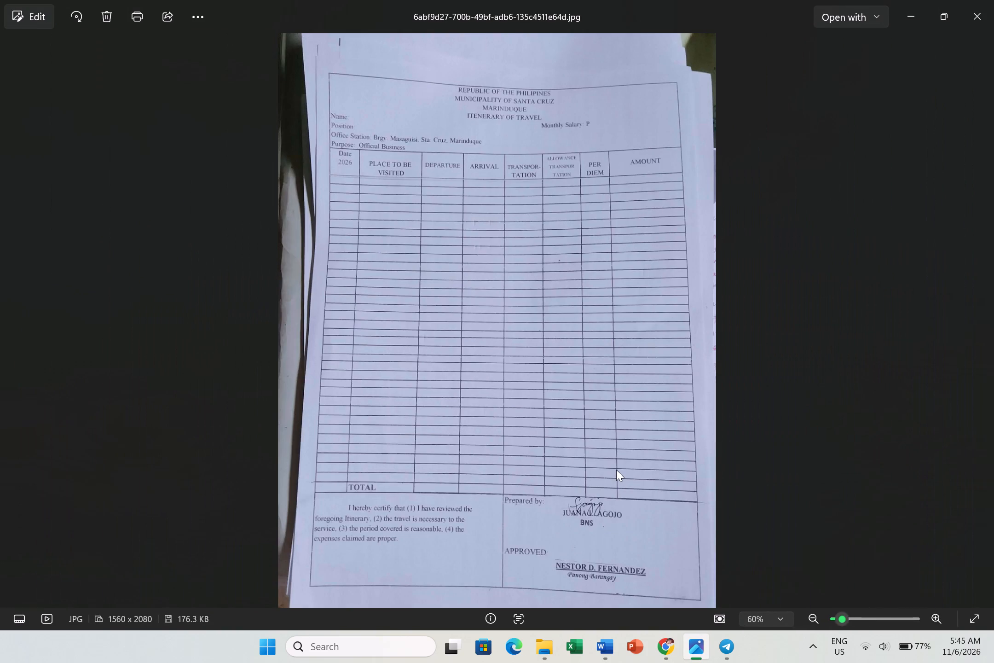
pyautogui.click(616, 470)
pyautogui.keyDown('ctrl'); pyautogui.scroll(5, 616, 470); pyautogui.keyUp('ctrl')
pyautogui.moveTo(616, 470); pyautogui.dragTo(593, 595)
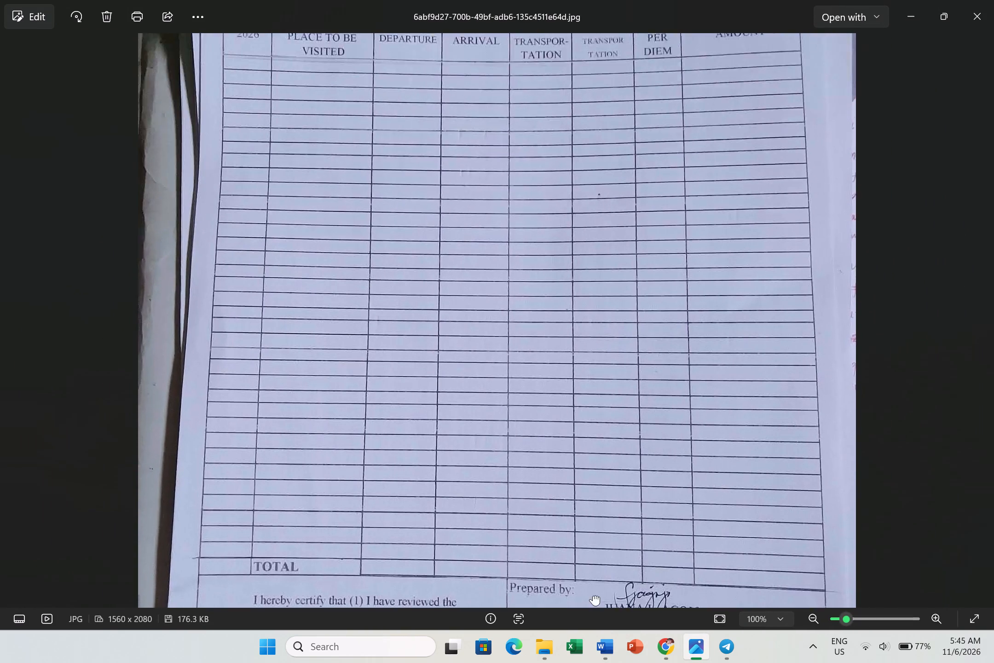
pyautogui.moveTo(593, 595); pyautogui.dragTo(637, 271)
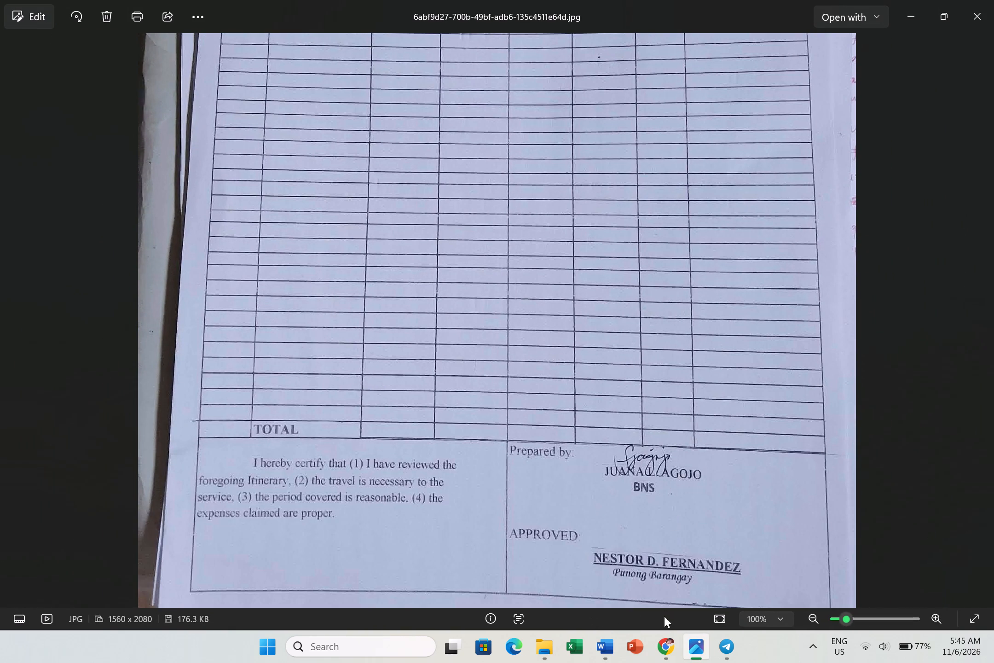
# Enter TOTAL in bold in the second column of the itinerary table's second-to-last row, as in the form photo.
pyautogui.click(602, 645)
pyautogui.scroll(-1, 510, 500)
pyautogui.click(364, 525)
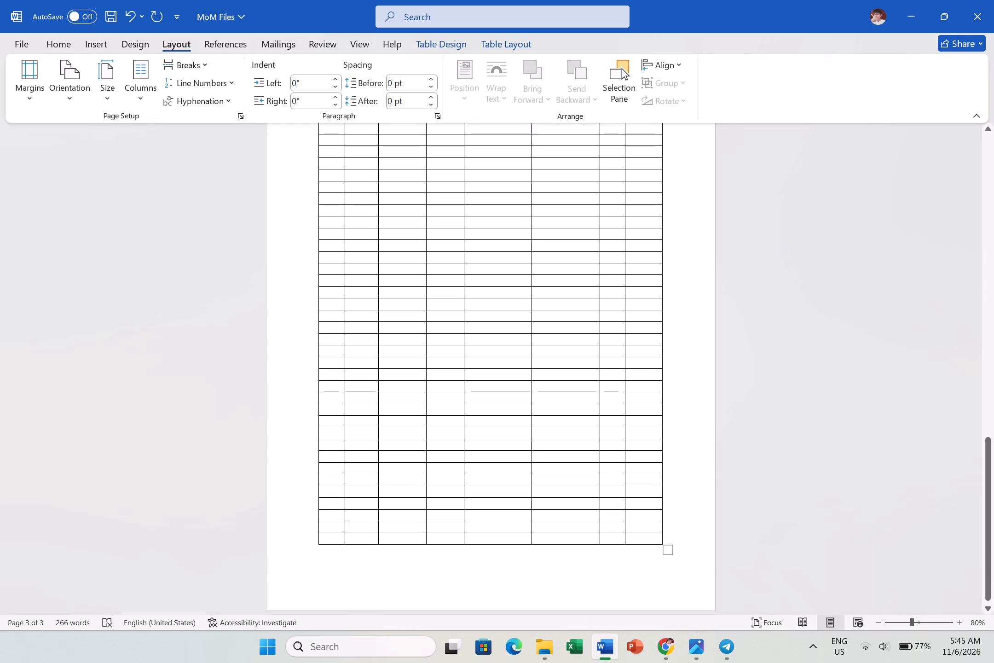
pyautogui.click(676, 639)
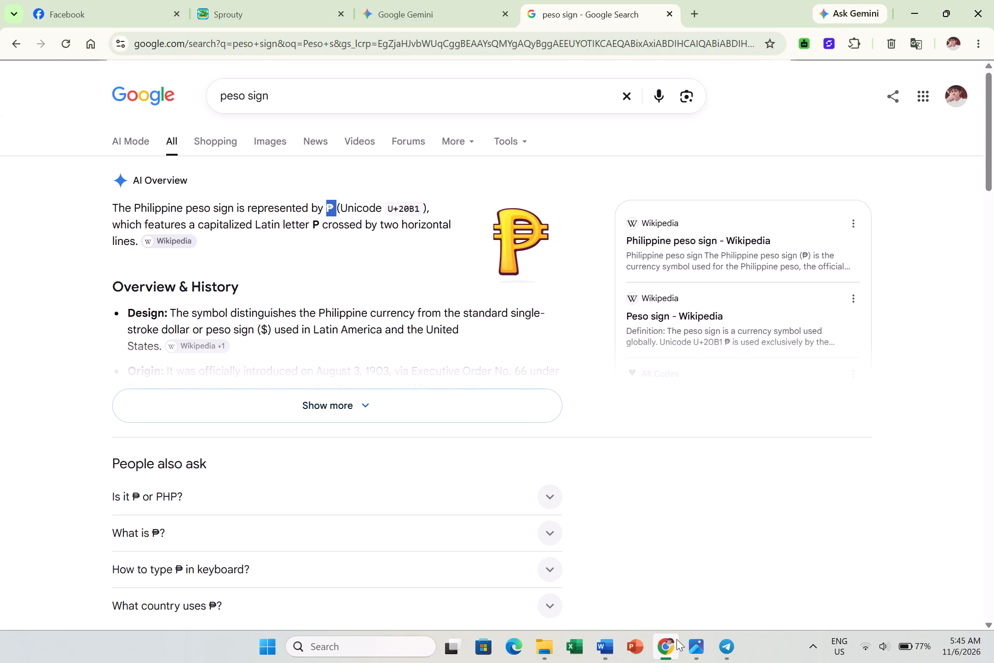
pyautogui.click(600, 643)
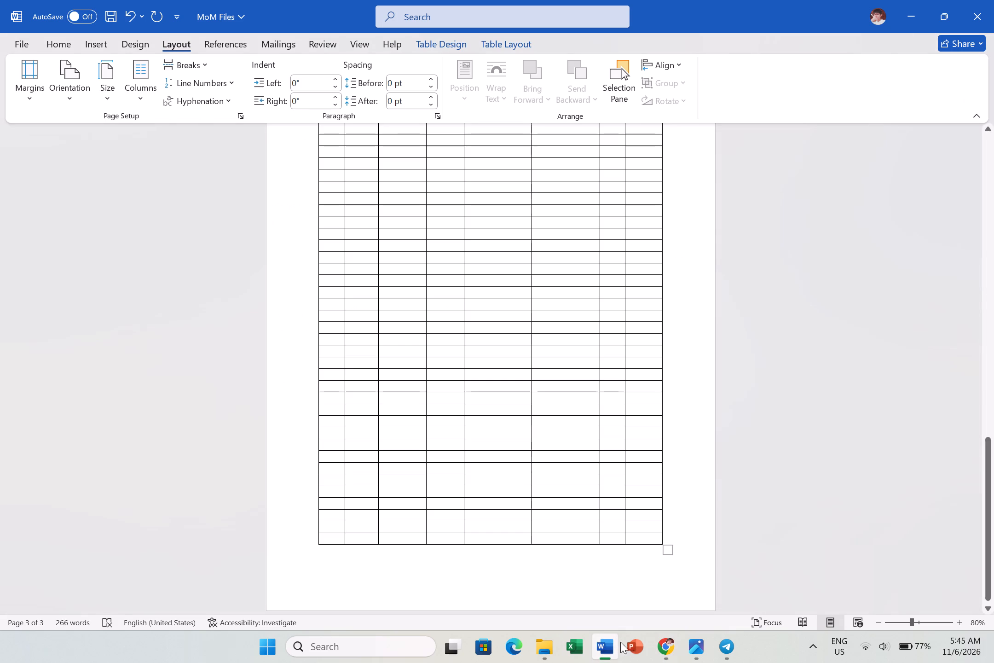
pyautogui.click(693, 647)
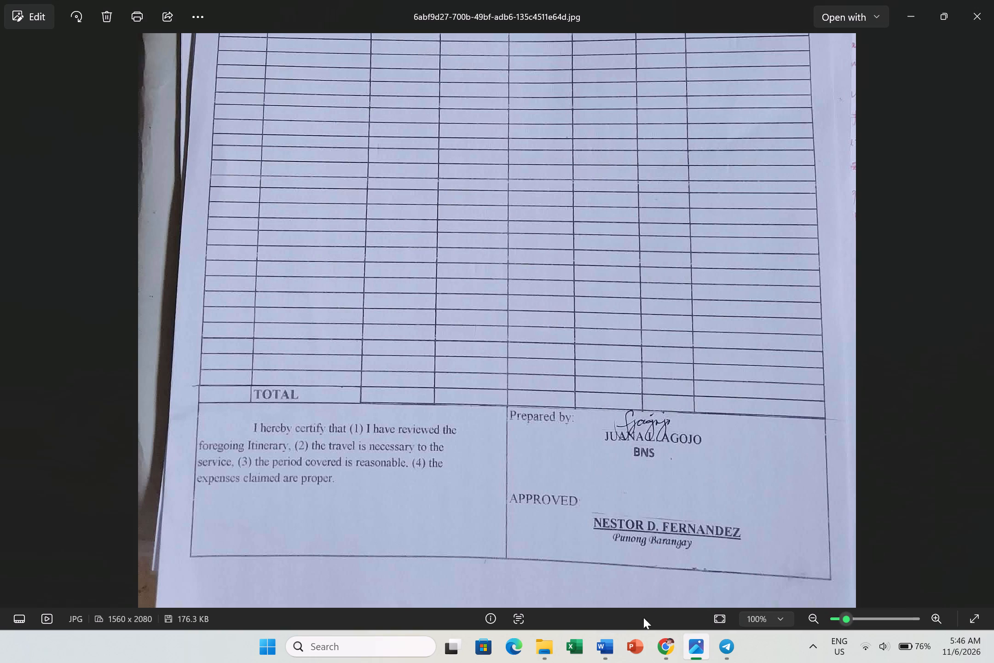
pyautogui.click(613, 646)
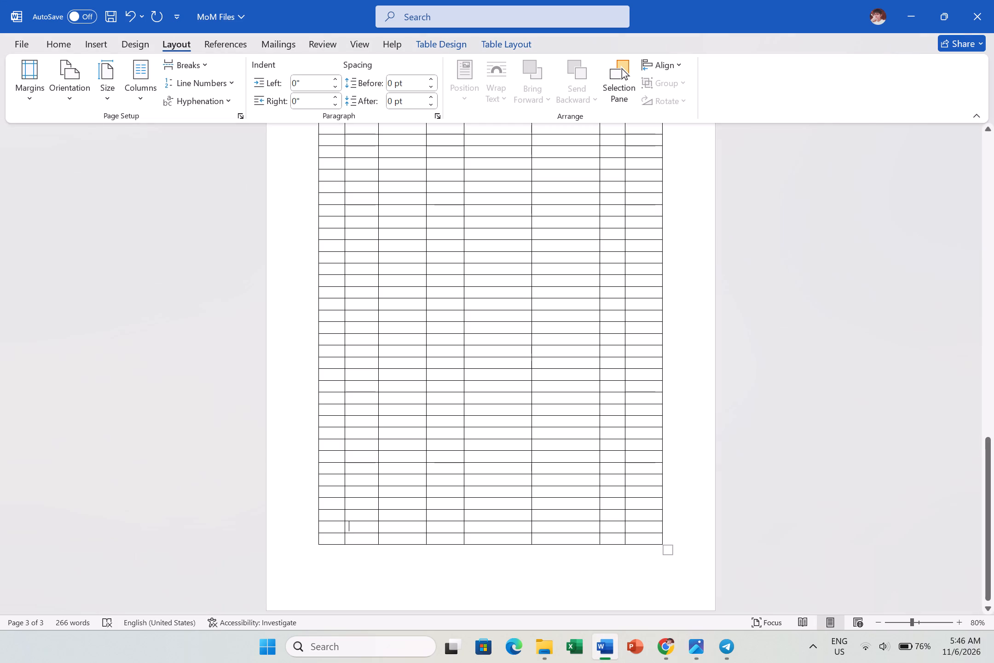
pyautogui.press('Pause')
pyautogui.write('TOTAL')
pyautogui.press('BackSpace')
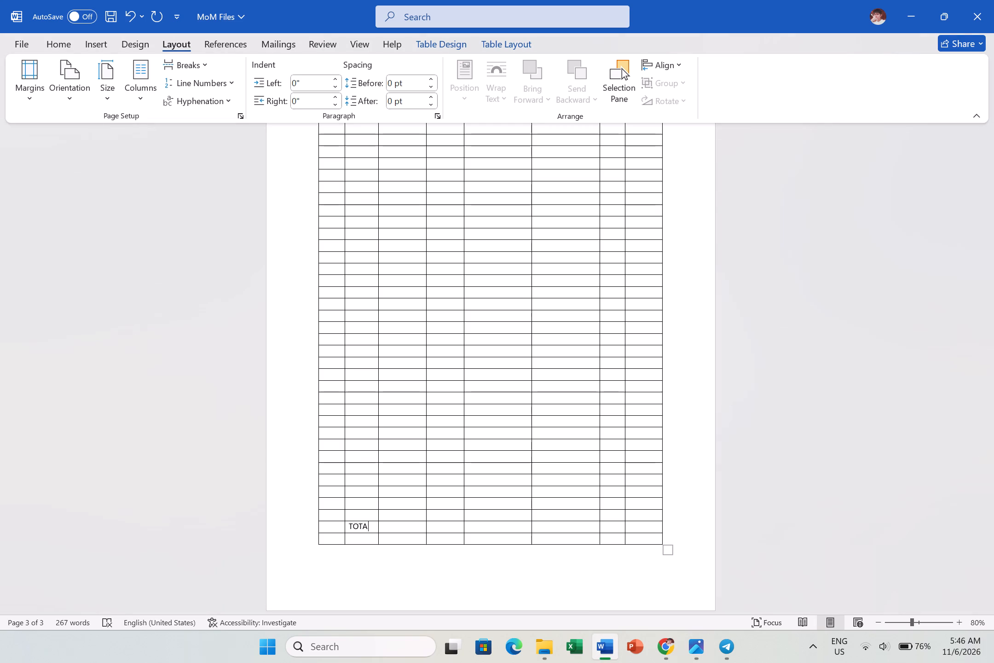
pyautogui.press('BackSpace')
pyautogui.press('BackSpace')
pyautogui.press('BackSpace')
pyautogui.press('BackSpace')
pyautogui.hotkey('ctrl', 'b')
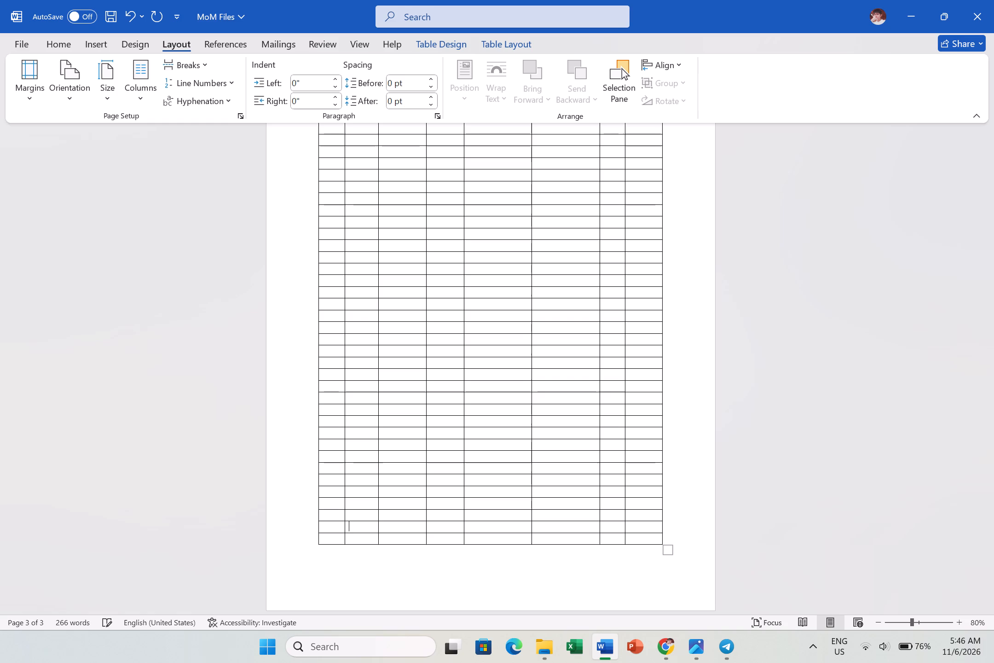
pyautogui.press('t')
pyautogui.write('OTAL')
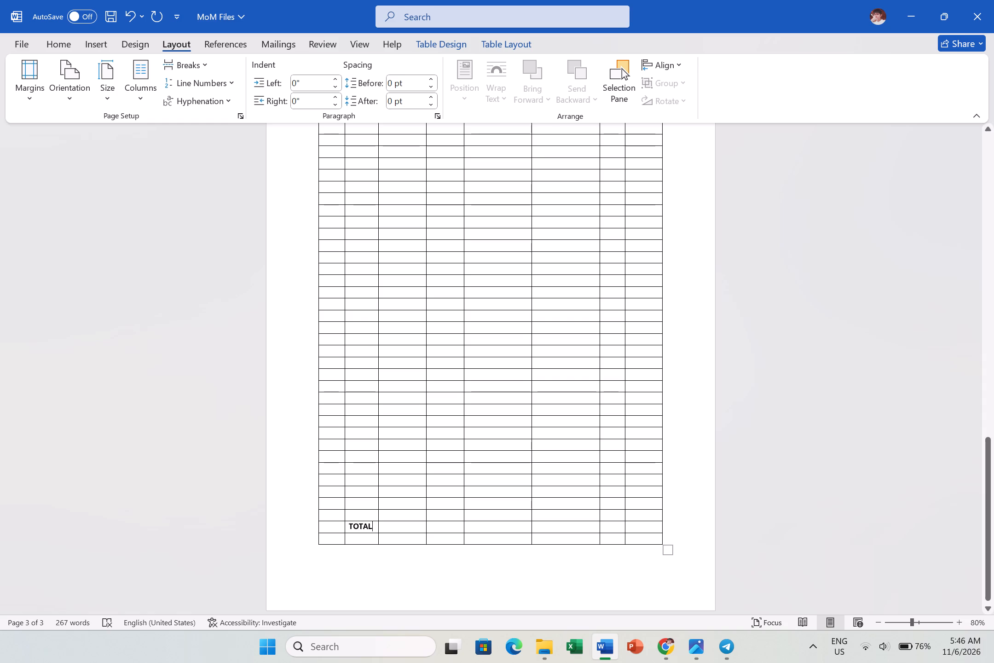
# Merge the first four cells of the itinerary table's last row, matching the certification box in the form photo.
pyautogui.moveTo(335, 540); pyautogui.dragTo(448, 540)
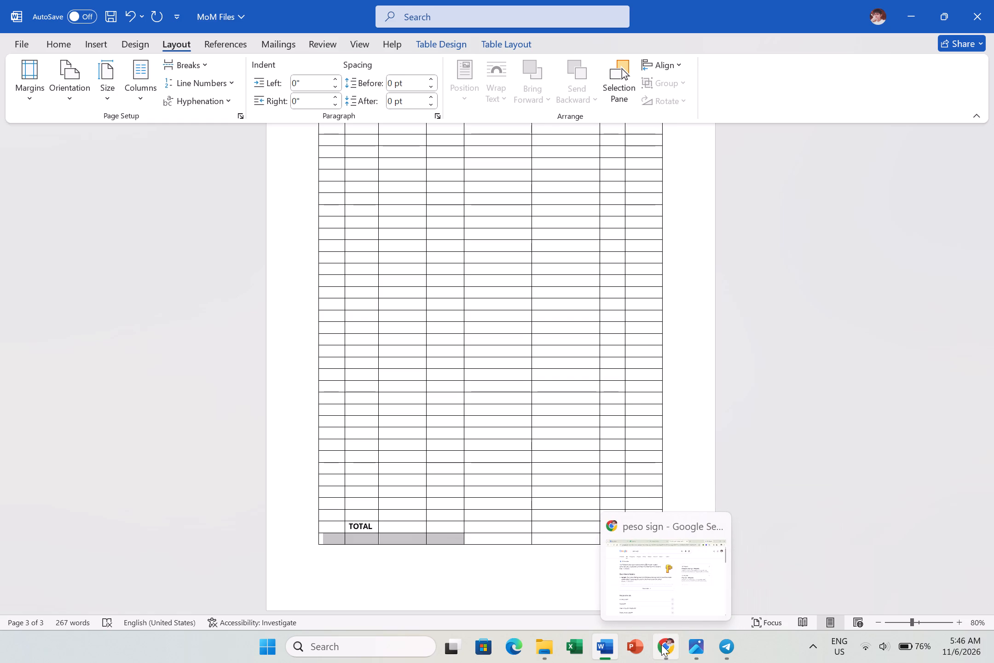
pyautogui.click(705, 640)
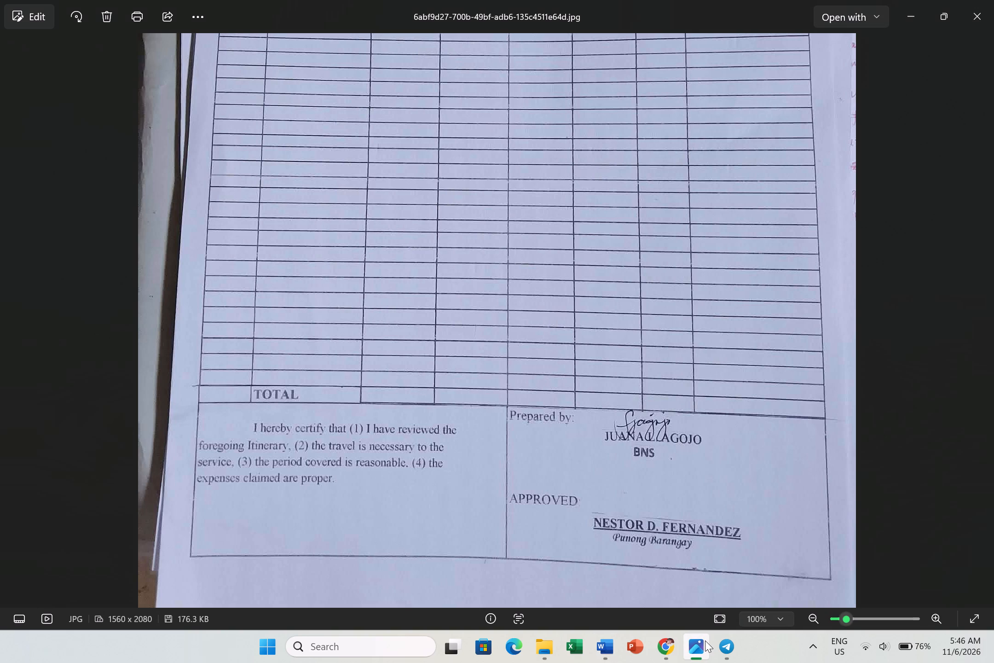
pyautogui.click(705, 640)
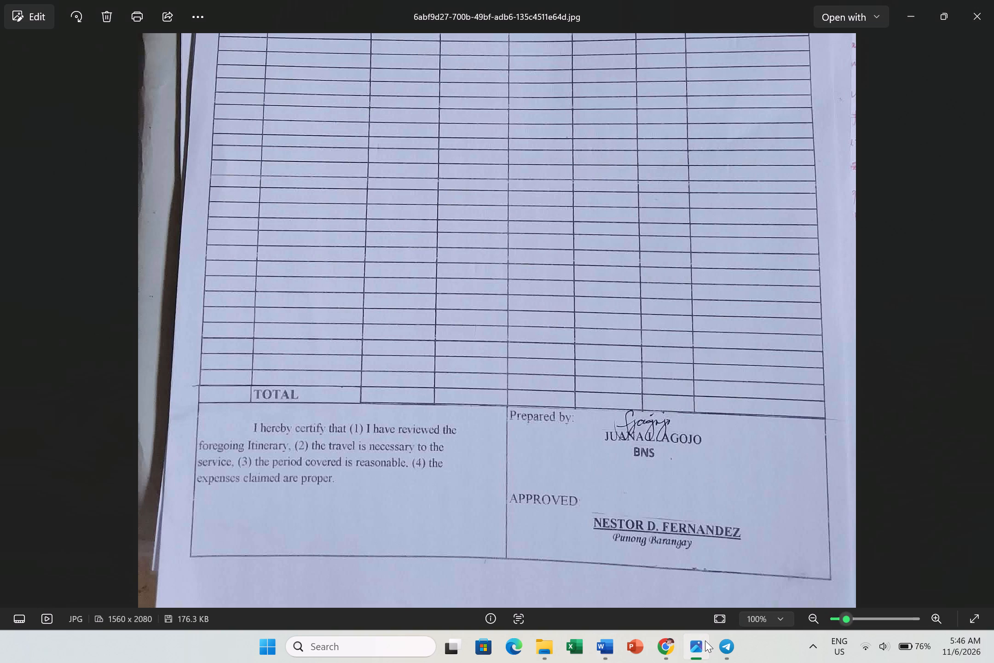
pyautogui.click(705, 640)
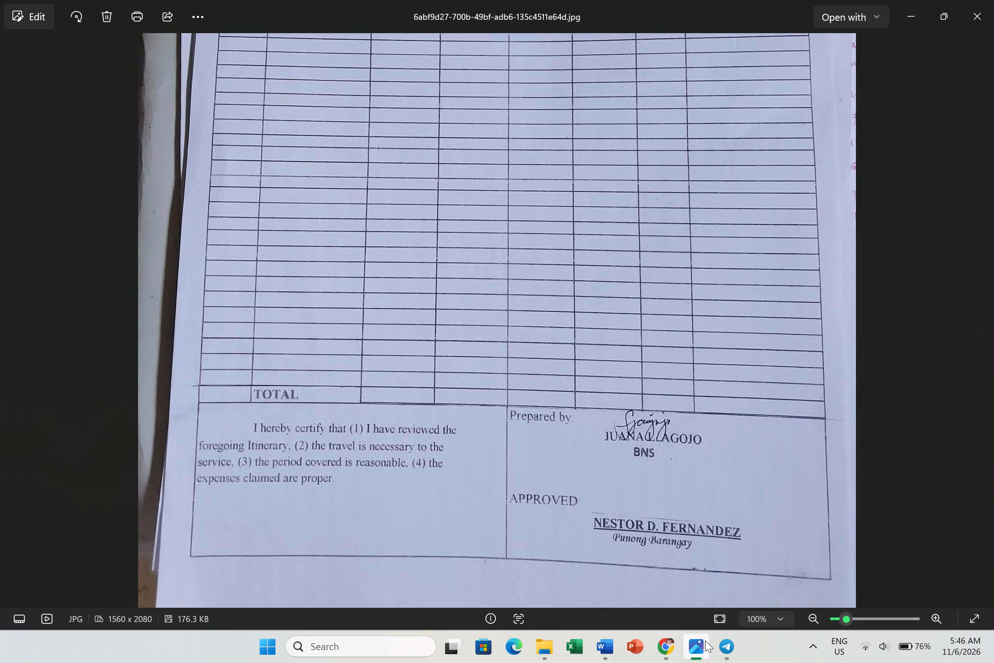
pyautogui.click(705, 640)
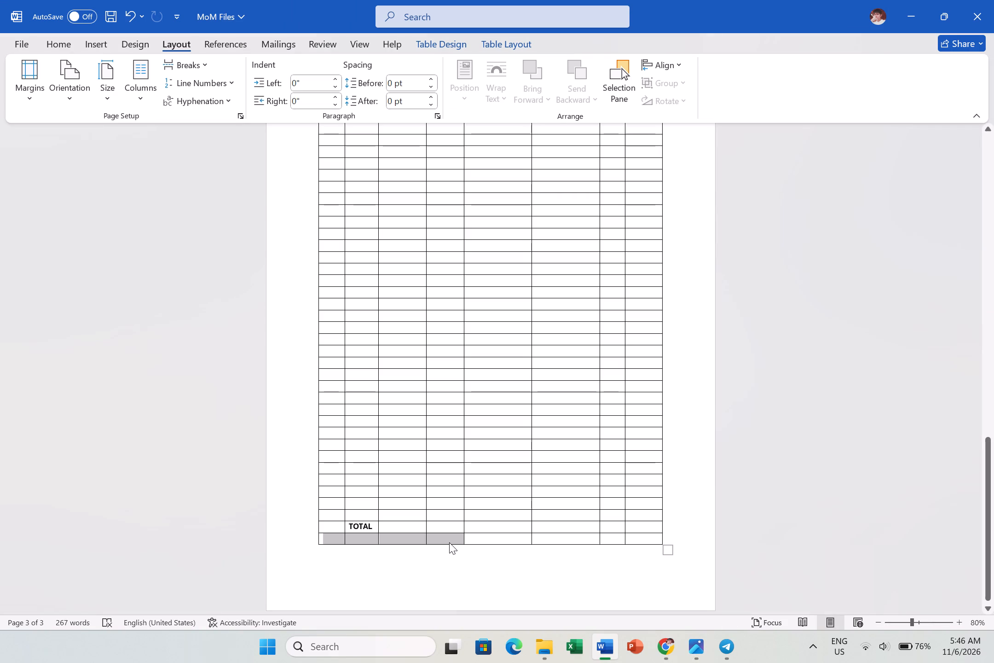
pyautogui.rightClick(450, 542)
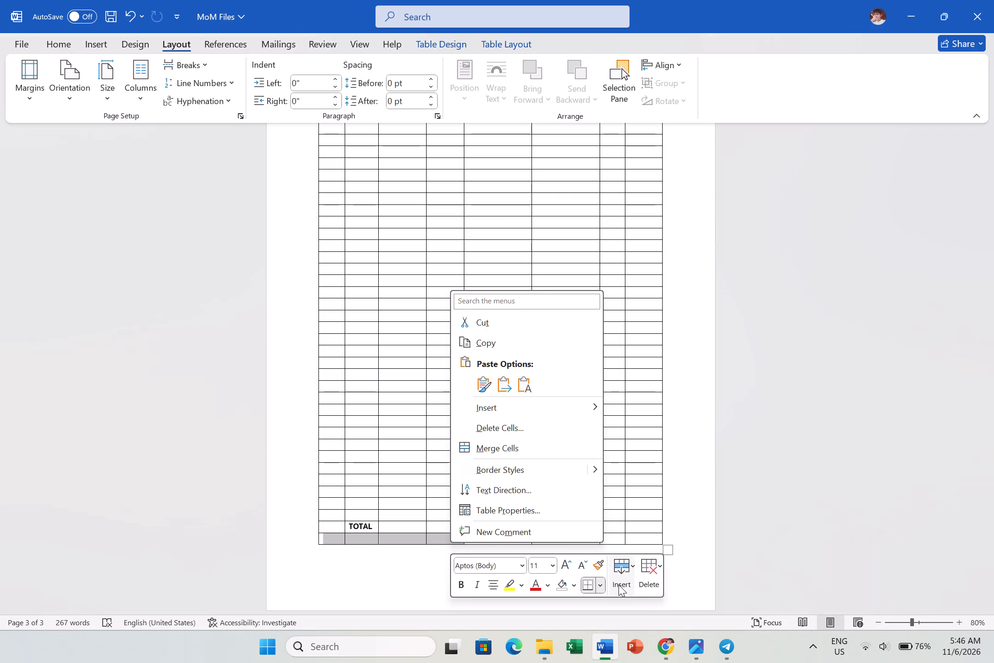
pyautogui.click(389, 547)
pyautogui.click(337, 579)
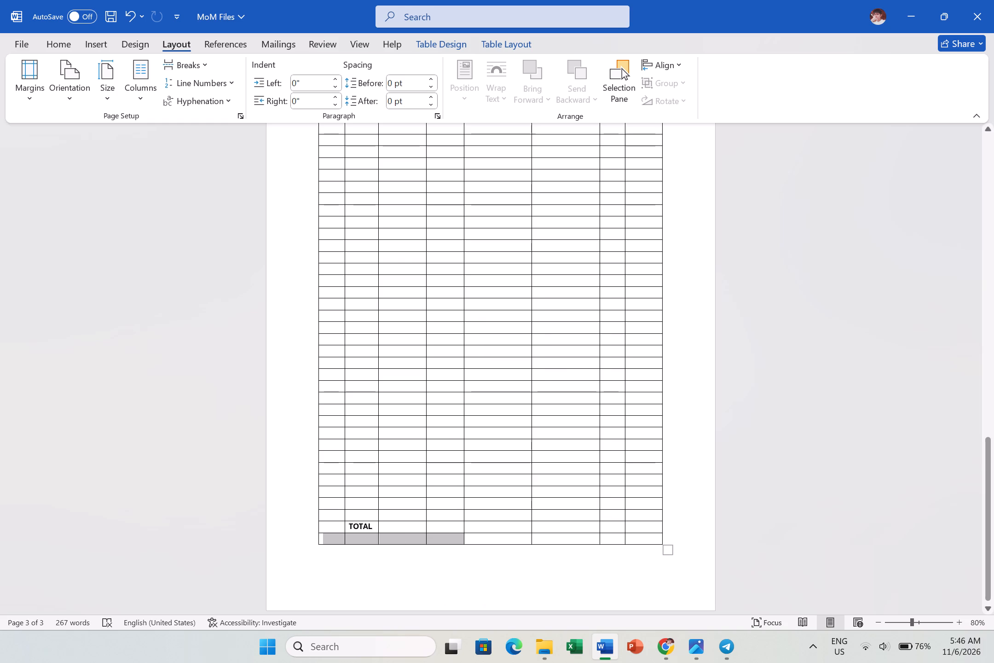
pyautogui.moveTo(324, 537); pyautogui.dragTo(437, 538)
pyautogui.rightClick(437, 538)
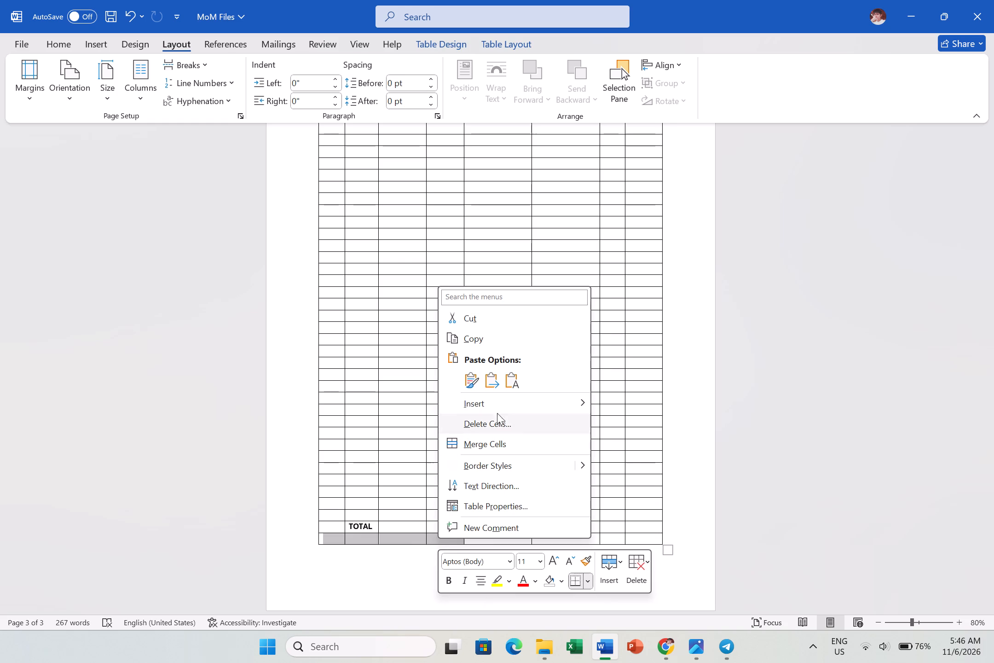
pyautogui.click(491, 446)
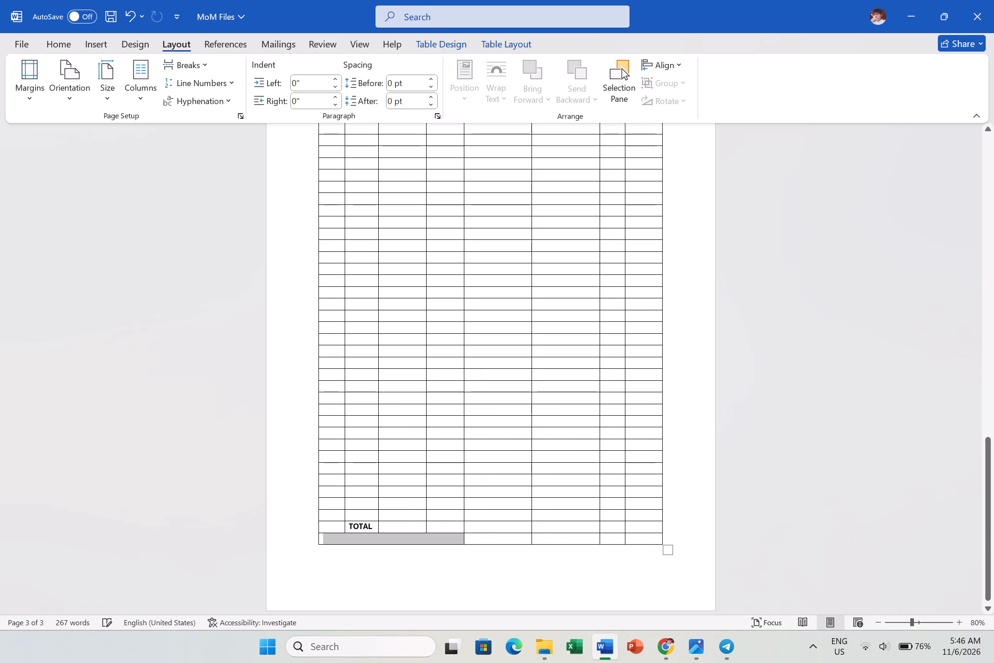
# Merge the remaining four cells of the last row into one cell for the signature block.
pyautogui.moveTo(502, 536); pyautogui.dragTo(634, 539)
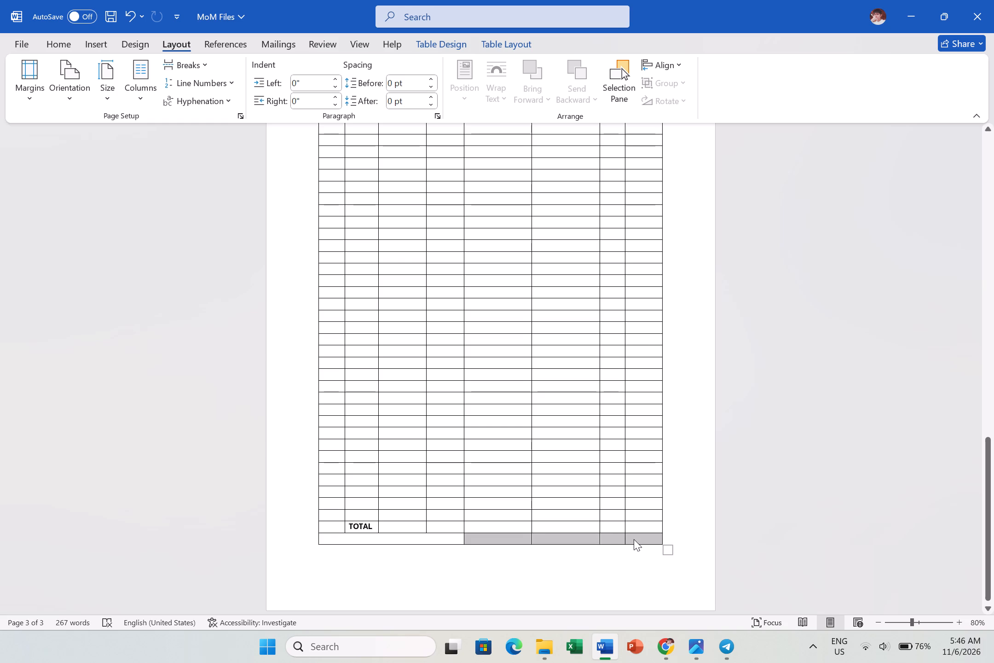
pyautogui.rightClick(634, 539)
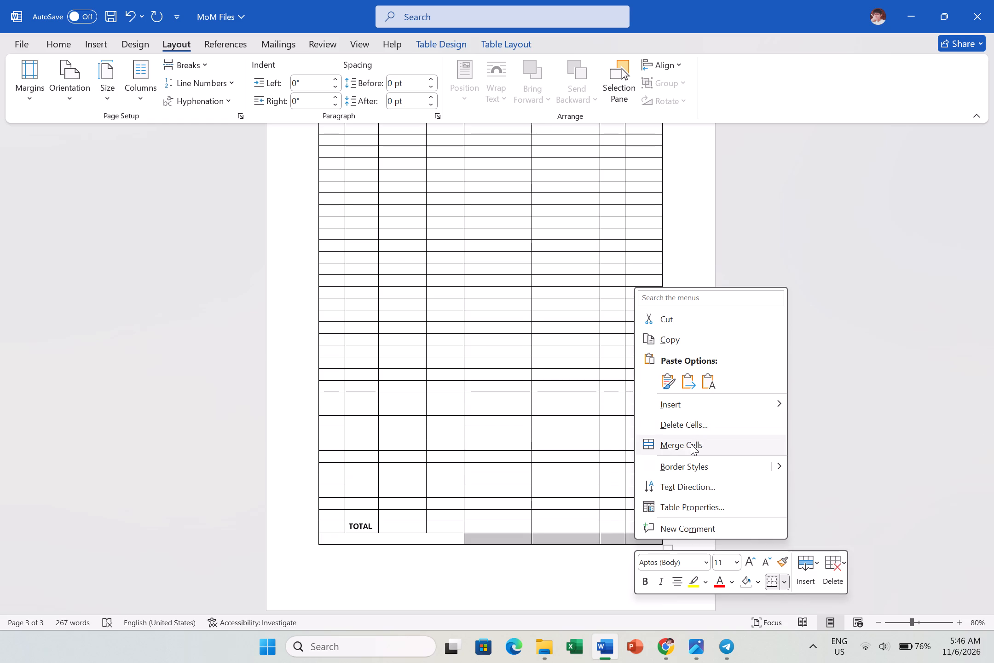
pyautogui.click(691, 444)
# Begin the certification in the last row's first merged cell with "I hereby Certify" in Times New Roman.
pyautogui.click(388, 537)
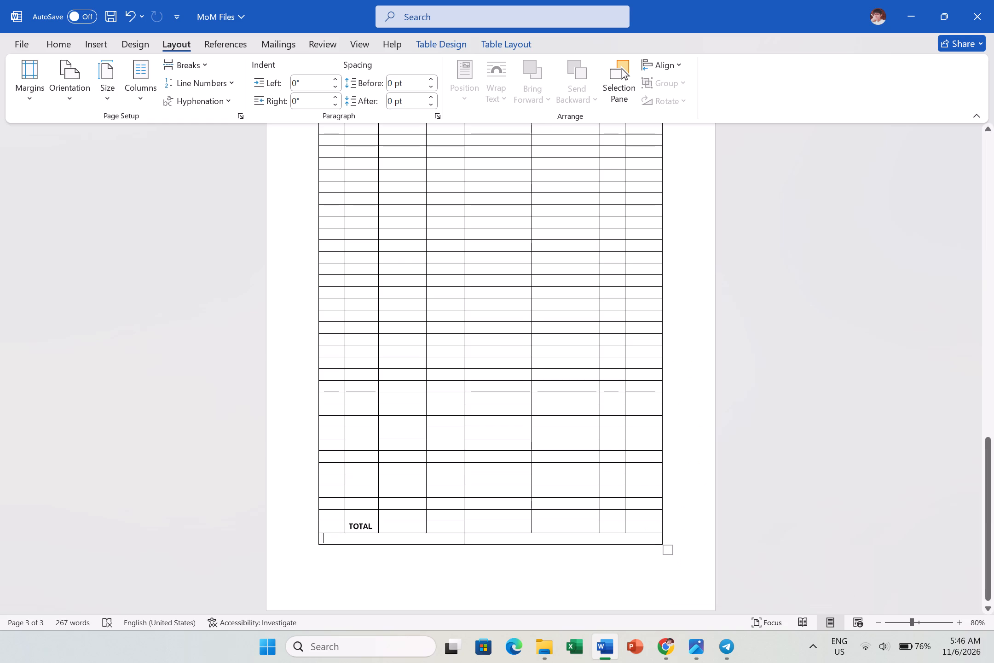
pyautogui.click(696, 662)
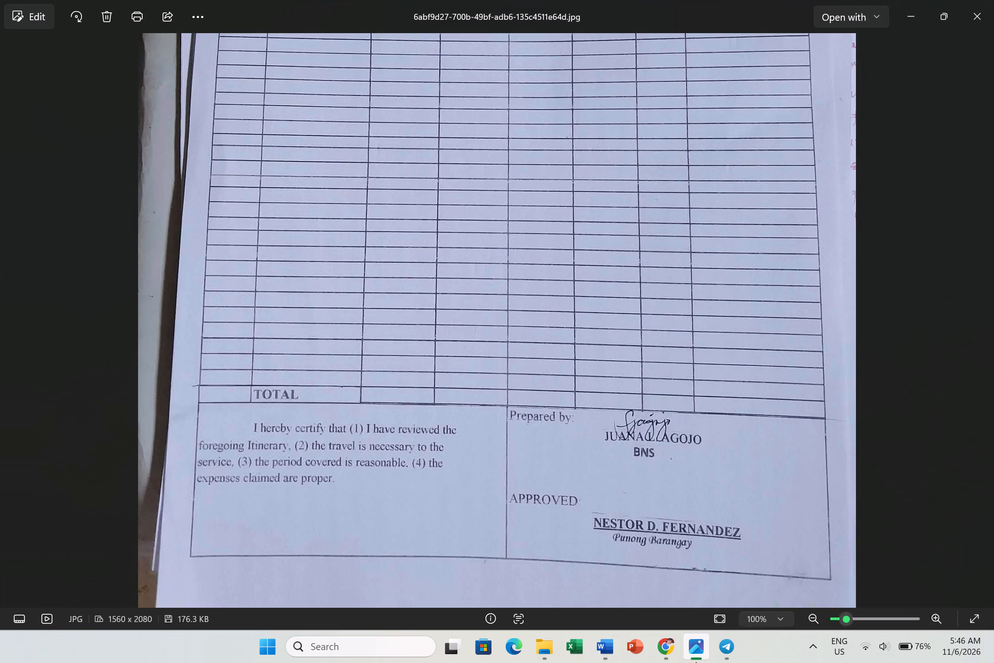
pyautogui.click(696, 662)
pyautogui.press('i')
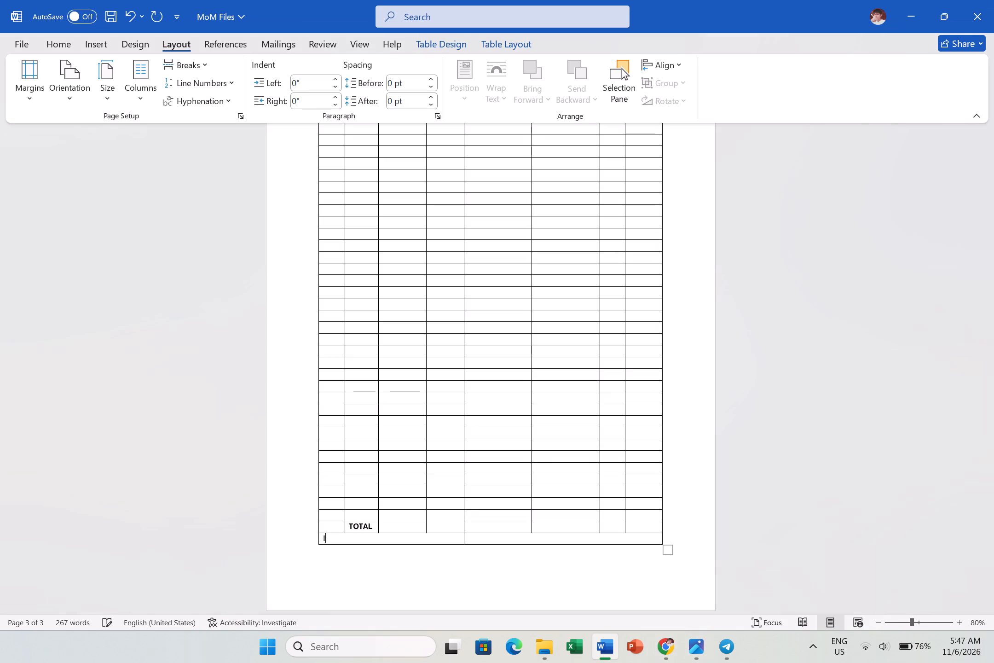
pyautogui.press('space')
pyautogui.press('BackSpace')
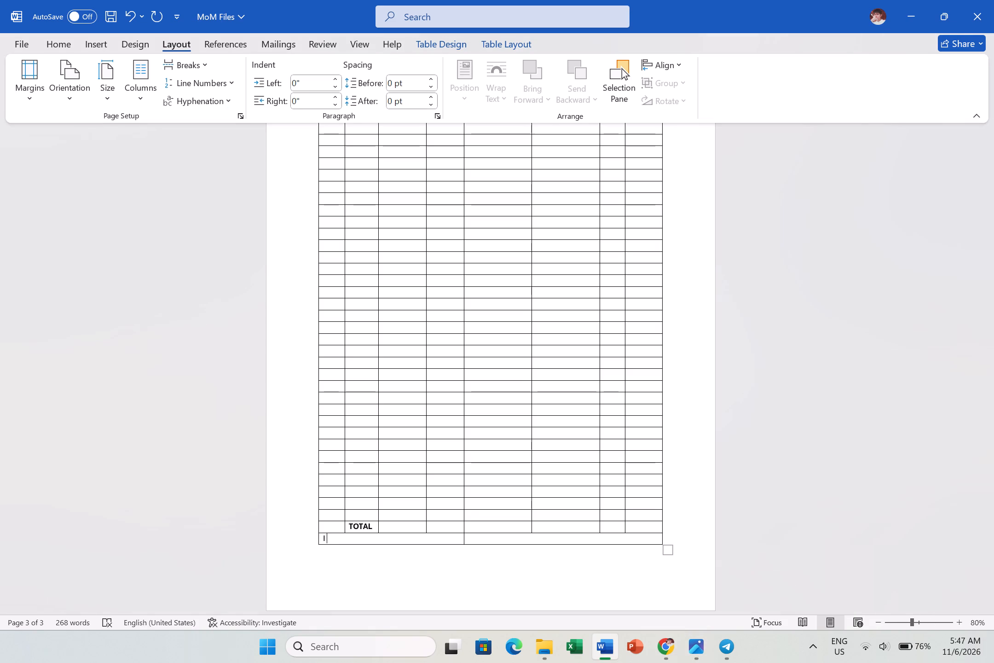
pyautogui.press('BackSpace')
pyautogui.click(53, 40)
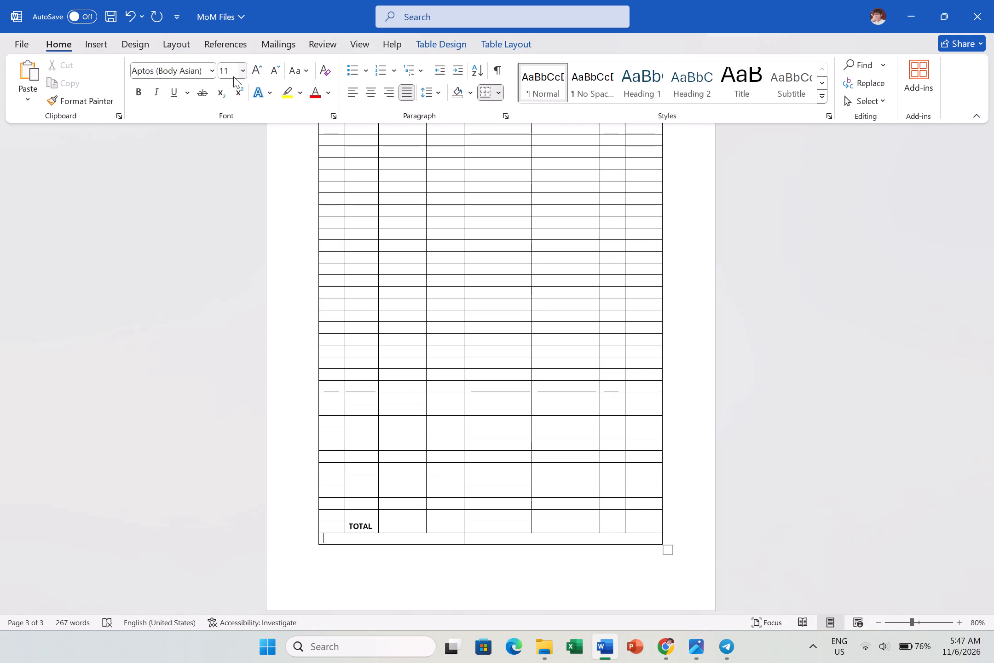
pyautogui.click(212, 73)
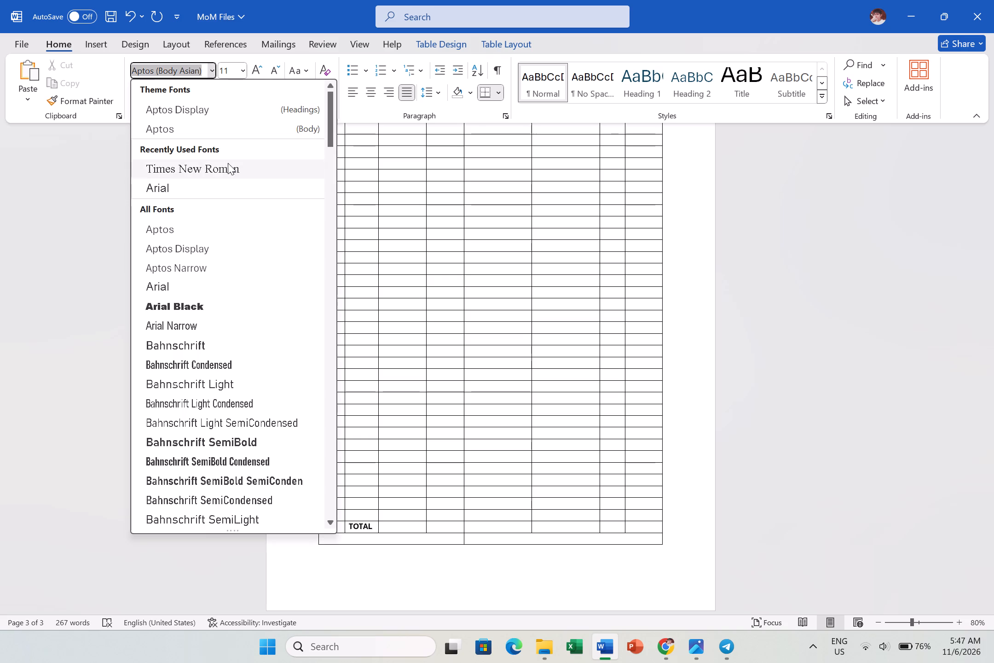
pyautogui.click(228, 163)
pyautogui.write('I here')
pyautogui.write('by Certify')
pyautogui.press('space')
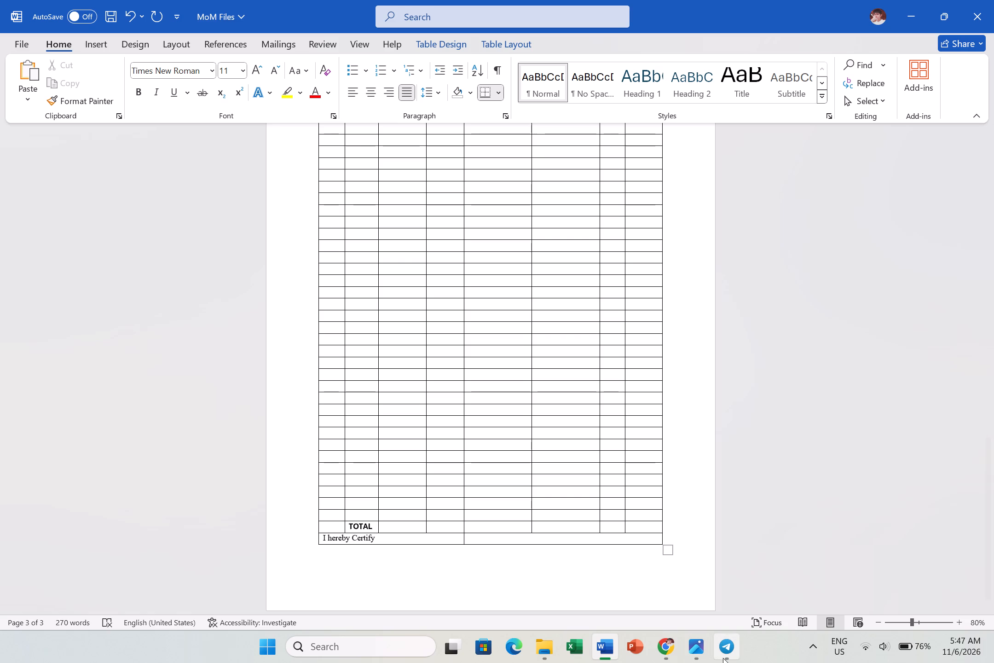
# Consult the form photo and continue the certification with "that (1) I have reviewed the ongoing".
pyautogui.click(687, 659)
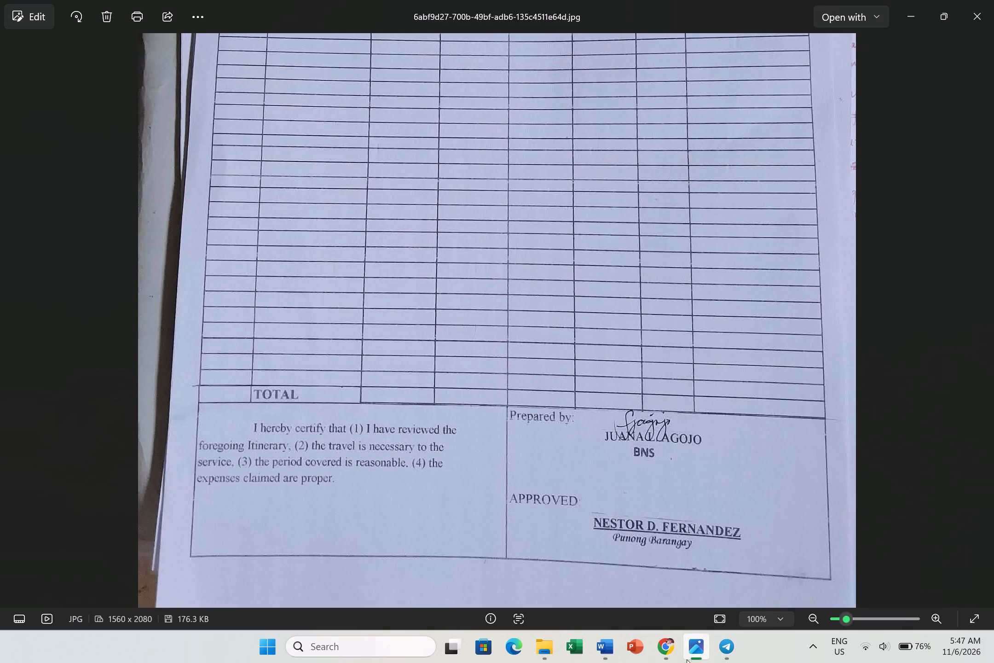
pyautogui.click(687, 659)
pyautogui.write('that (1)')
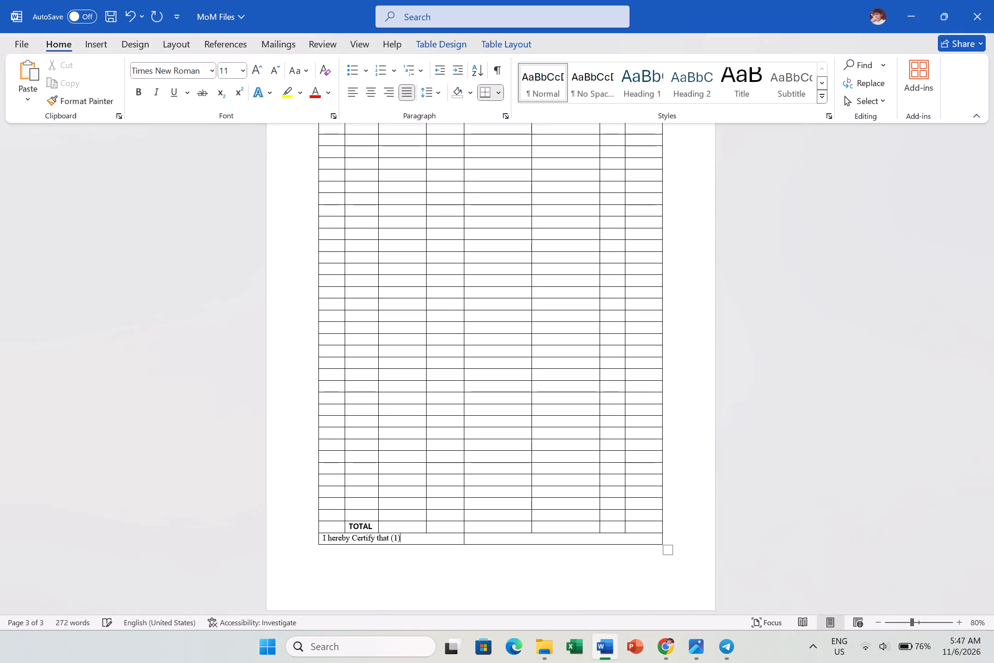
pyautogui.press('space')
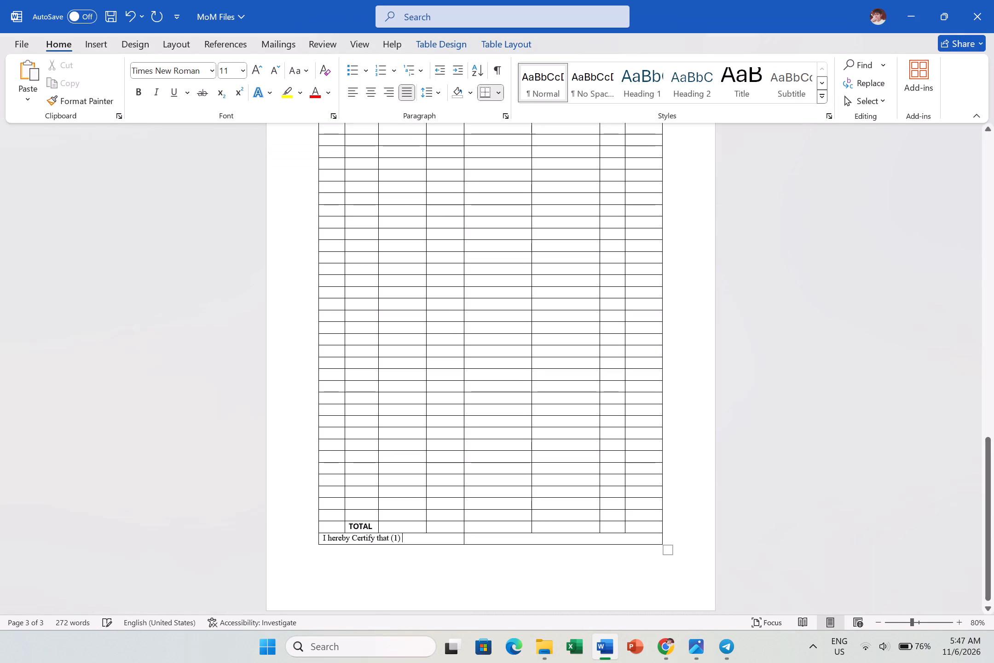
pyautogui.click(692, 662)
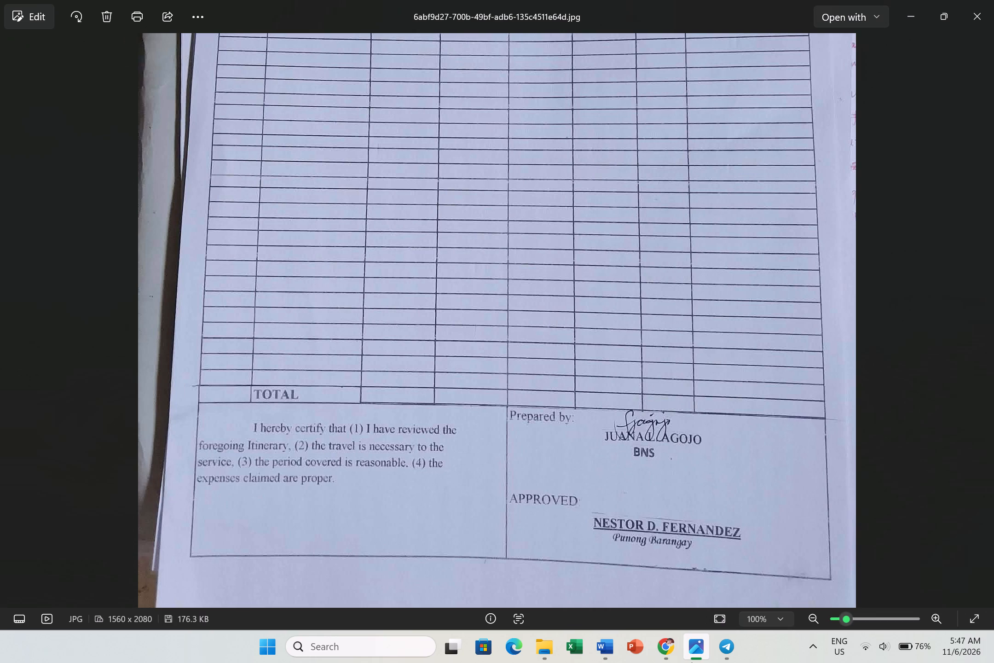
pyautogui.click(692, 662)
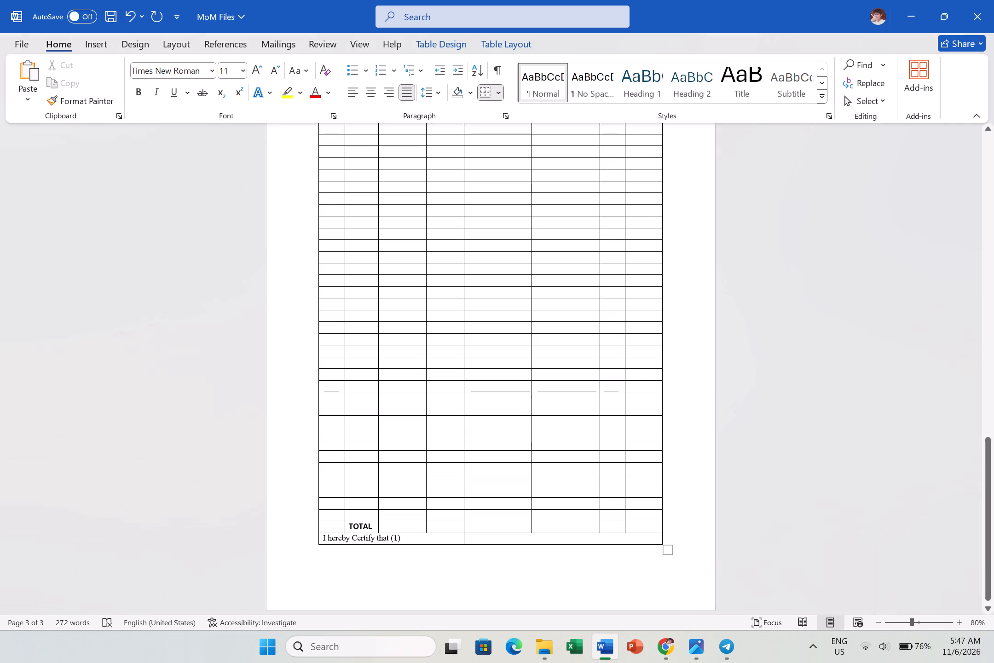
pyautogui.write('I have reviewd')
pyautogui.press('space')
pyautogui.press('BackSpace')
pyautogui.press('BackSpace')
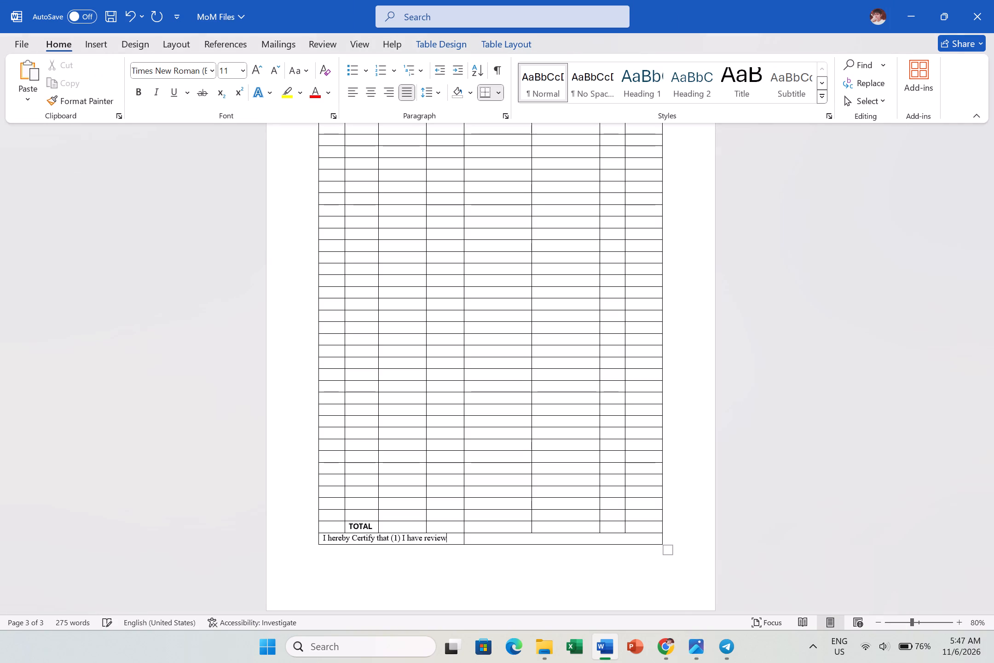
pyautogui.write('ed the on')
pyautogui.write('going In')
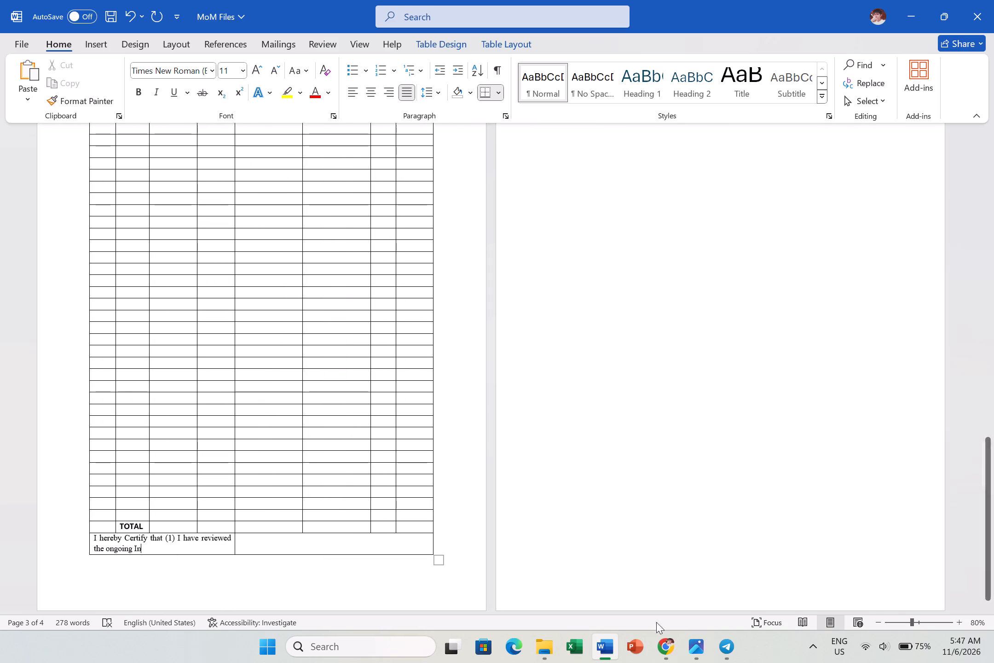
# Recheck the form photo and add the word "Iterenary" after "the ongoing" in the certification.
pyautogui.click(685, 646)
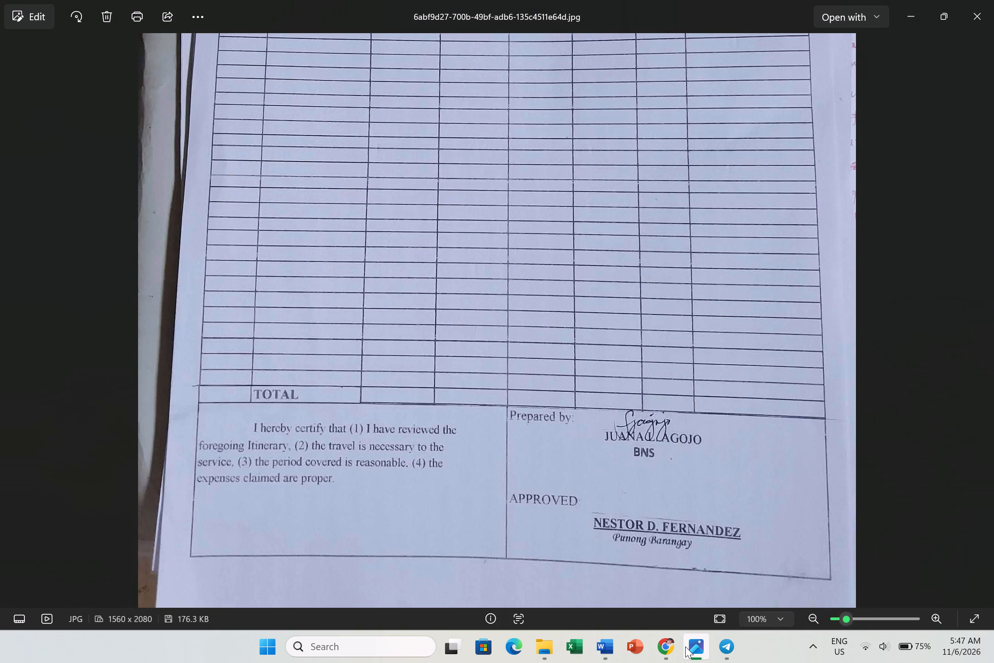
pyautogui.click(685, 646)
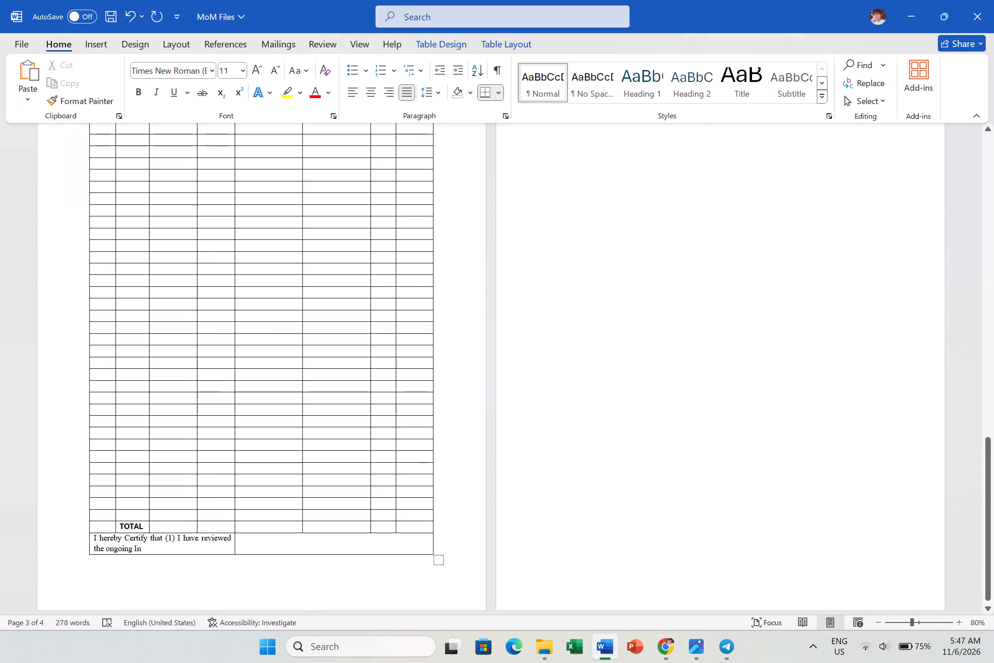
pyautogui.press('BackSpace')
pyautogui.write('tere')
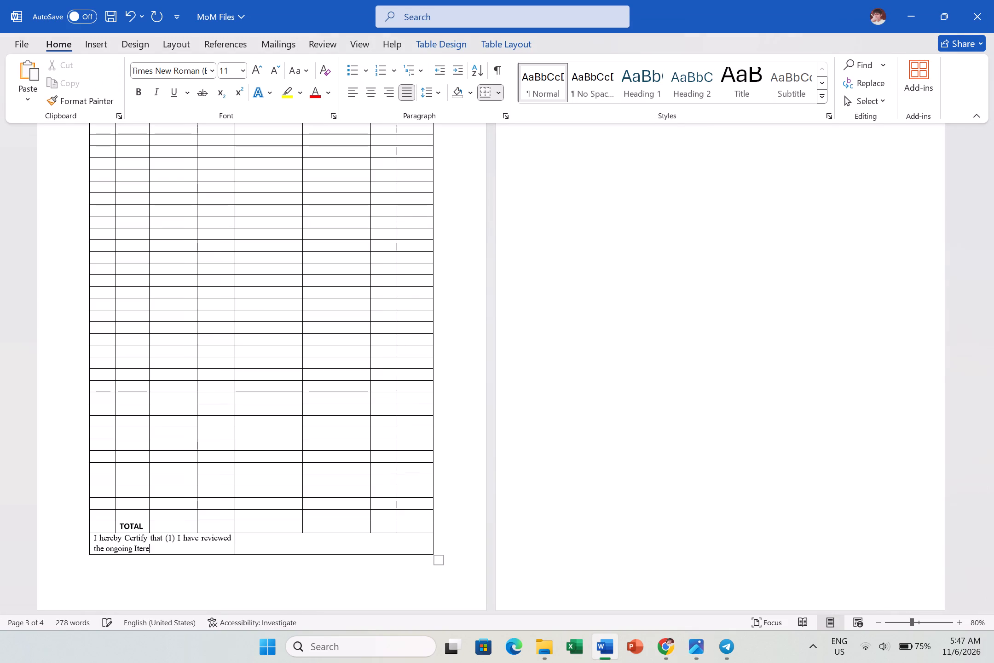
pyautogui.write('b=nary')
pyautogui.press('BackSpace')
pyautogui.press('BackSpace')
pyautogui.press('BackSpace')
pyautogui.press('BackSpace')
pyautogui.press('BackSpace')
pyautogui.press('BackSpace')
pyautogui.write('nary')
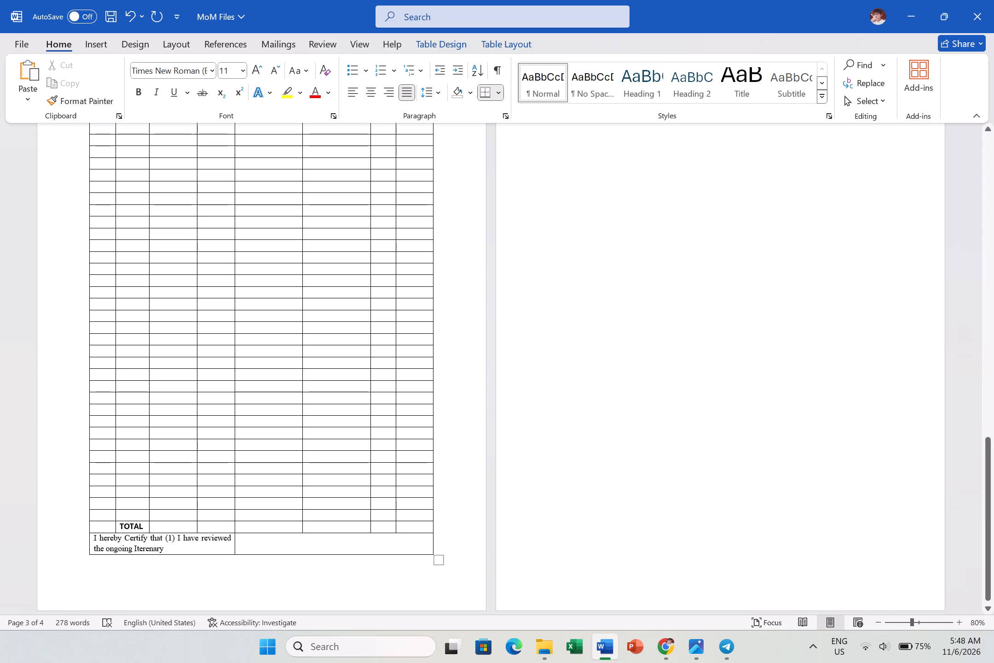
# Check the form photo and correct the form title's first word to "ITINERARY".
pyautogui.scroll(6, 465, 297)
pyautogui.scroll(5, 335, 270)
pyautogui.scroll(-4, 335, 270)
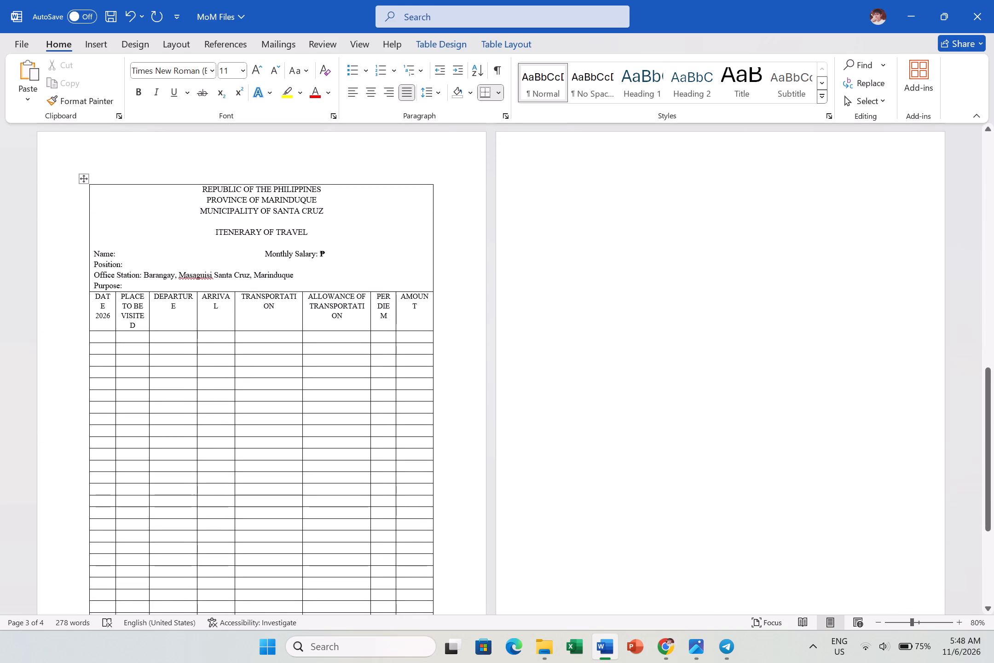
pyautogui.click(695, 659)
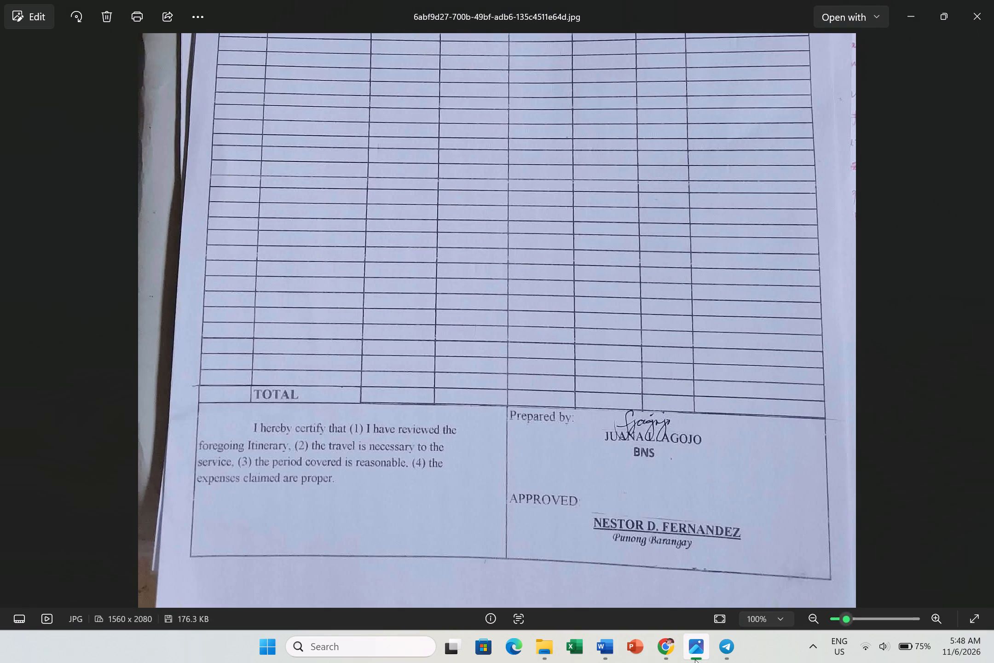
pyautogui.click(695, 659)
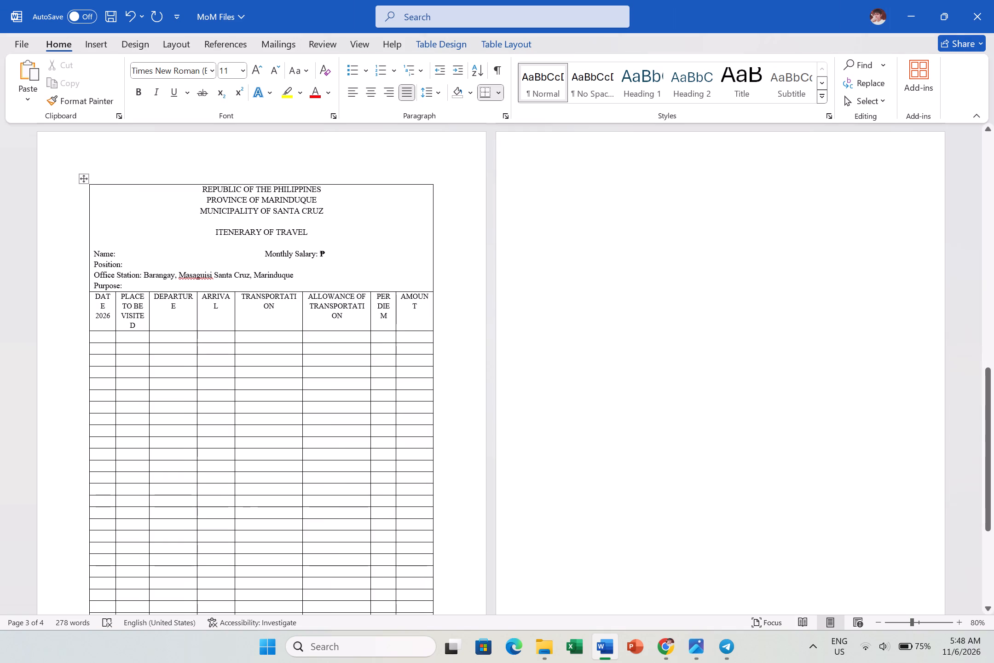
pyautogui.click(229, 231)
pyautogui.press('BackSpace')
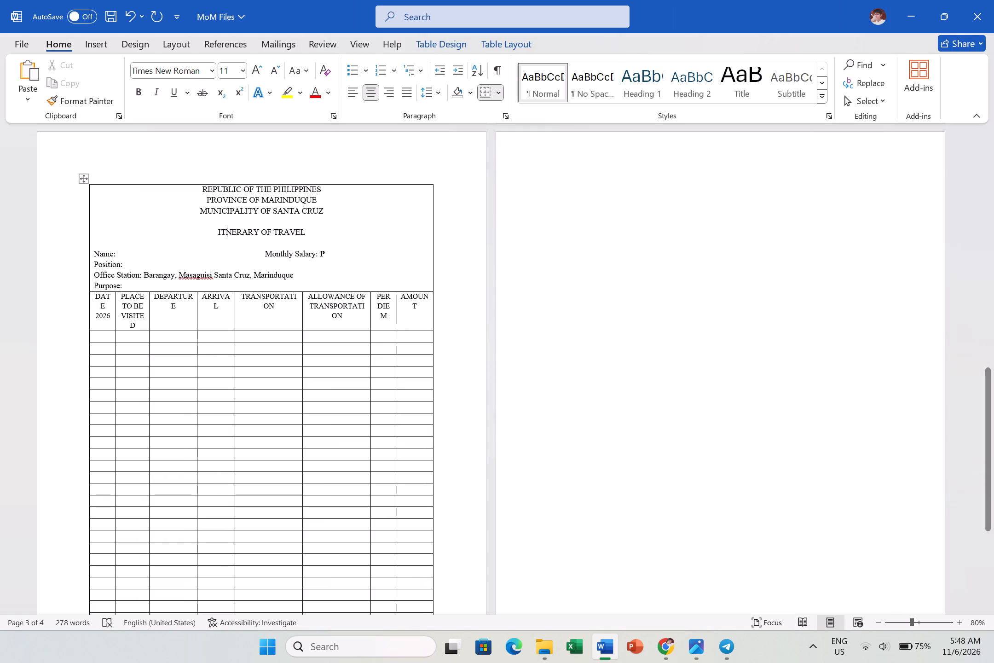
pyautogui.press('i')
pyautogui.press('BackSpace')
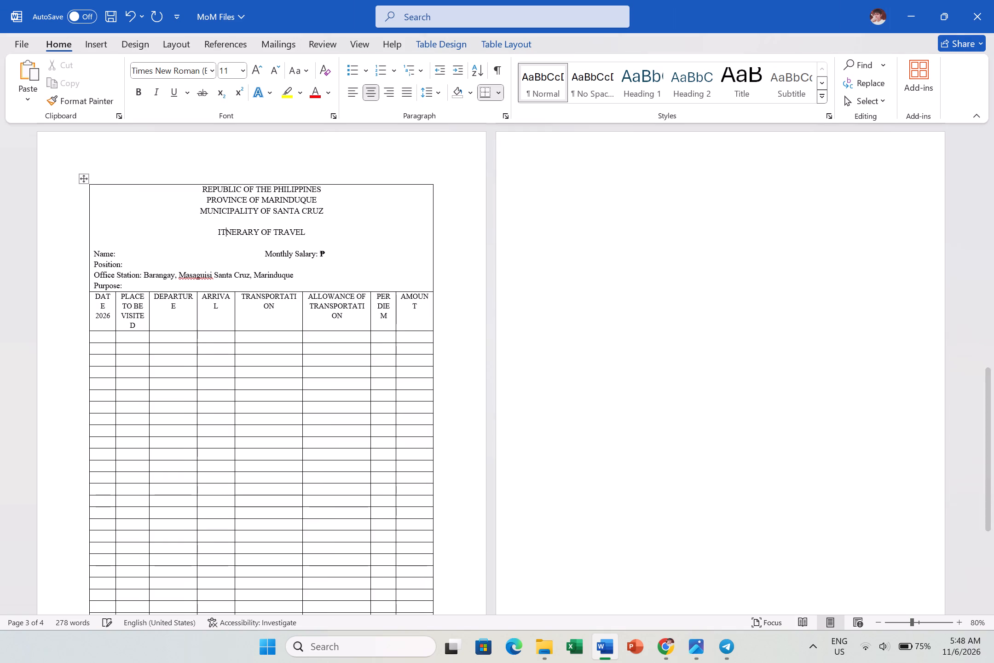
pyautogui.hotkey('shift', 'i')
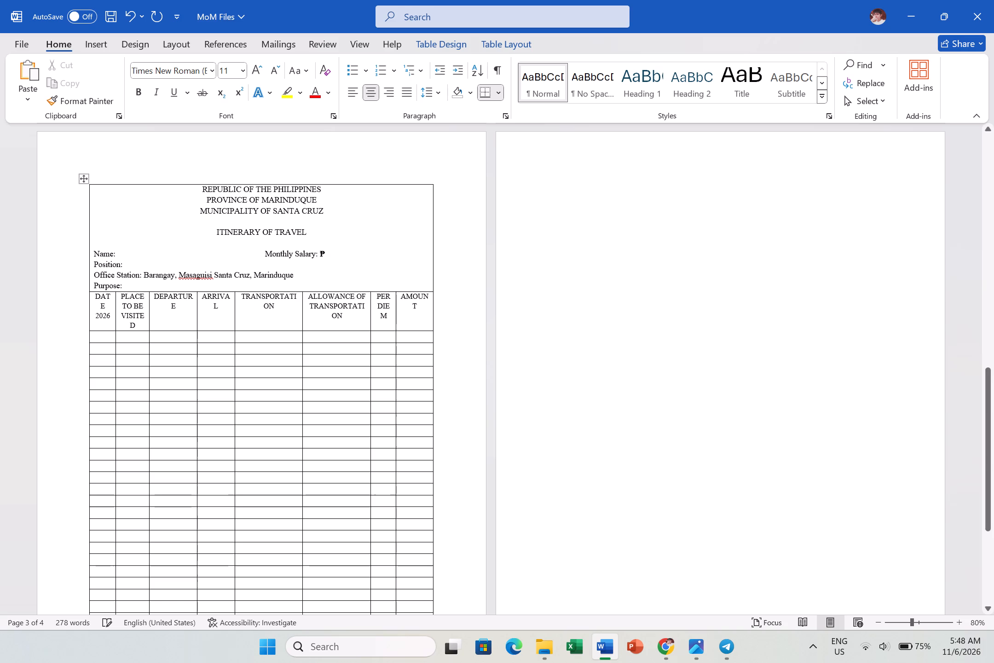
# Recheck the form photo and correct the spelling of "Iterenary" in the certification text to "Itinerary".
pyautogui.click(705, 659)
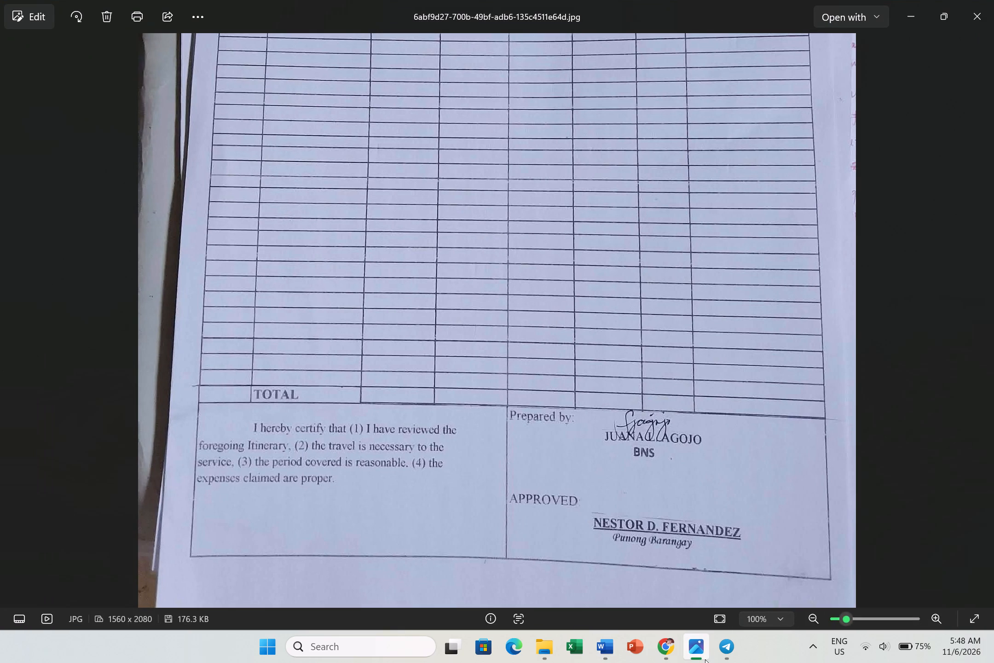
pyautogui.click(705, 659)
pyautogui.click(324, 465)
pyautogui.scroll(-5, 324, 465)
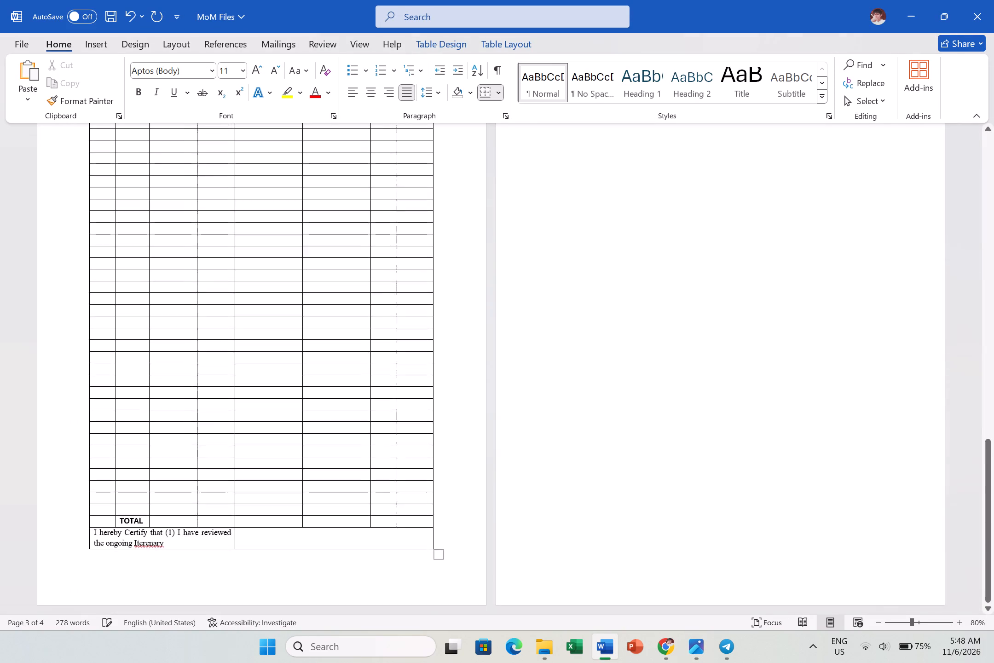
pyautogui.keyDown('ctrl'); pyautogui.scroll(6, 324, 465); pyautogui.keyUp('ctrl')
pyautogui.scroll(-7, 324, 465)
pyautogui.scroll(2, 324, 465)
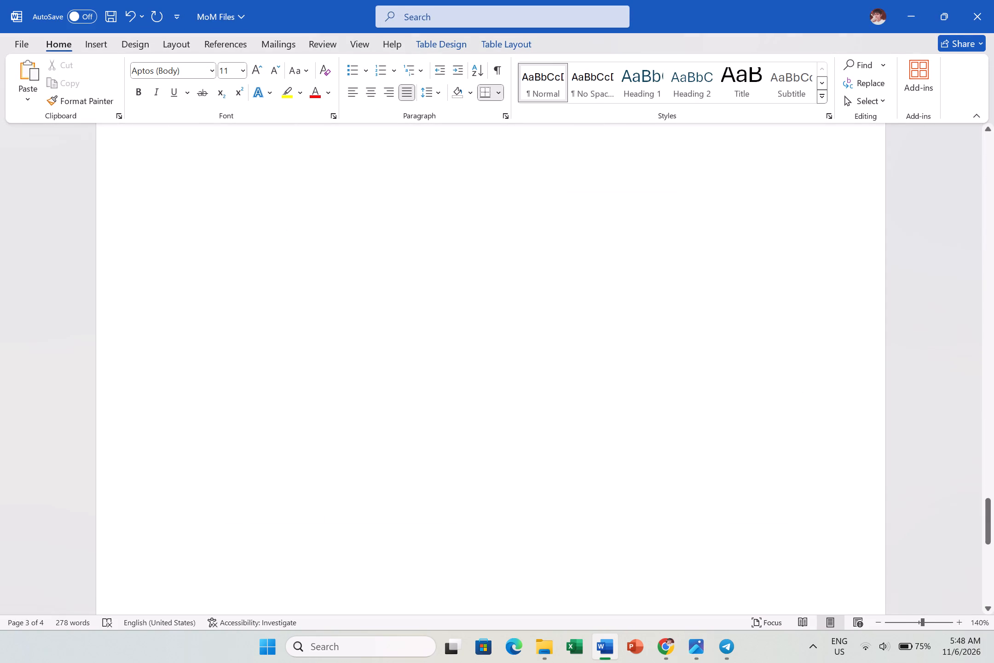
pyautogui.scroll(1, 324, 465)
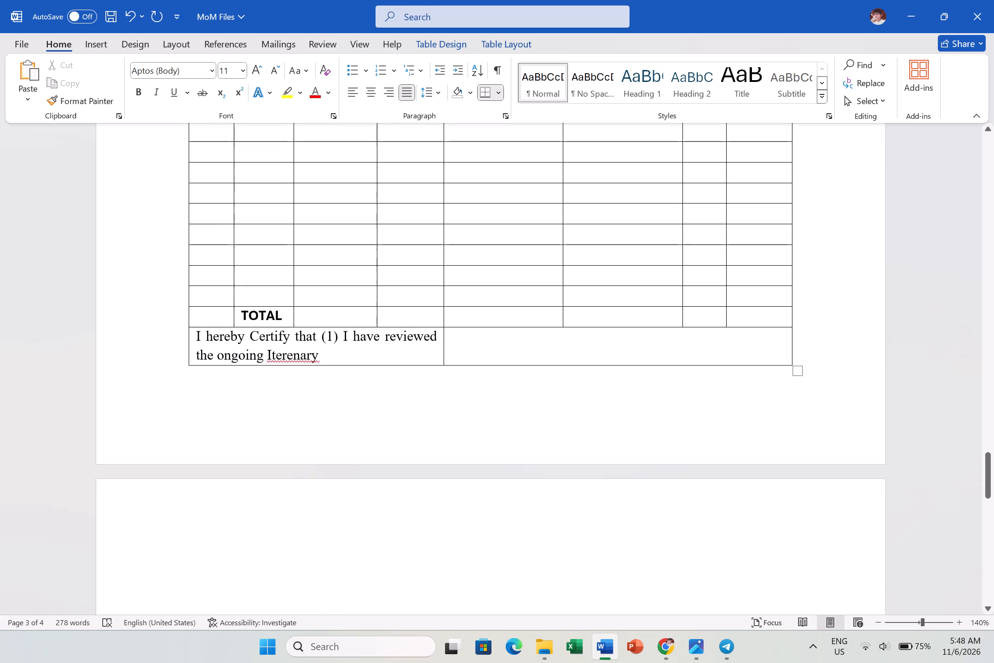
pyautogui.click(281, 351)
pyautogui.press('BackSpace')
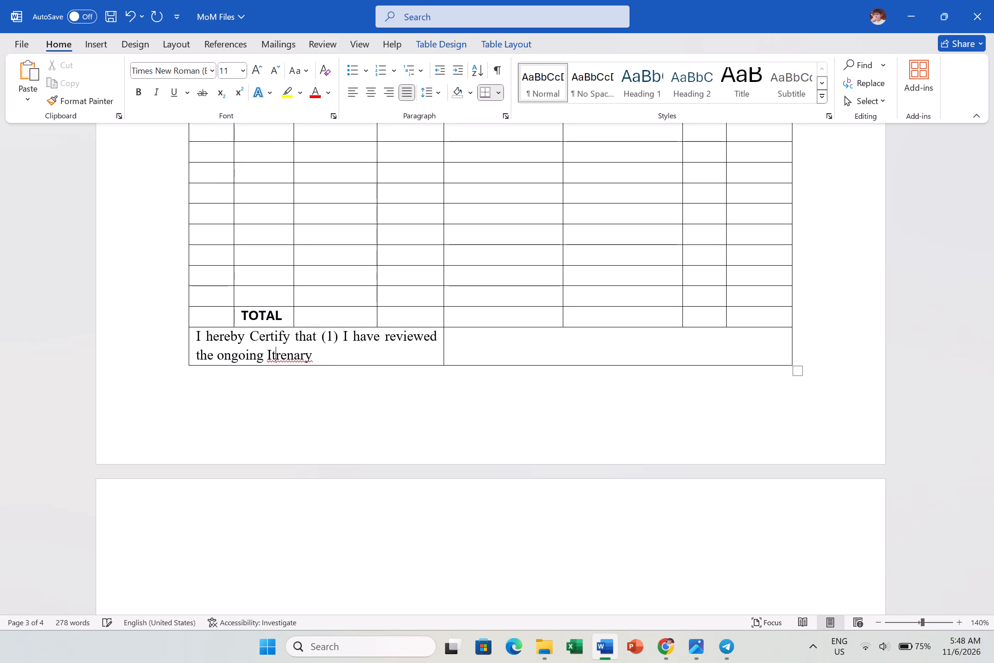
pyautogui.press('o')
pyautogui.press('BackSpace')
pyautogui.press('i')
pyautogui.press('Right')
pyautogui.press('BackSpace')
pyautogui.press('n')
pyautogui.press('Right')
pyautogui.press('Right')
pyautogui.press('Right')
pyautogui.press('Right')
pyautogui.press('BackSpace')
pyautogui.press('BackSpace')
pyautogui.press('BackSpace')
pyautogui.write('rar')
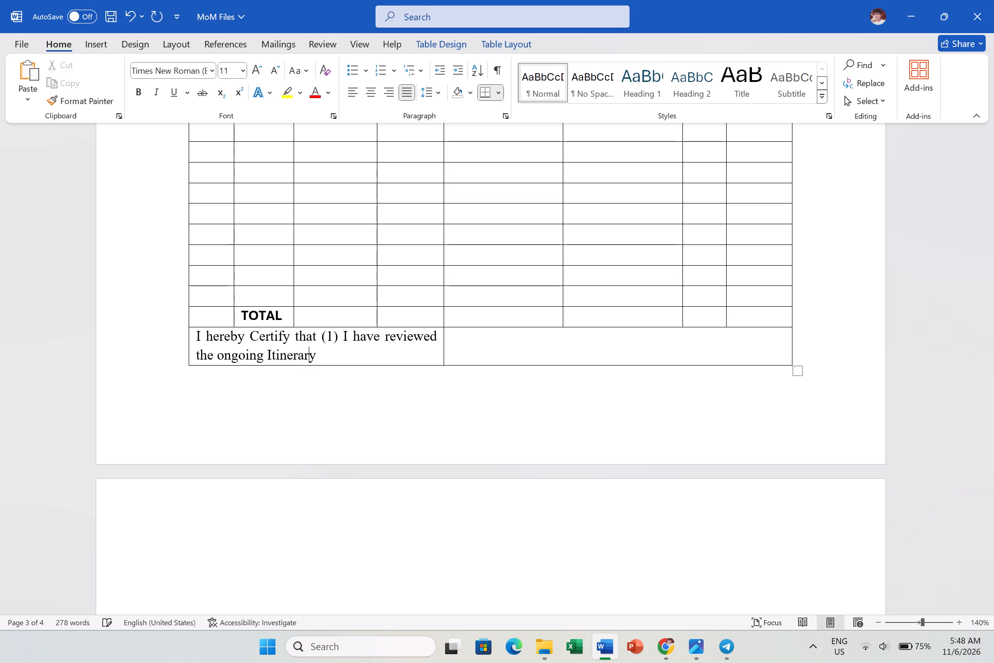
pyautogui.press('Right')
# Consult the form photo and add a comma and the item number "(2)" after "Itinerary" in the certification.
pyautogui.click(691, 649)
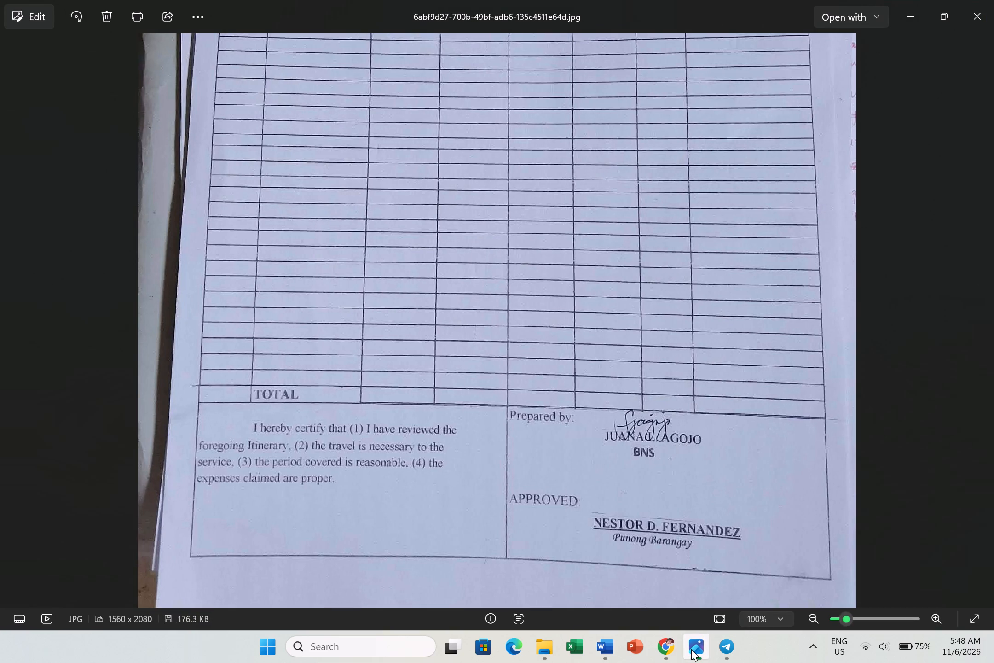
pyautogui.click(691, 649)
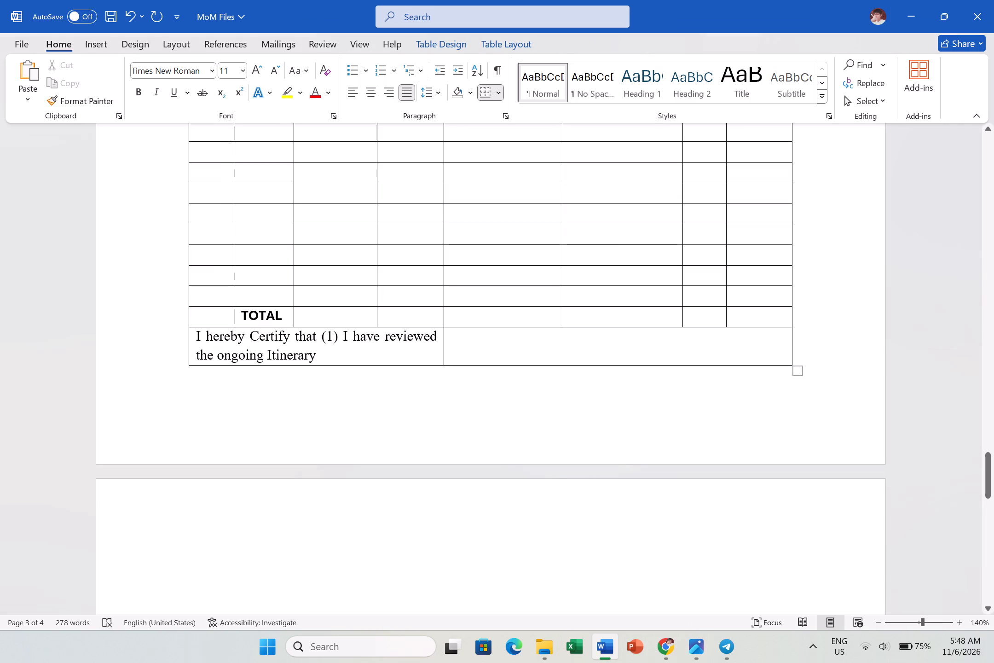
pyautogui.write(',')
pyautogui.press('space')
pyautogui.write('(2')
pyautogui.hotkey('shift', ')')
pyautogui.press('Right')
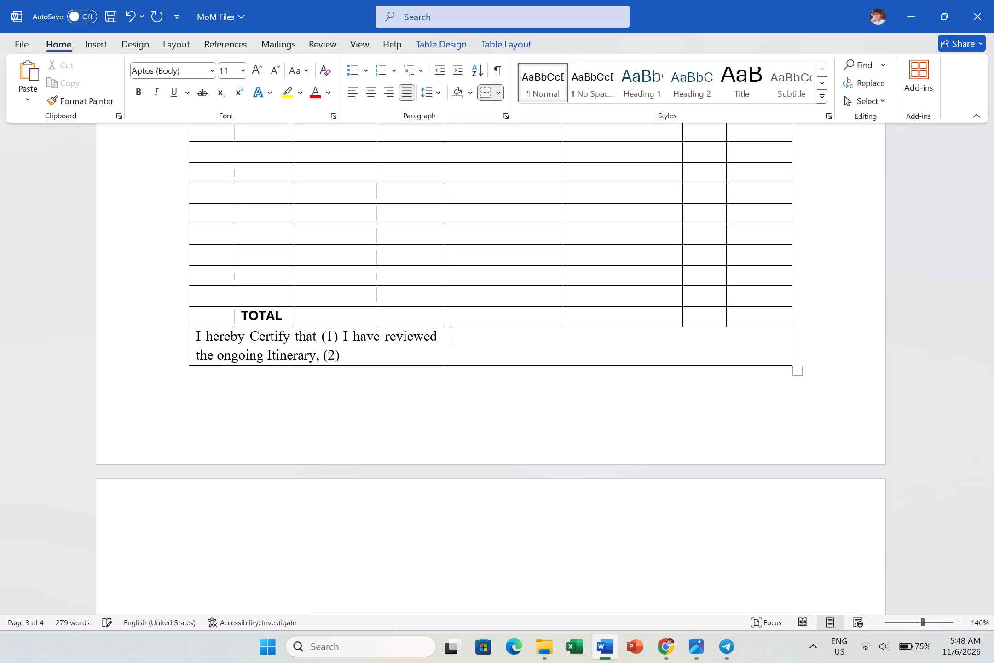
pyautogui.press('Left')
pyautogui.press('space')
# Consult the form photo and continue item (2) of the certification with "the travel is necessary to the".
pyautogui.click(704, 654)
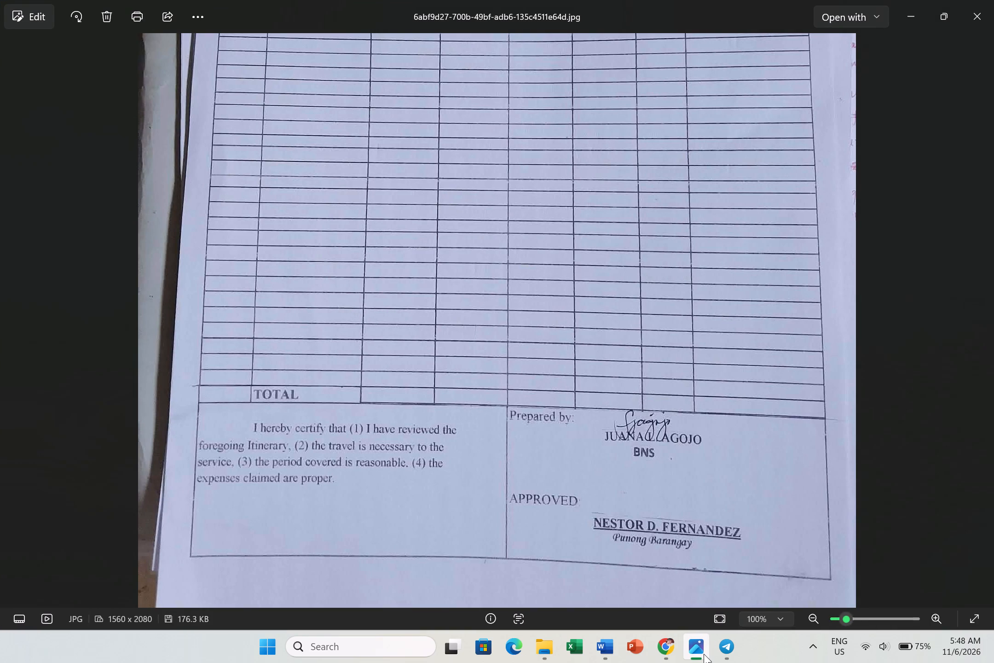
pyautogui.click(704, 654)
pyautogui.write('the')
pyautogui.press('space')
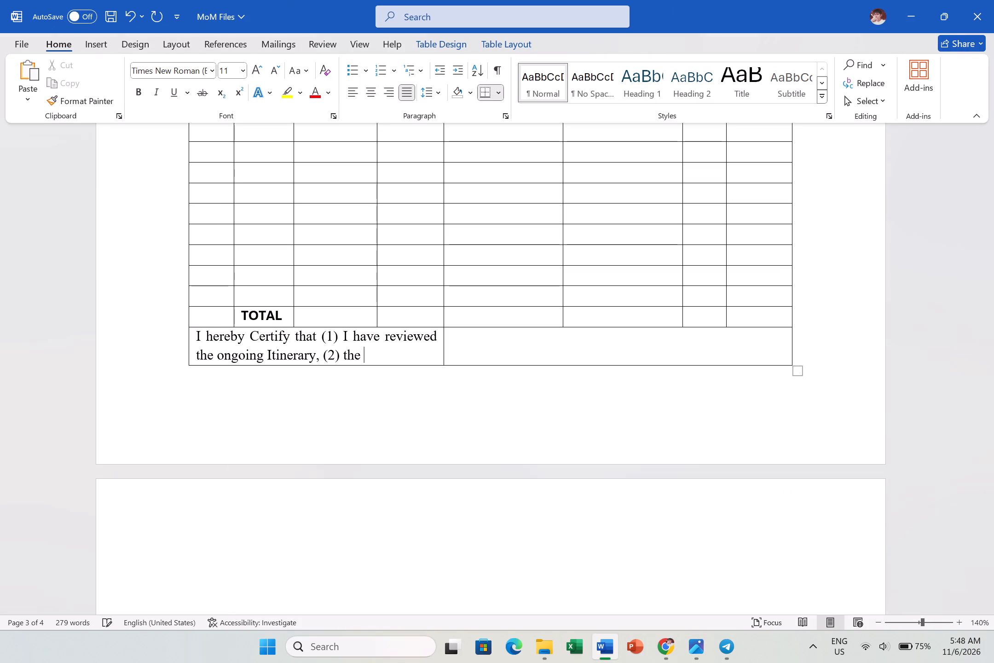
pyautogui.write('travel is')
pyautogui.press('space')
pyautogui.write('necesa')
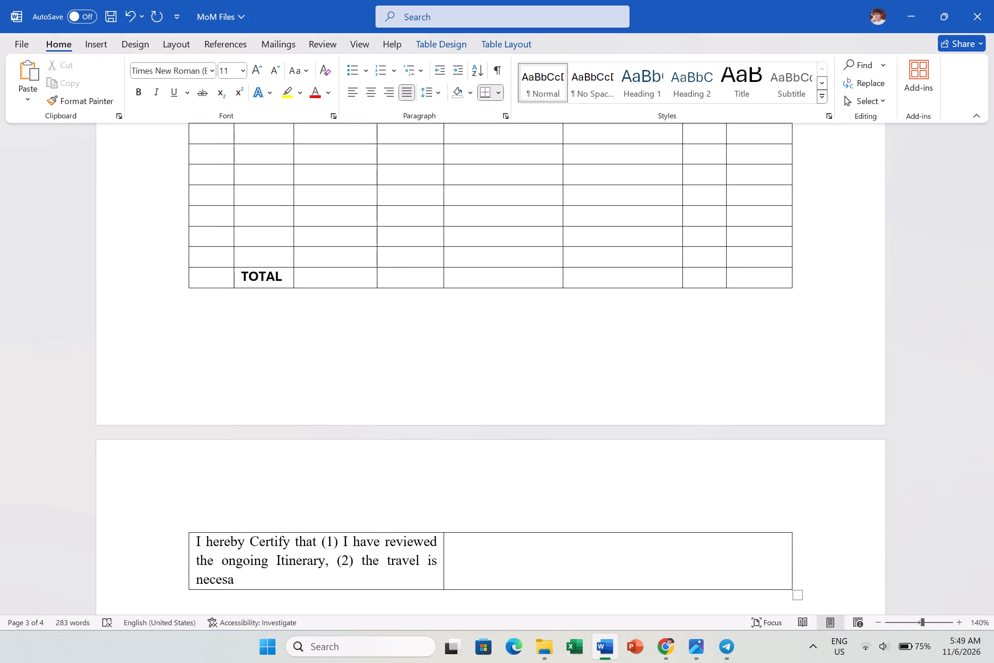
pyautogui.press('BackSpace')
pyautogui.write('sary to the')
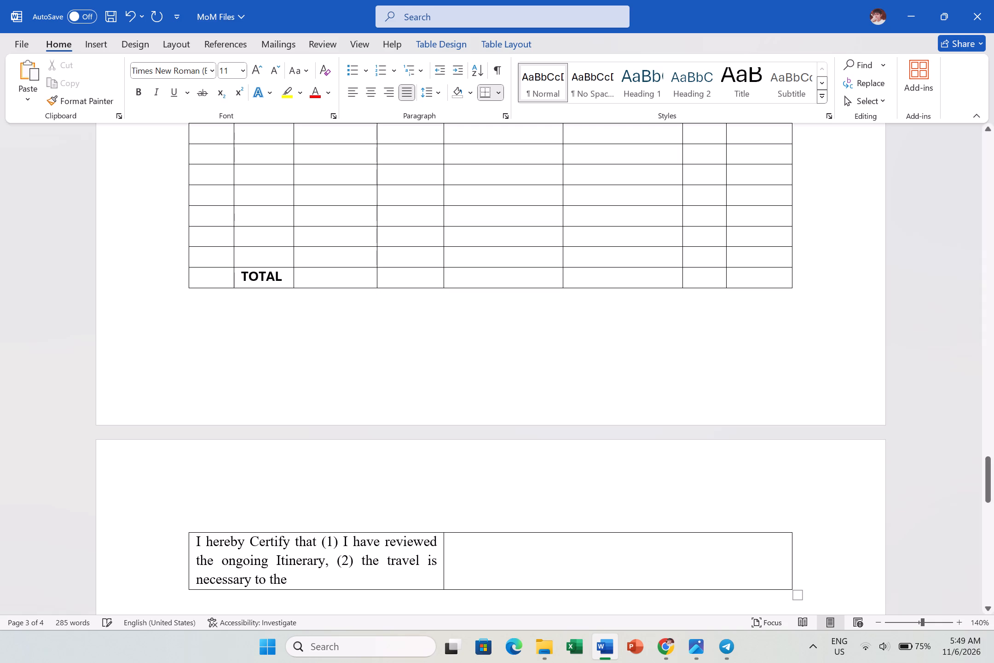
# Consult the form photo and continue the certification with "service (3)", separated by a space from "the".
pyautogui.click(707, 642)
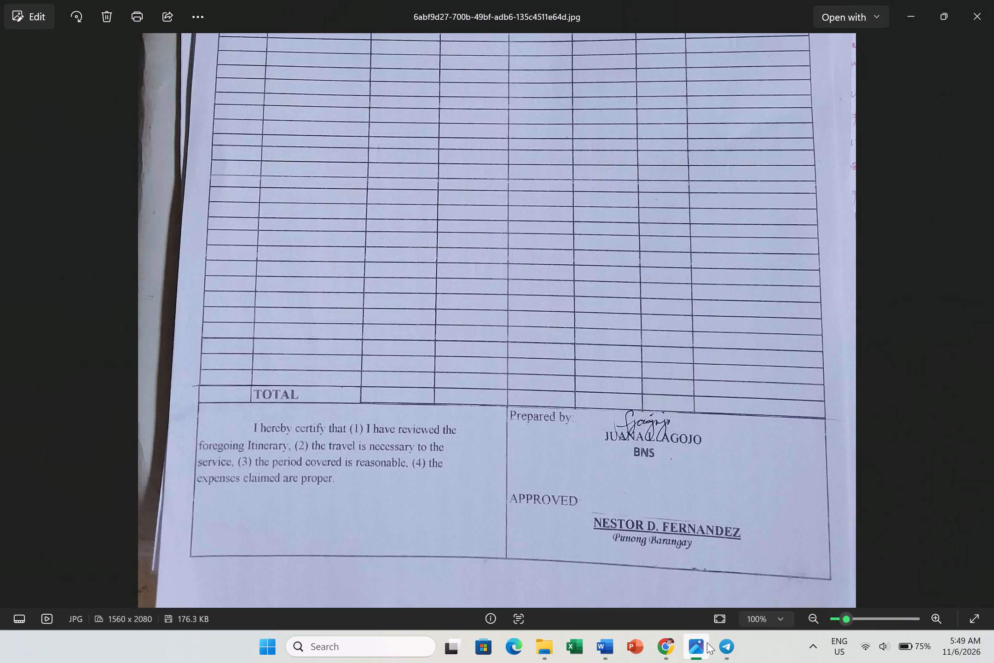
pyautogui.click(707, 642)
pyautogui.write('ser')
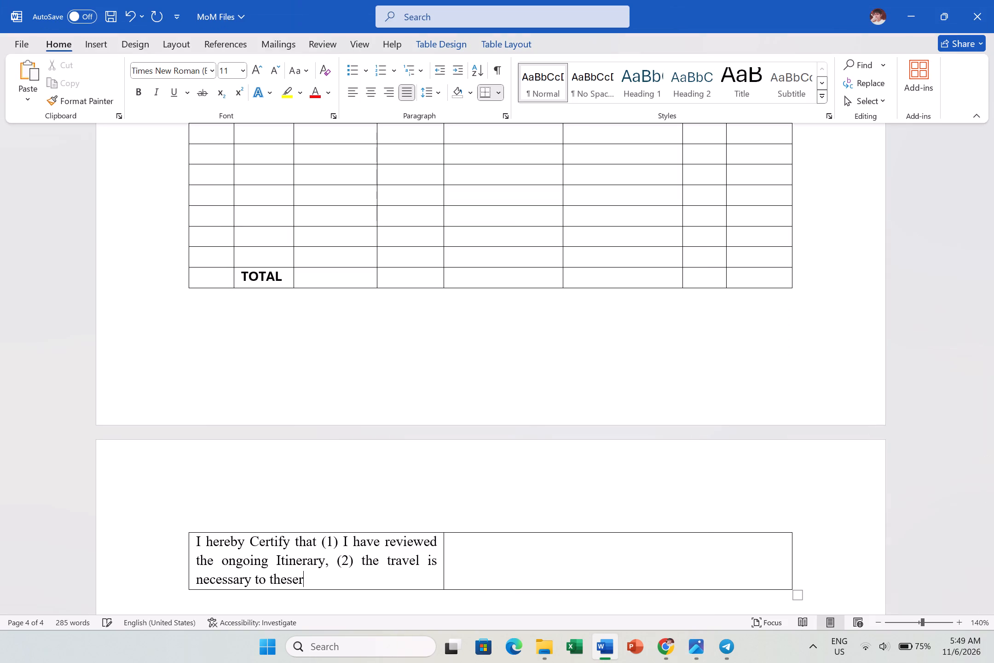
pyautogui.press('BackSpace')
pyautogui.press('BackSpace')
pyautogui.press('BackSpace')
pyautogui.press('space')
pyautogui.write('service (3')
pyautogui.hotkey('shift', ')')
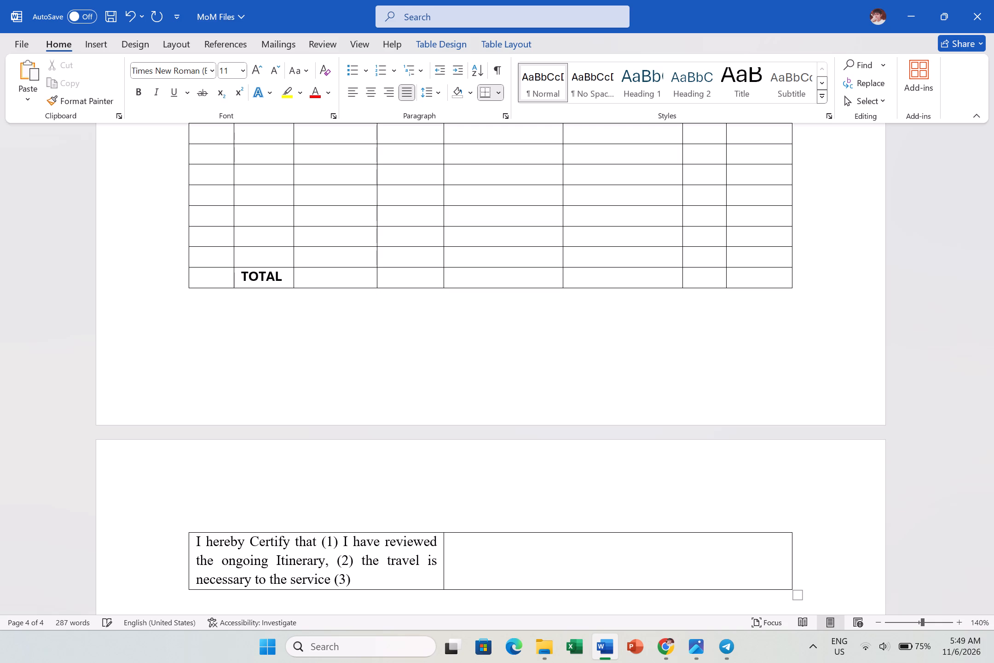
# Insert a comma directly after "service" in the certification, keeping a space before "(3)".
pyautogui.press('Left')
pyautogui.press('Left')
pyautogui.press('Left')
pyautogui.press(',')
pyautogui.press('BackSpace')
pyautogui.press('BackSpace')
pyautogui.write(',')
pyautogui.press('space')
# Take a closer look at the certification in the form photo and begin item (3) with "the".
pyautogui.press('Right')
pyautogui.press('Right')
pyautogui.press('Right')
pyautogui.press('Right')
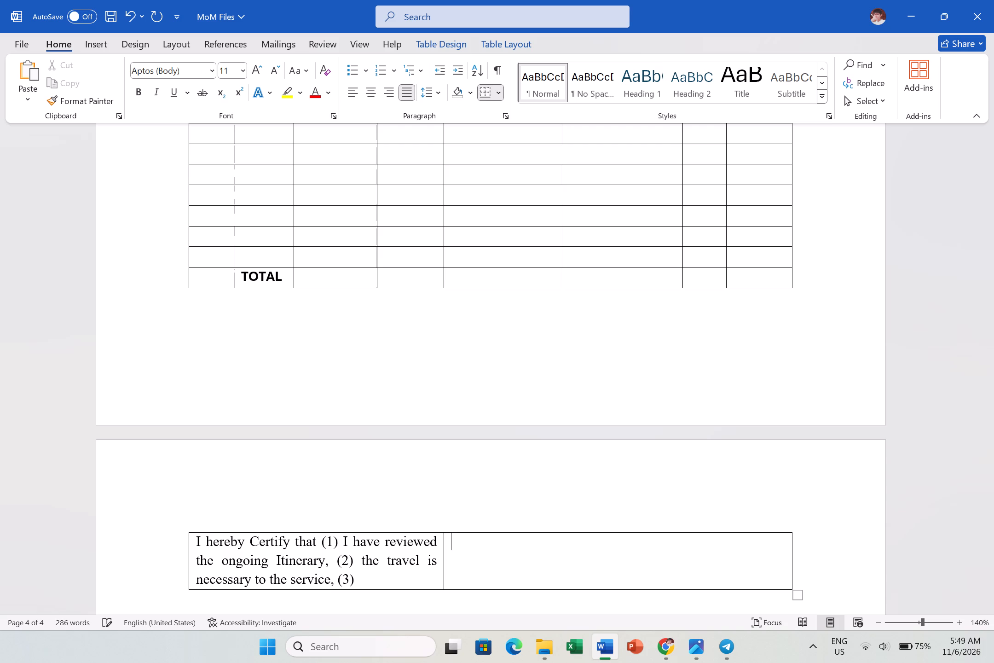
pyautogui.press('Right')
pyautogui.press('Down')
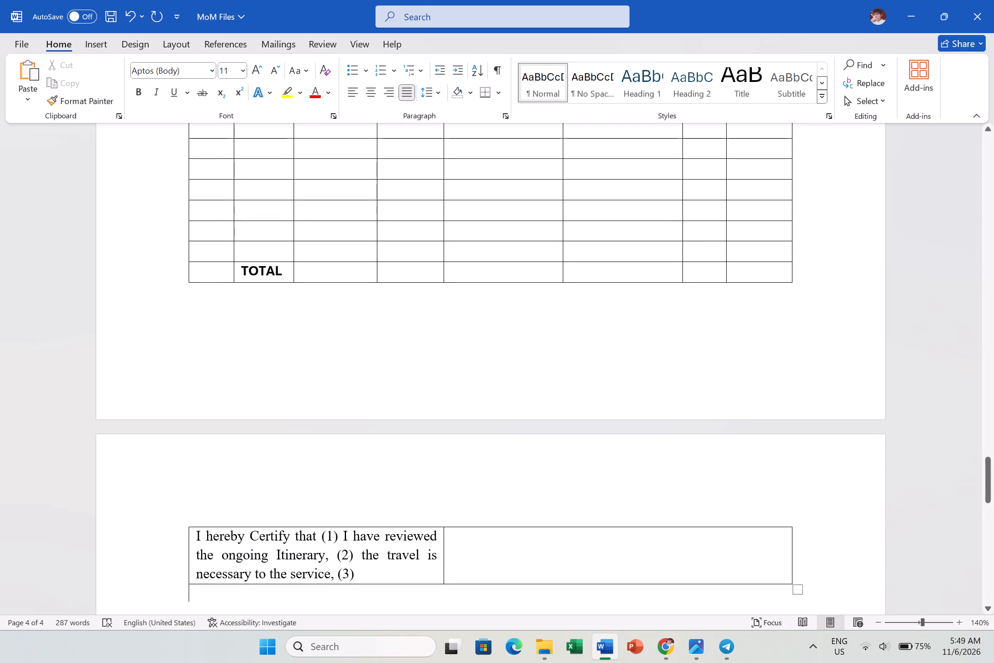
pyautogui.click(368, 566)
pyautogui.press('space')
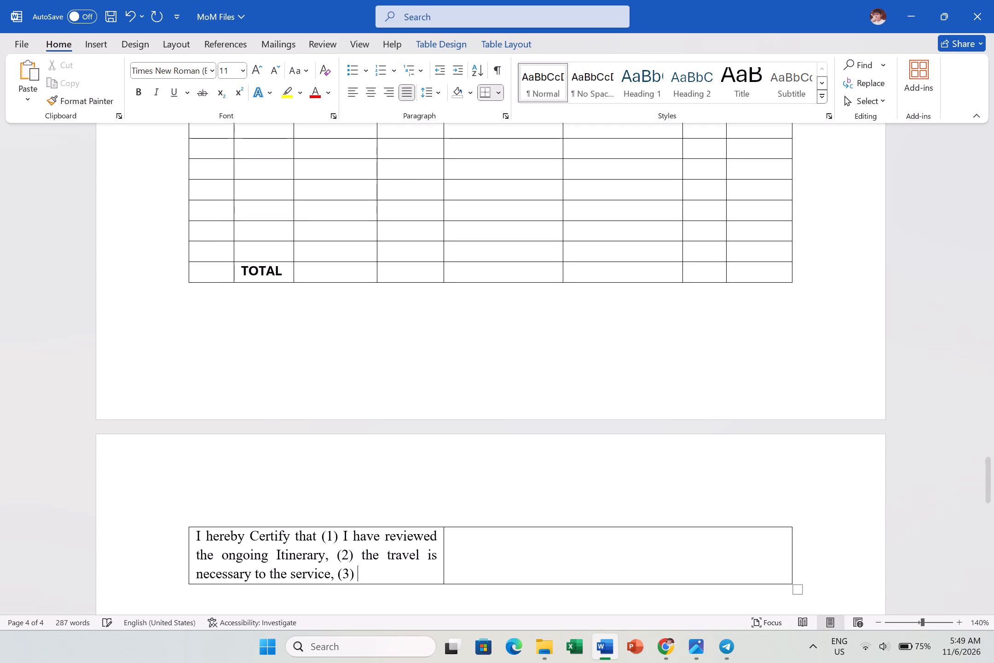
pyautogui.click(692, 642)
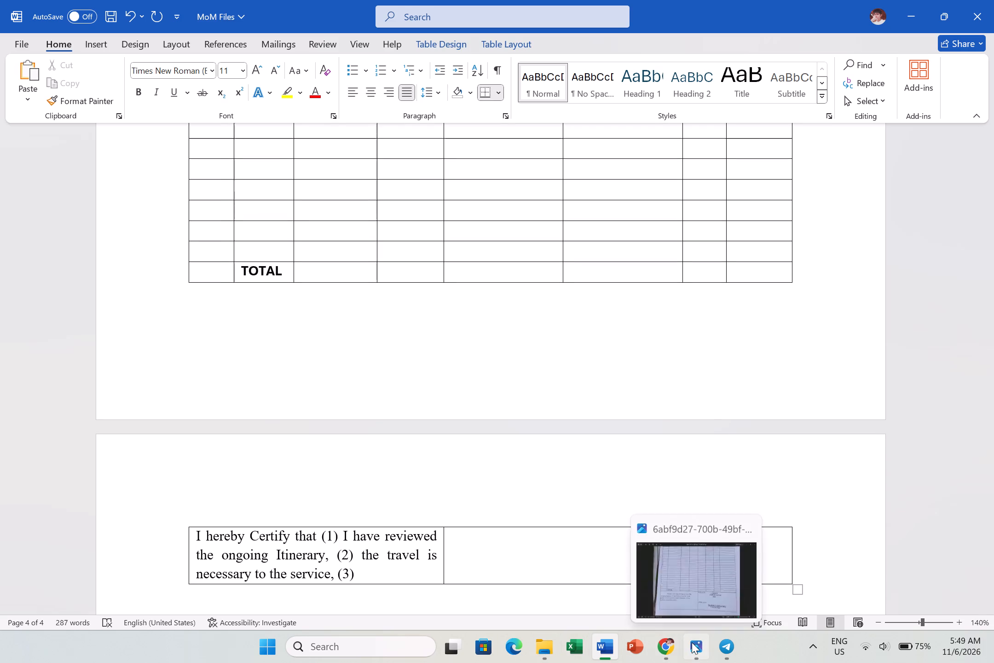
pyautogui.scroll(-1, 631, 519)
pyautogui.keyDown('ctrl'); pyautogui.scroll(4, 631, 519); pyautogui.keyUp('ctrl')
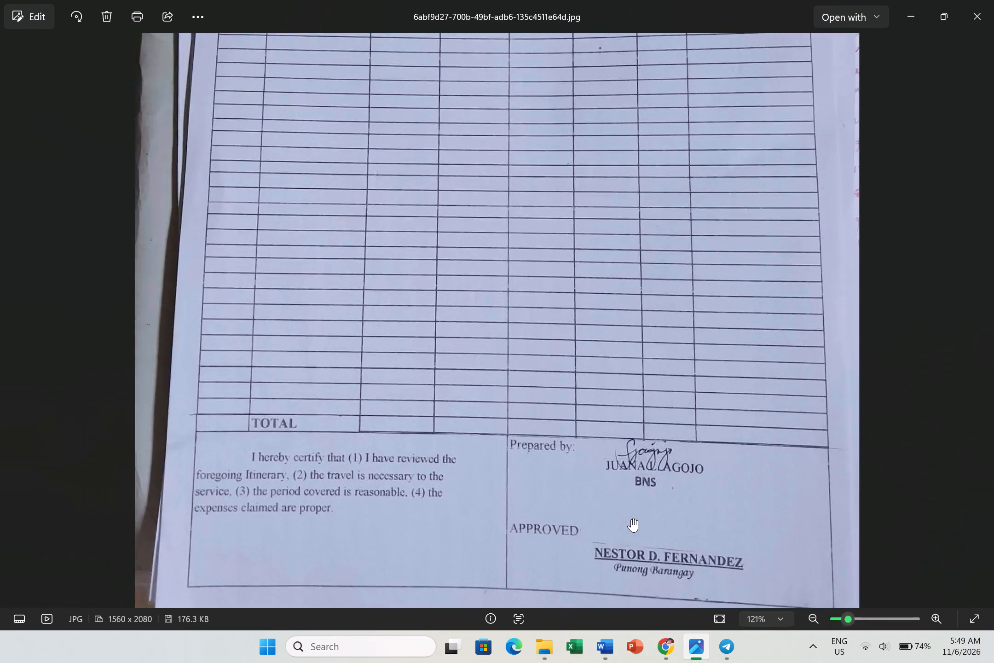
pyautogui.keyDown('ctrl'); pyautogui.scroll(3, 631, 519); pyautogui.keyUp('ctrl')
pyautogui.moveTo(631, 519); pyautogui.dragTo(644, 431)
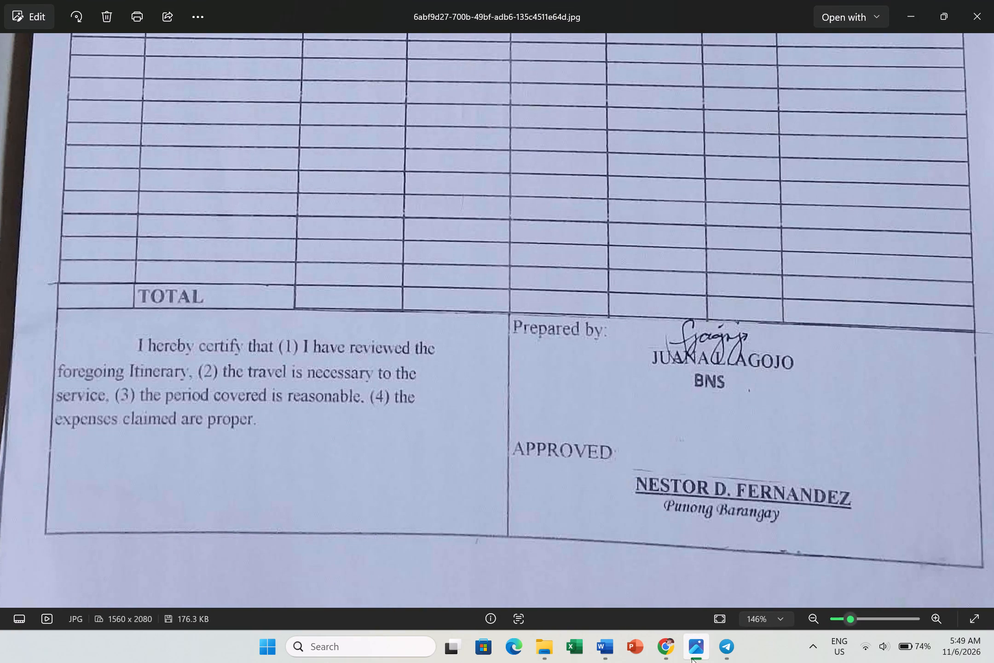
pyautogui.click(613, 643)
pyautogui.write('the')
pyautogui.press('space')
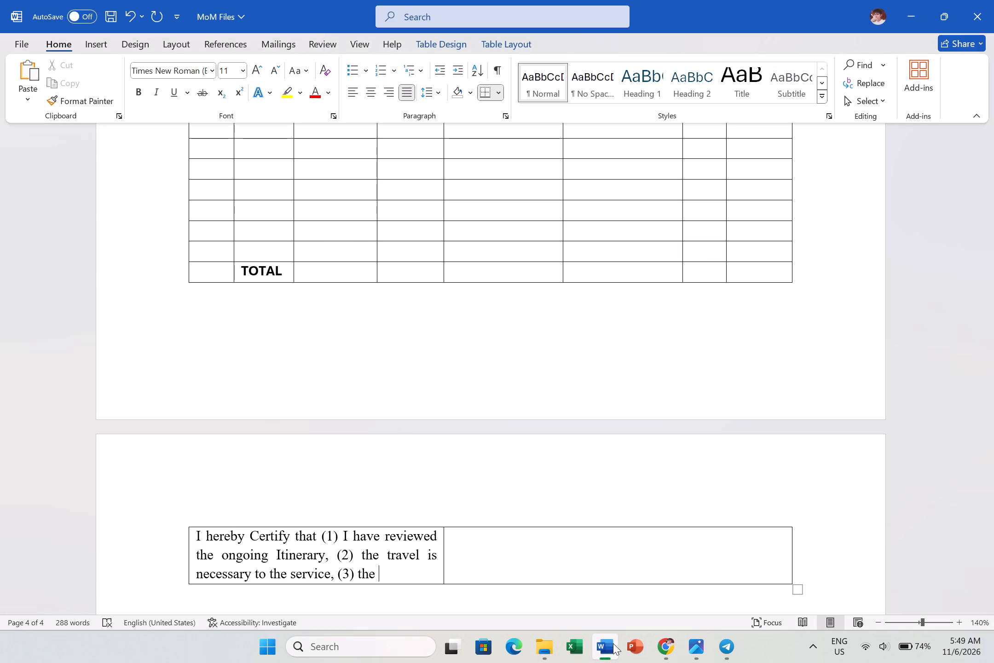
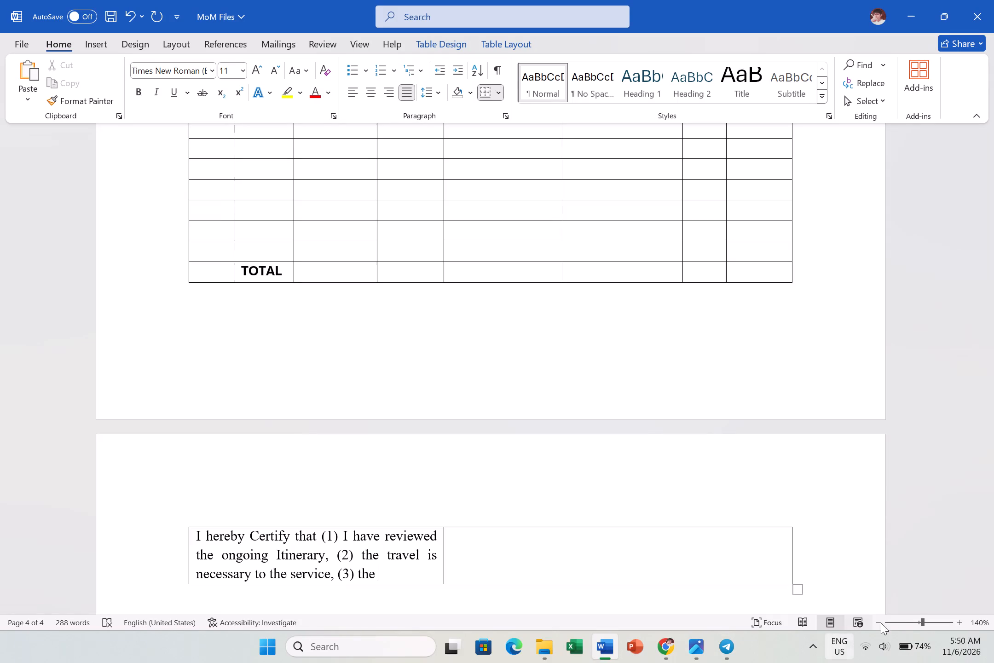
# Consult the form photo and complete item (3) of the certification with "period covered is reasonable.".
pyautogui.click(703, 658)
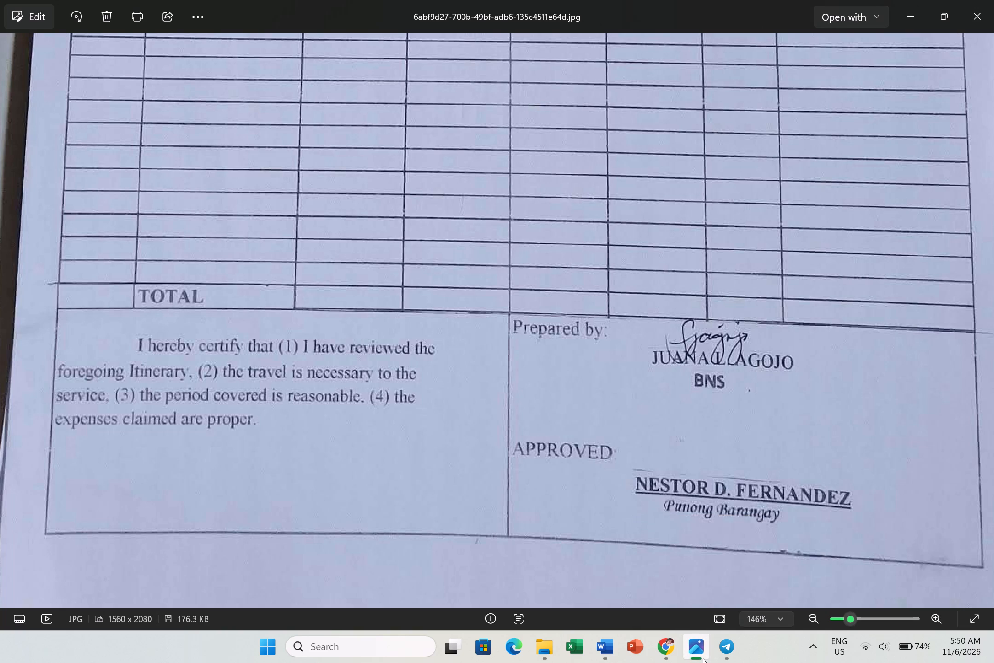
pyautogui.click(703, 658)
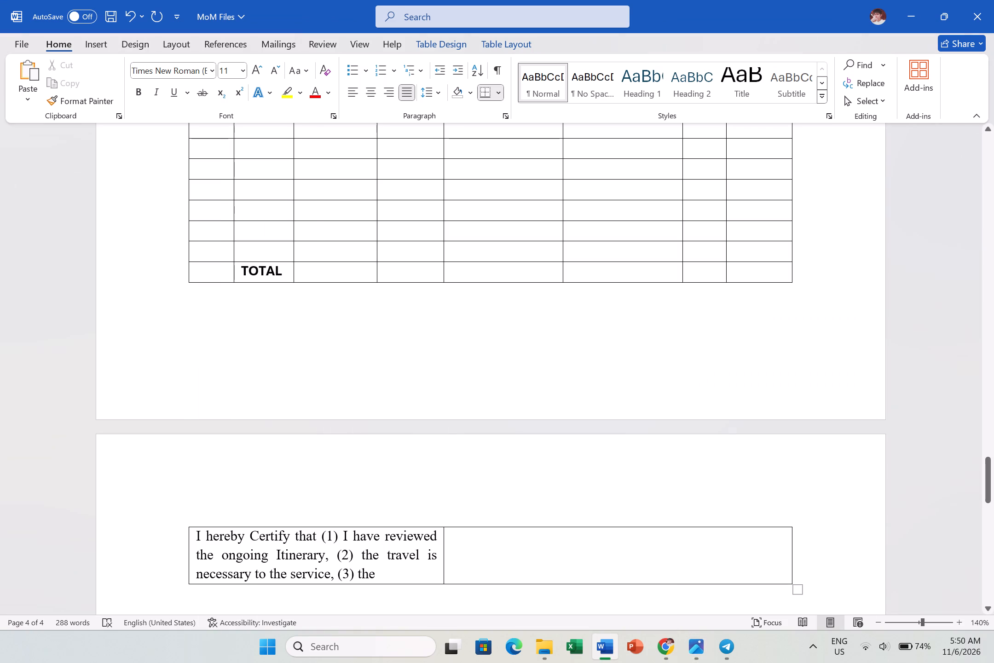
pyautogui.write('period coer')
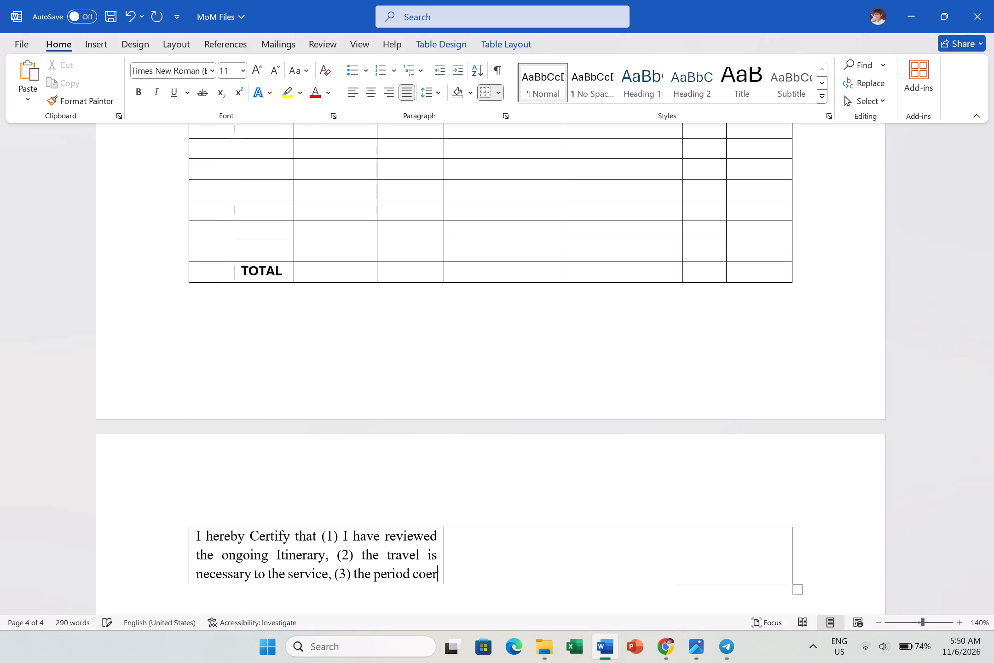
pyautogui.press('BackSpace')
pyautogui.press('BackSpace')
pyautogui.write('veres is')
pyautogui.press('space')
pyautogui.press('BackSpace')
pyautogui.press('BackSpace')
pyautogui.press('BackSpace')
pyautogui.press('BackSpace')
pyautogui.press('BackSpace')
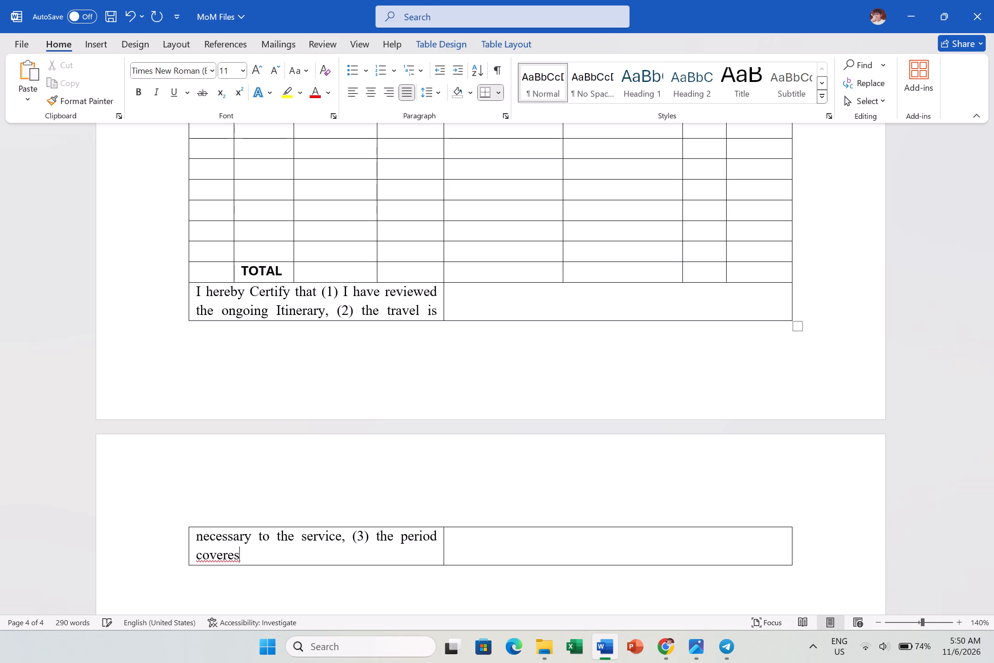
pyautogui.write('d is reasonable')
pyautogui.click(699, 649)
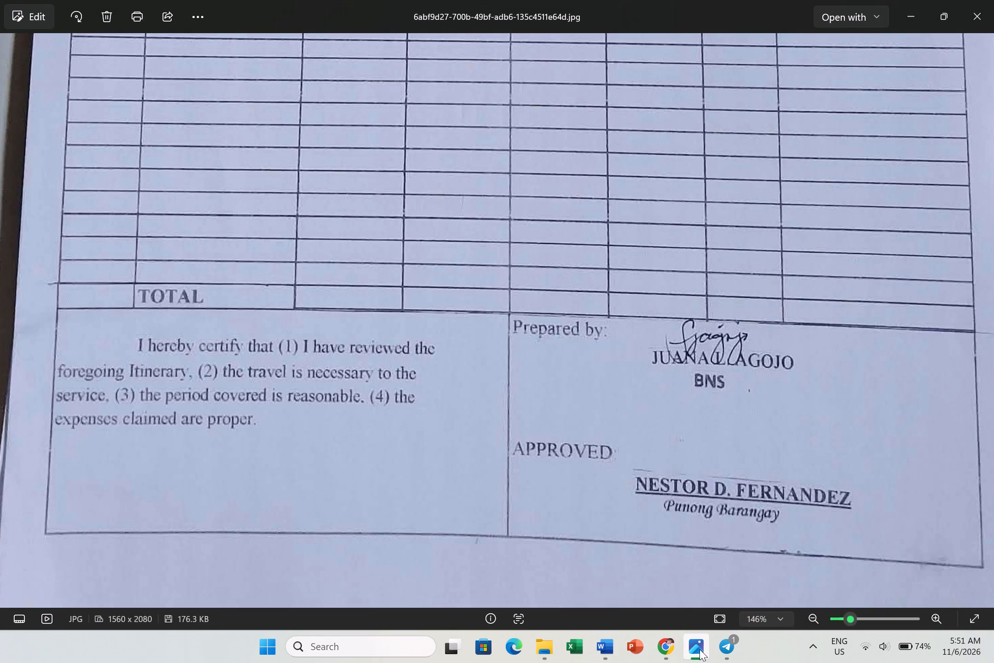
pyautogui.click(699, 649)
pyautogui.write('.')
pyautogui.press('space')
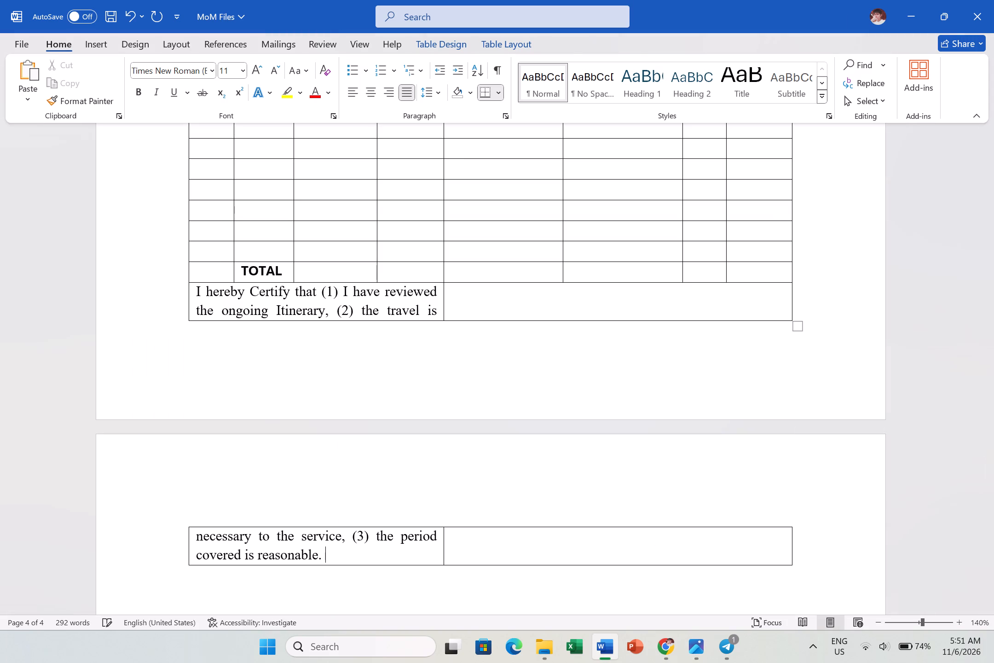
# Consult the form photo and add item (4) to the certification: "(4) the expenses claim is proper.".
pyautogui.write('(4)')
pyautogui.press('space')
pyautogui.click(688, 647)
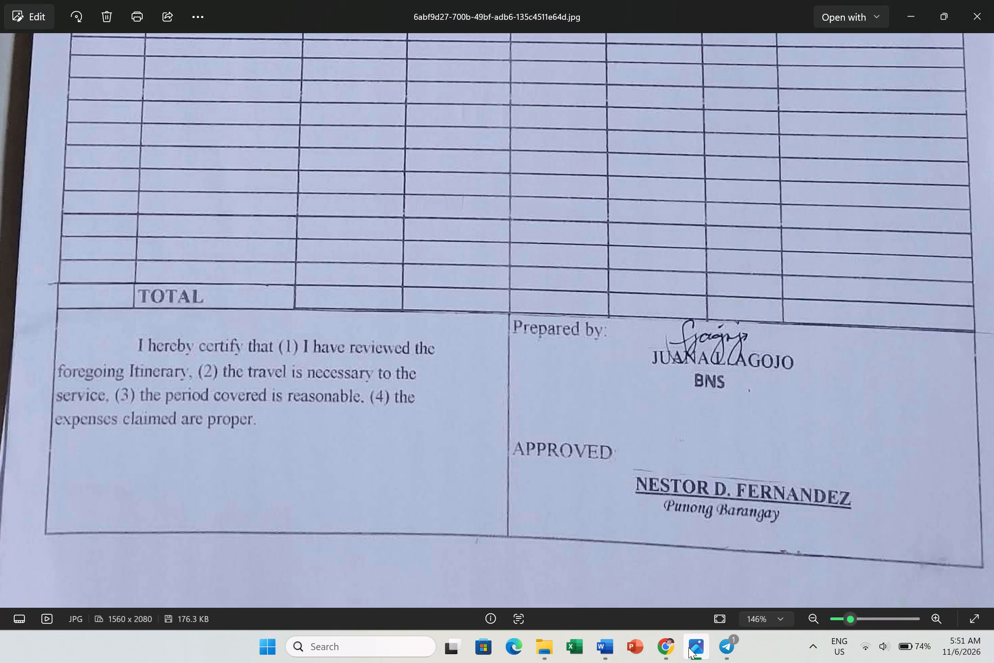
pyautogui.click(688, 647)
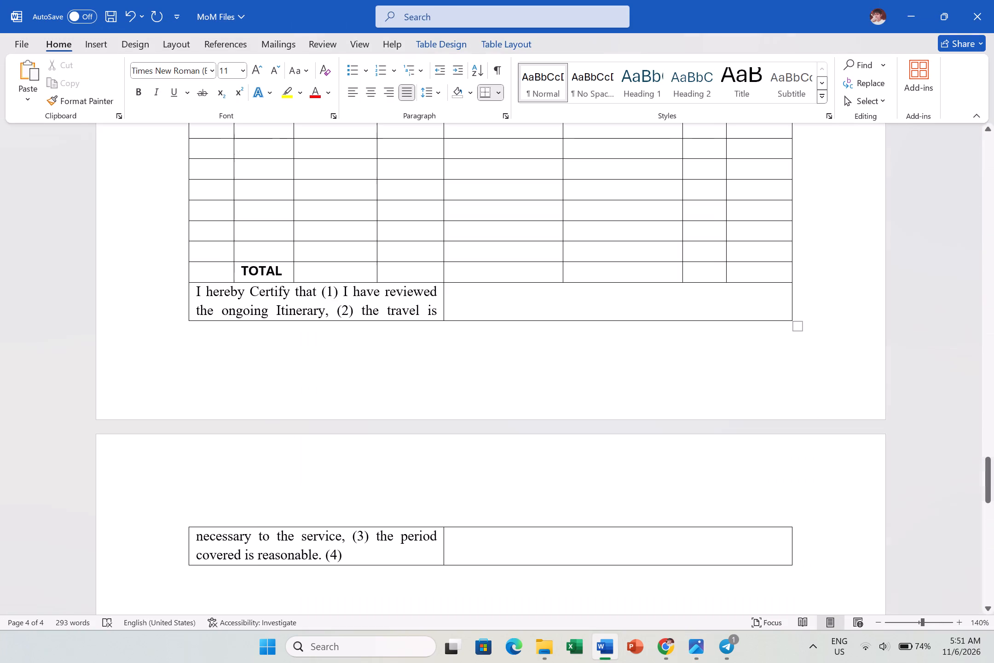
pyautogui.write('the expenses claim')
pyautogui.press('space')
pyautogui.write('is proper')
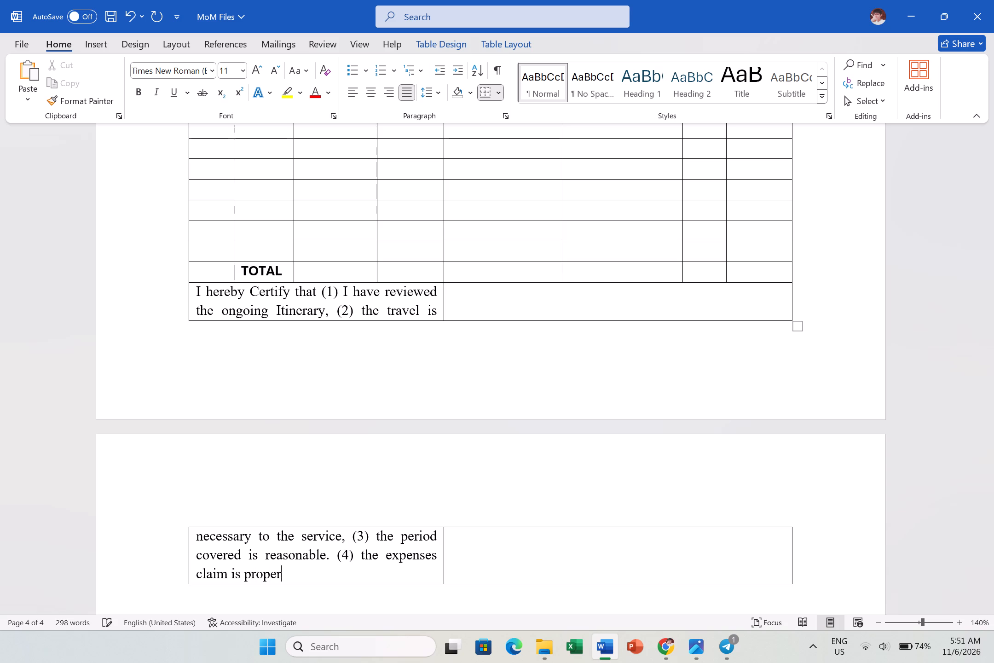
pyautogui.click(692, 646)
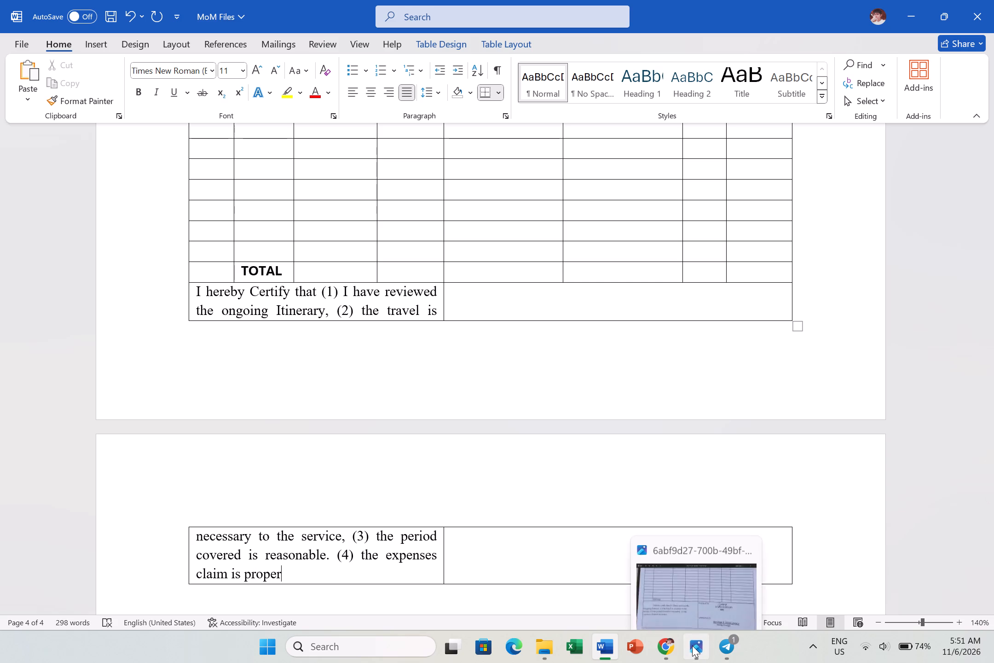
pyautogui.click(692, 646)
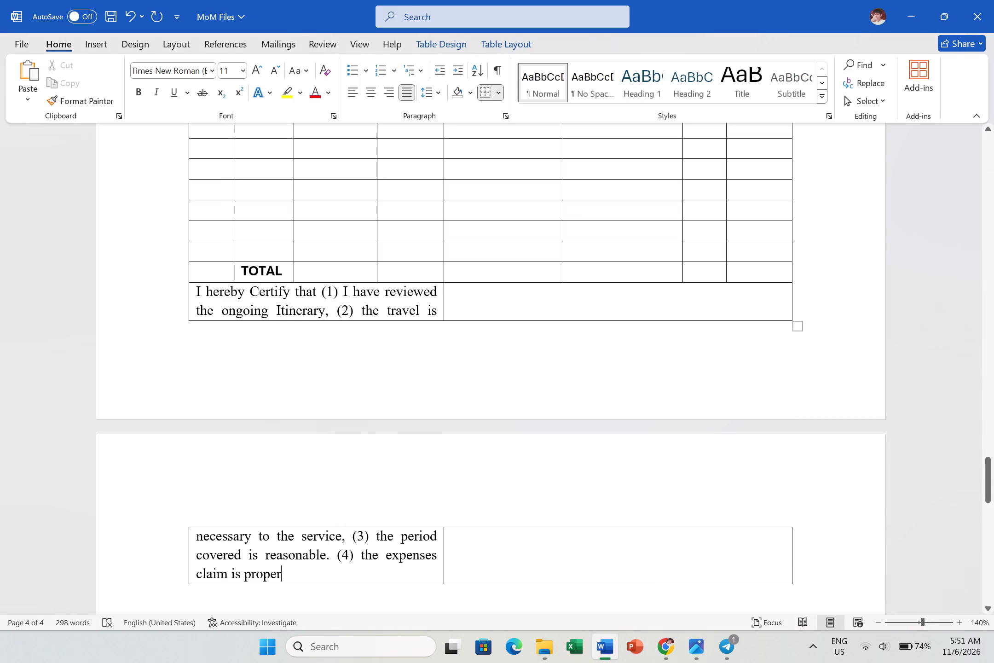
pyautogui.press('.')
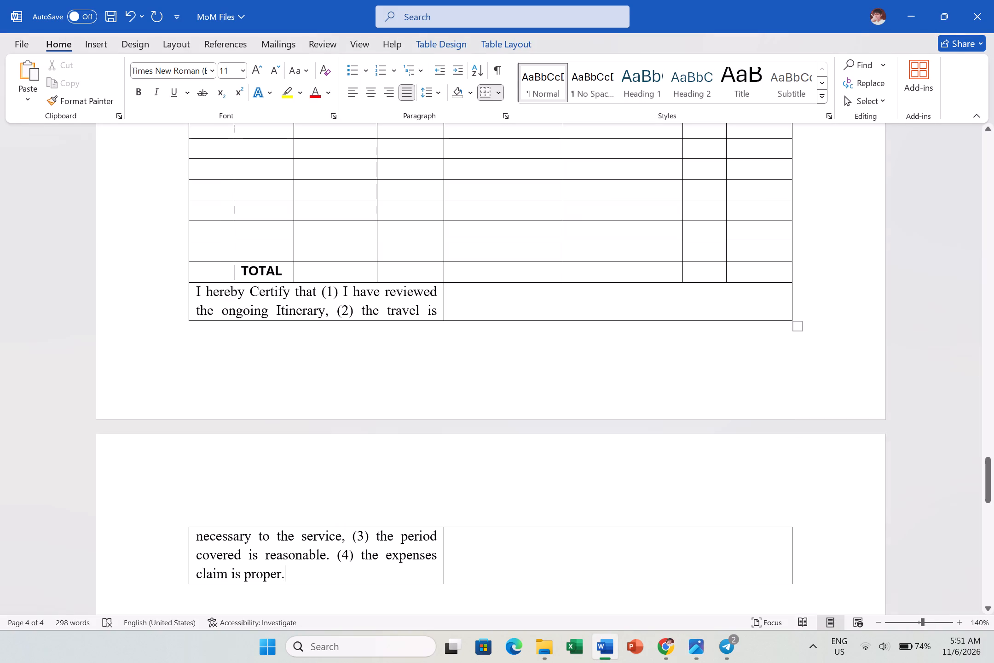
# Replace "is" with "are" before "proper" in item (4) of the certification.
pyautogui.click(241, 569)
pyautogui.press('BackSpace')
pyautogui.press('BackSpace')
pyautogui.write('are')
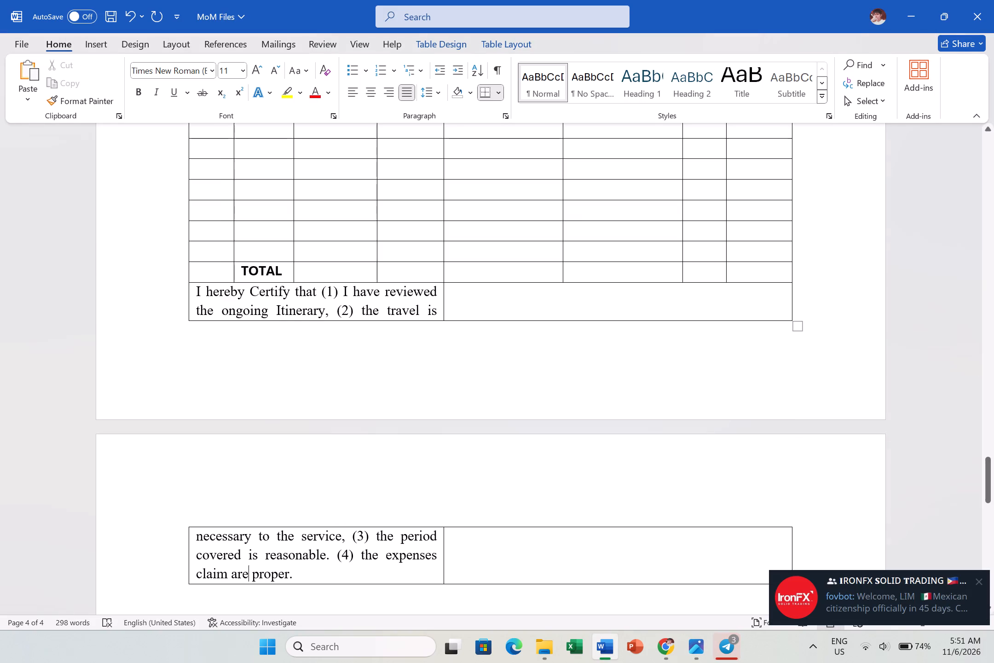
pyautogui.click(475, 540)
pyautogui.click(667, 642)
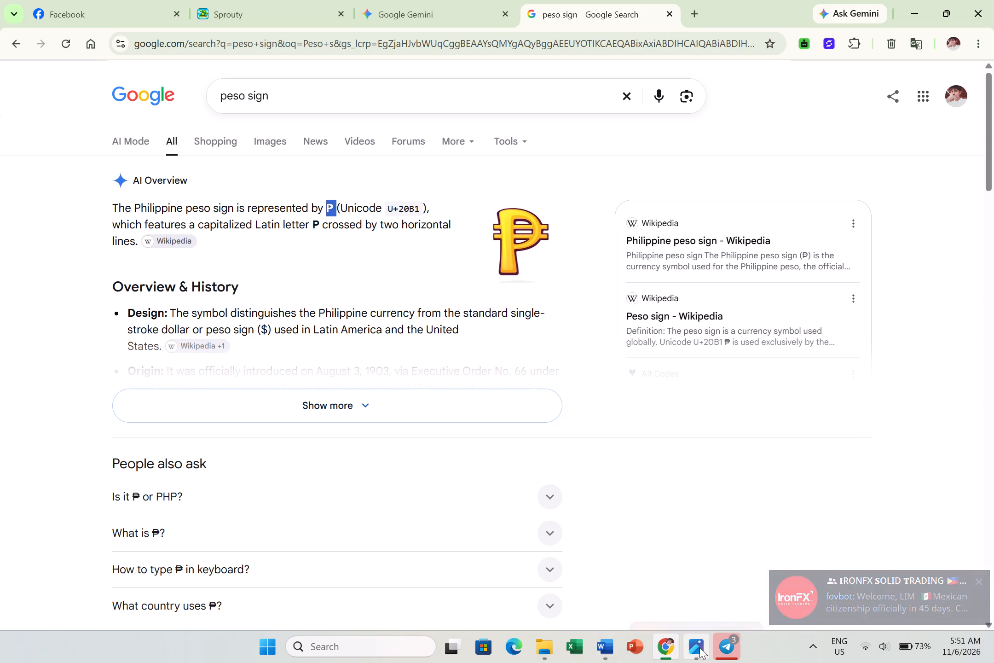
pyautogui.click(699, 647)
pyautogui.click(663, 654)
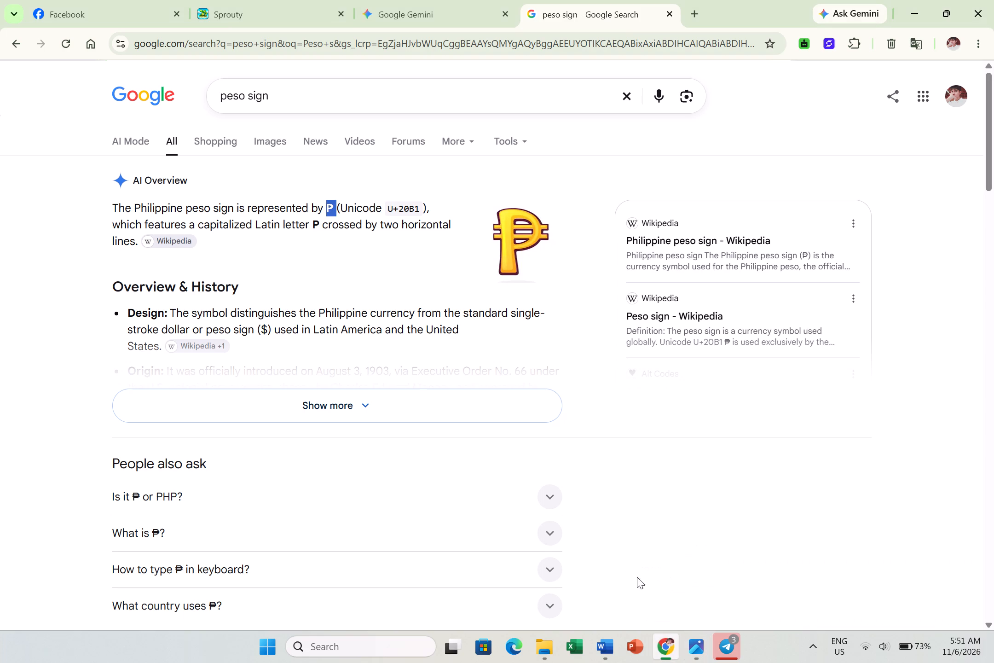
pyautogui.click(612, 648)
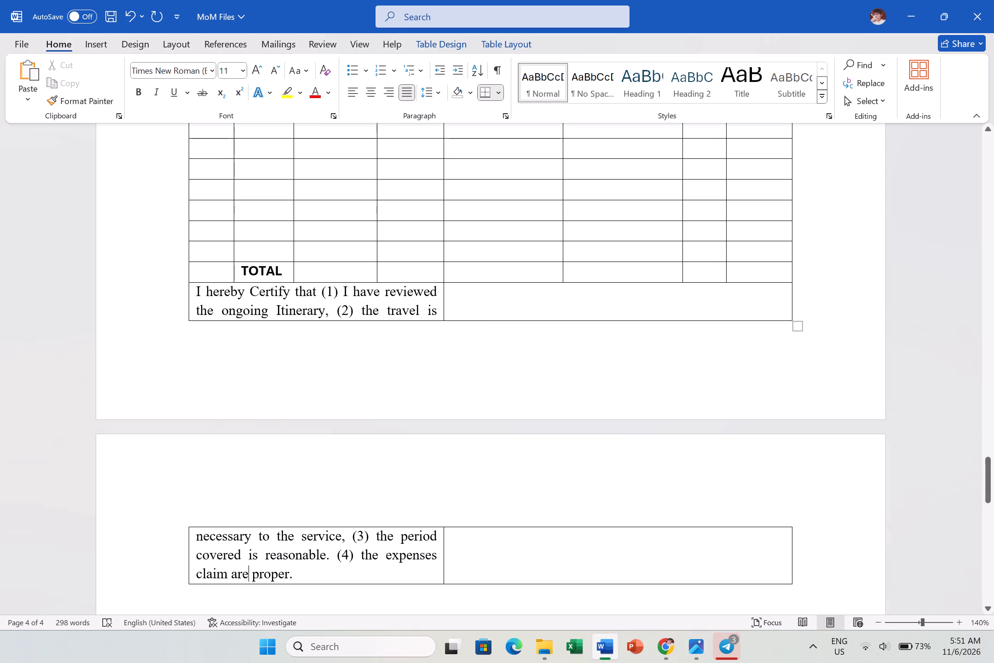
# Enter "Prepared By:" in Times New Roman in the empty cell beside the certification text.
pyautogui.click(462, 290)
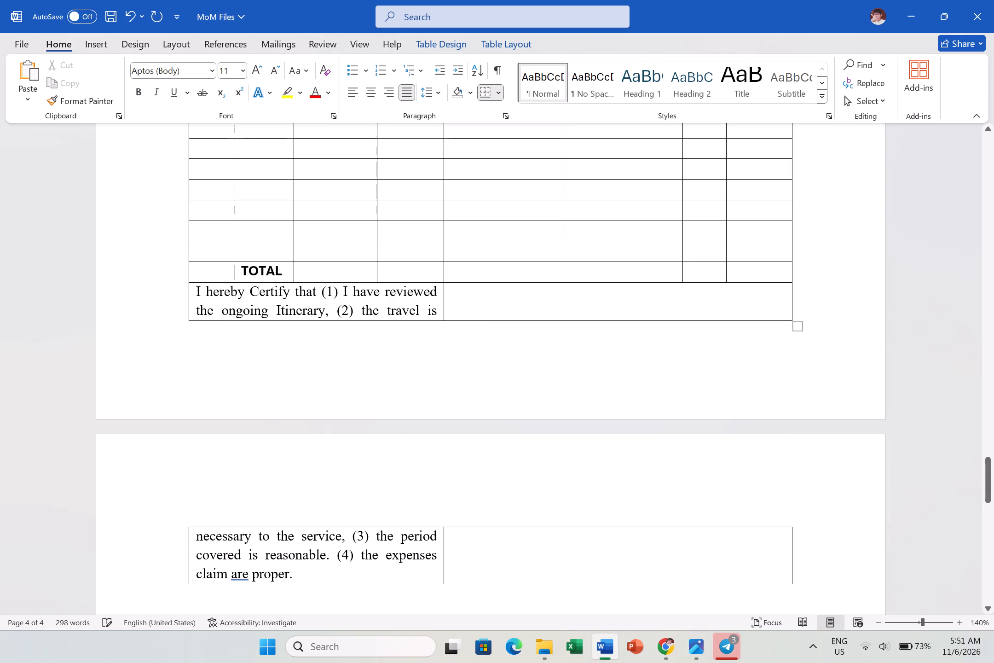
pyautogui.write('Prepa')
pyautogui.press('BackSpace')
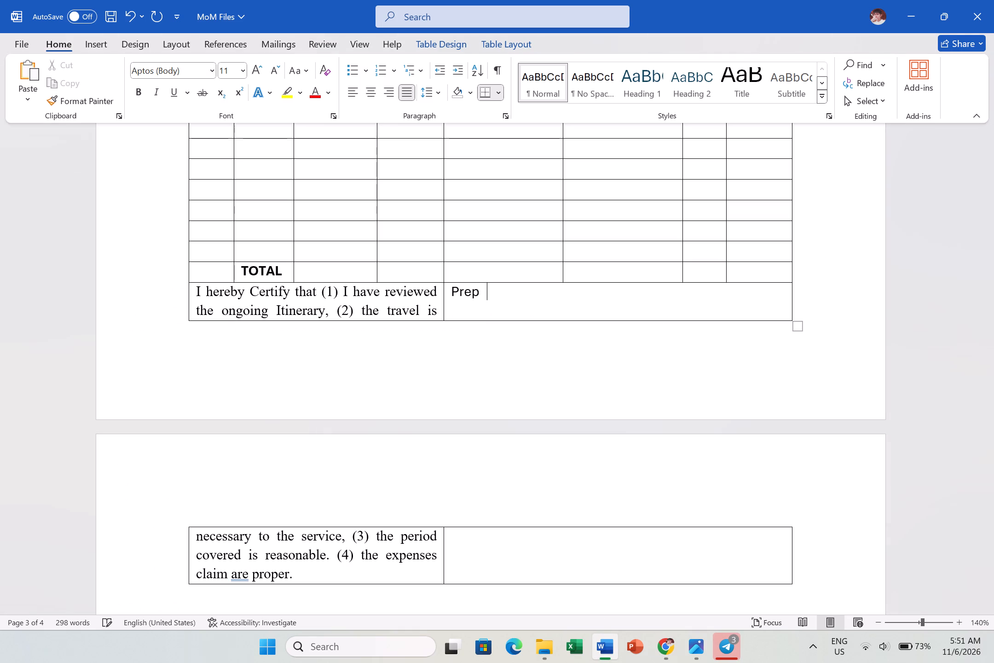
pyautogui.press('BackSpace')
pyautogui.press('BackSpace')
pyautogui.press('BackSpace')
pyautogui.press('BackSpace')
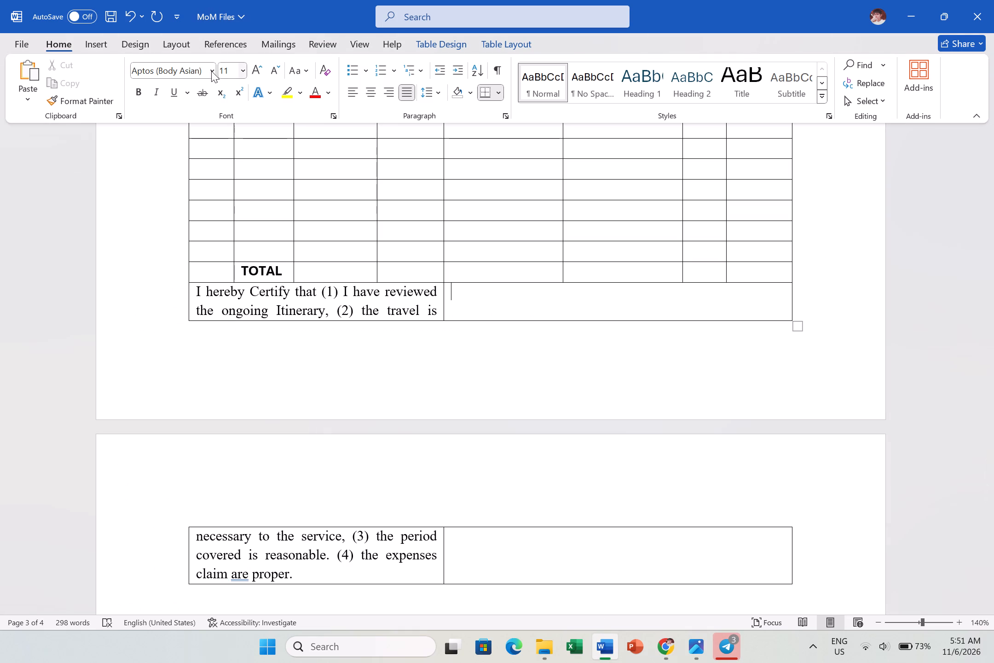
pyautogui.click(211, 72)
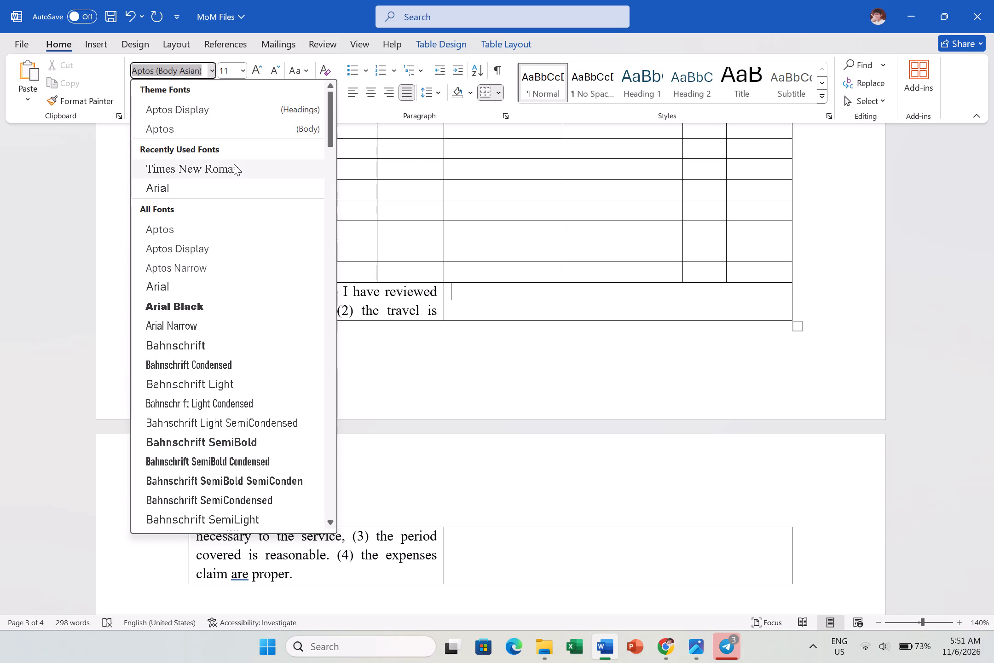
pyautogui.click(235, 166)
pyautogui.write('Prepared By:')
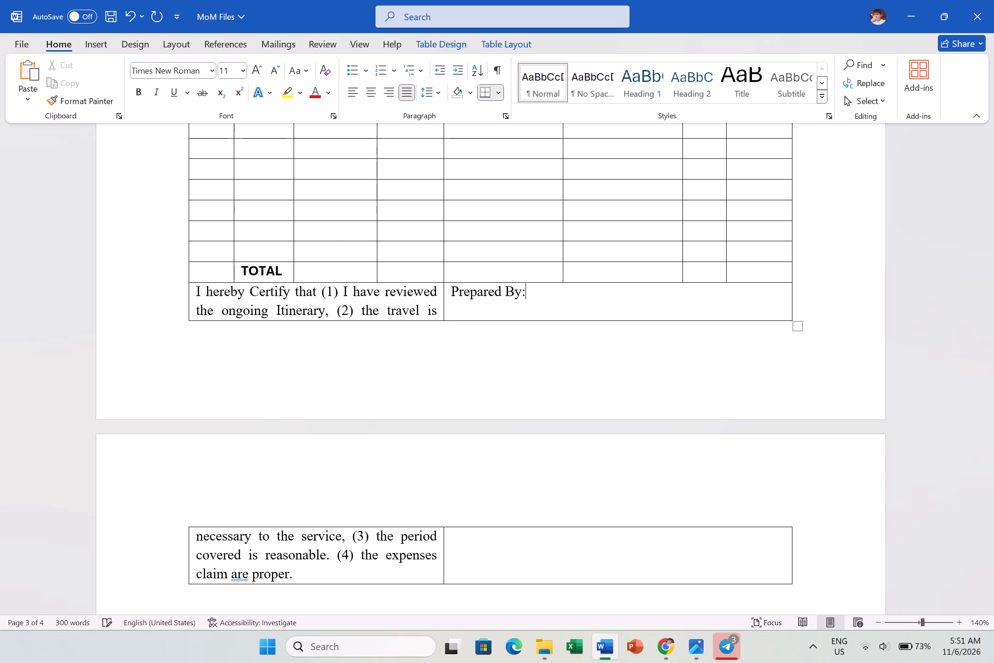
# Consult the form photo and add the preparer's name in capitals, indented on the line below "Prepared By:".
pyautogui.click(691, 657)
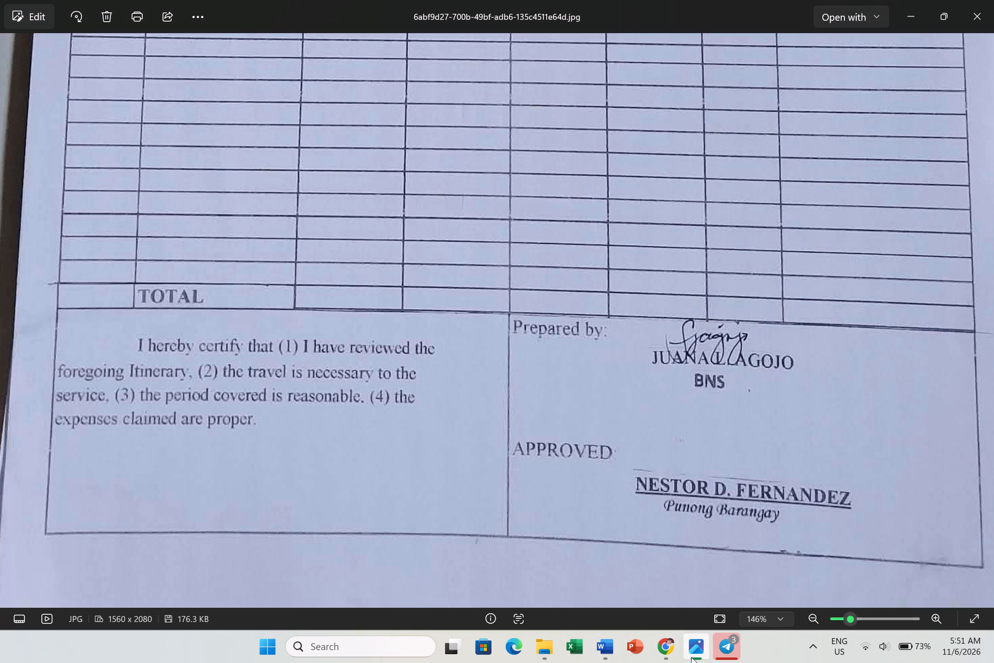
pyautogui.click(691, 657)
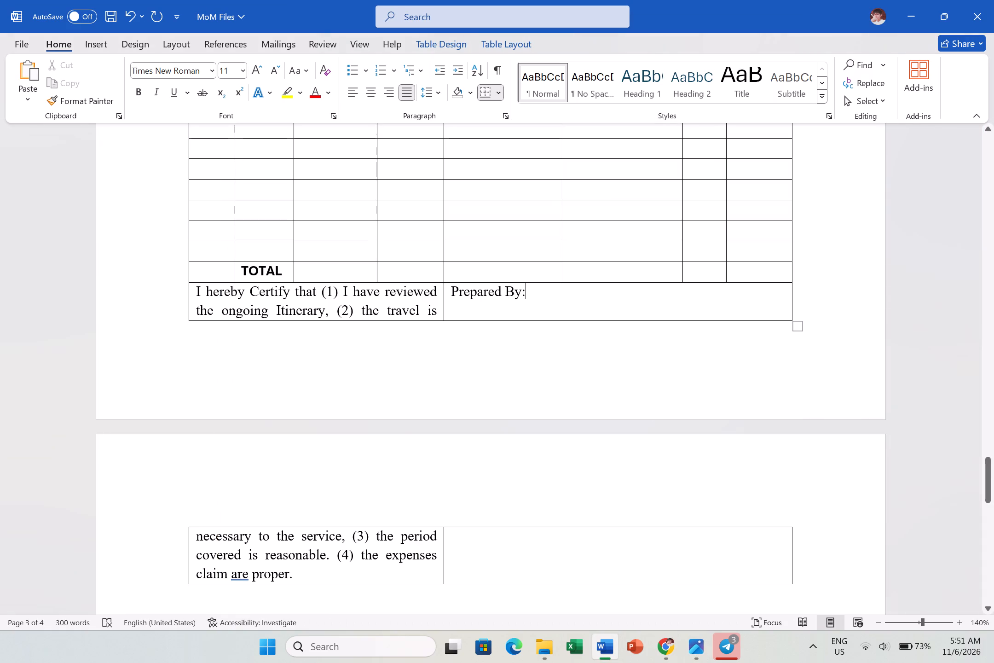
pyautogui.press('Return')
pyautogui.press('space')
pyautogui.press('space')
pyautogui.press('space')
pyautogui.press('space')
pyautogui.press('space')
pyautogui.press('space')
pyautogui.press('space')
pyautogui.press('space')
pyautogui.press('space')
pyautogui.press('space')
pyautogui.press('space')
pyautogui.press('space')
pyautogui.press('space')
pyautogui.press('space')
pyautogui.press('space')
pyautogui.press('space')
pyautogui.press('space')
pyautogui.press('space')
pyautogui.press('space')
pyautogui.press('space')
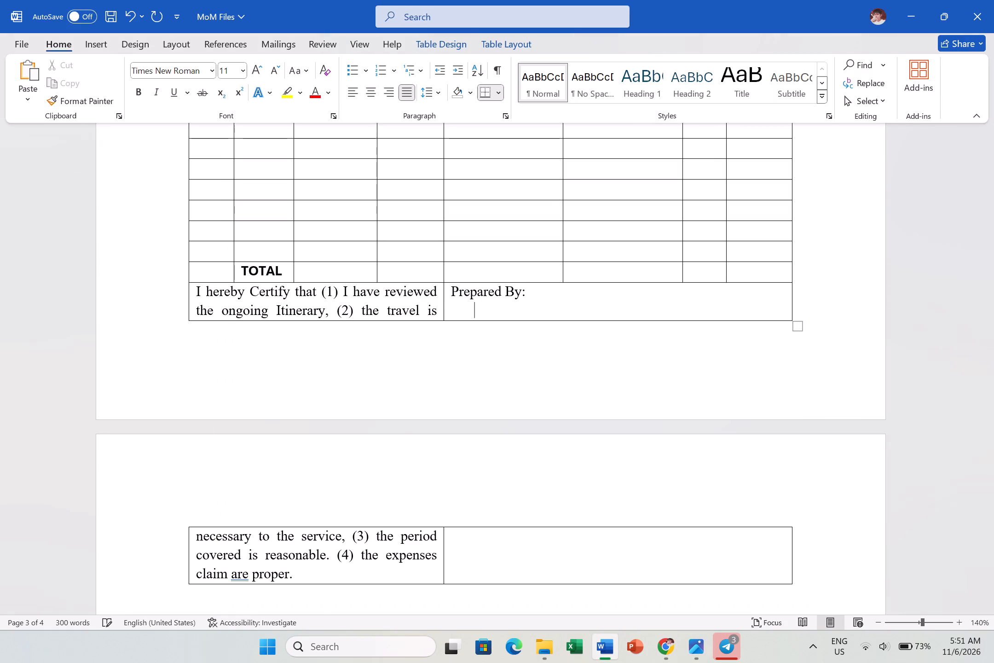
pyautogui.press('BackSpace')
pyautogui.press('BackSpace')
pyautogui.press('BackSpace')
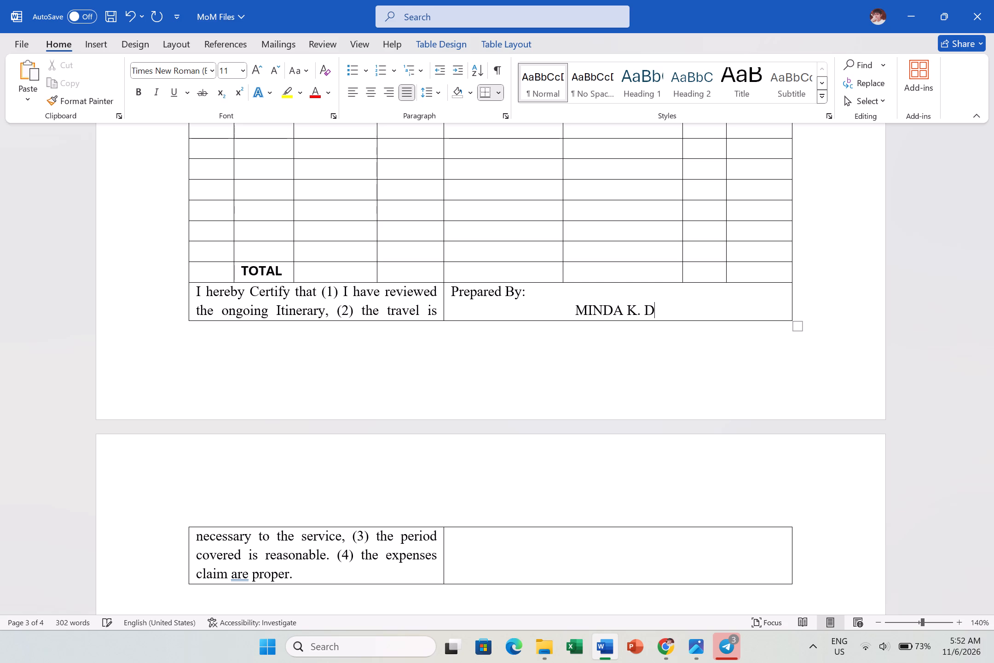
pyautogui.press('BackSpace')
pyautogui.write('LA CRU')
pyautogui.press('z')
# Add the indented position title "BARANGAY HEALT AIDE/WORKER" on the line below the preparer's name.
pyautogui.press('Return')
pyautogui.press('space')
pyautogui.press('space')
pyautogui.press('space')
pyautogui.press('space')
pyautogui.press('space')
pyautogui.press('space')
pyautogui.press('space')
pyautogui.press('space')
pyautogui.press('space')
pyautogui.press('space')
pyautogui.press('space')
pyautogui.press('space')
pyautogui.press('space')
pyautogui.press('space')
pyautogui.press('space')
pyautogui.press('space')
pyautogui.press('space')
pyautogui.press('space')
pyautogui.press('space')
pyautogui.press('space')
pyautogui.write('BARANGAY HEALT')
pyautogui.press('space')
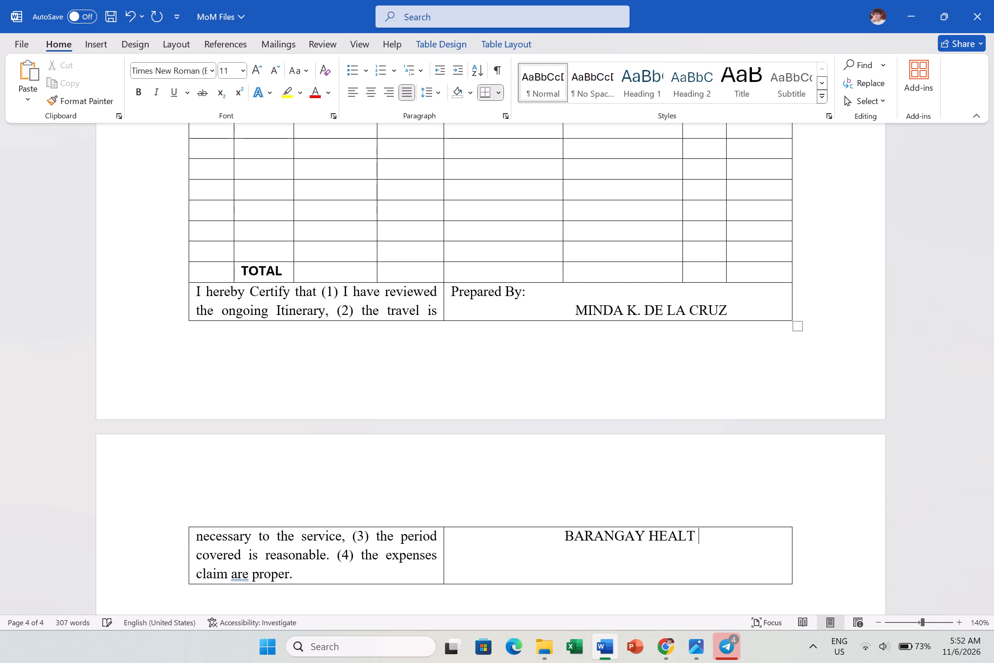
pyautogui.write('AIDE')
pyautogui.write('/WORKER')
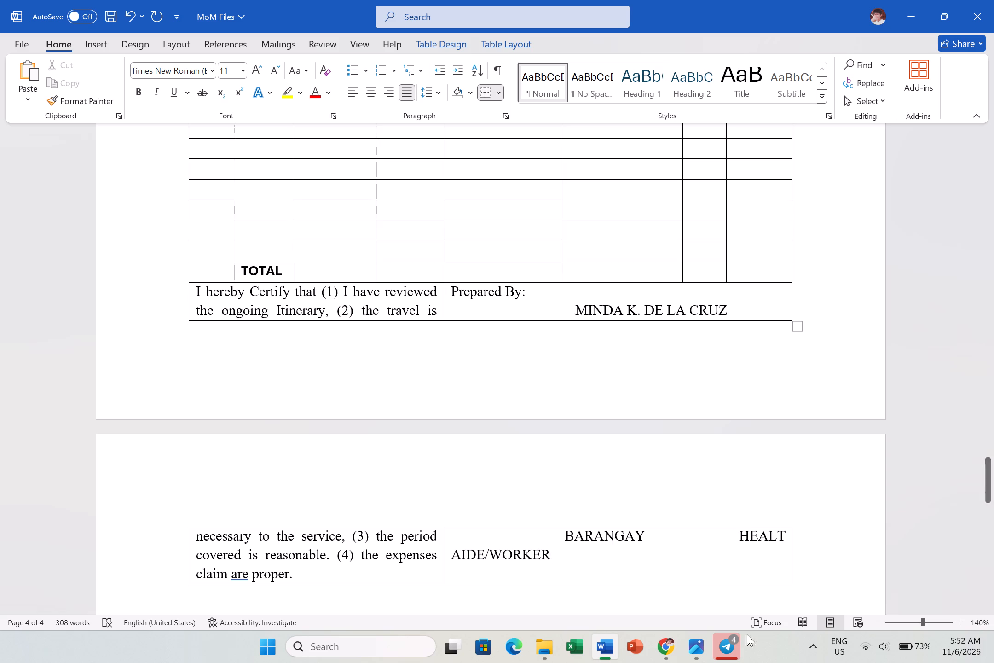
# Consult the form photo and add "APPROVED" below the preparer's position, leaving one blank line between them.
pyautogui.click(691, 648)
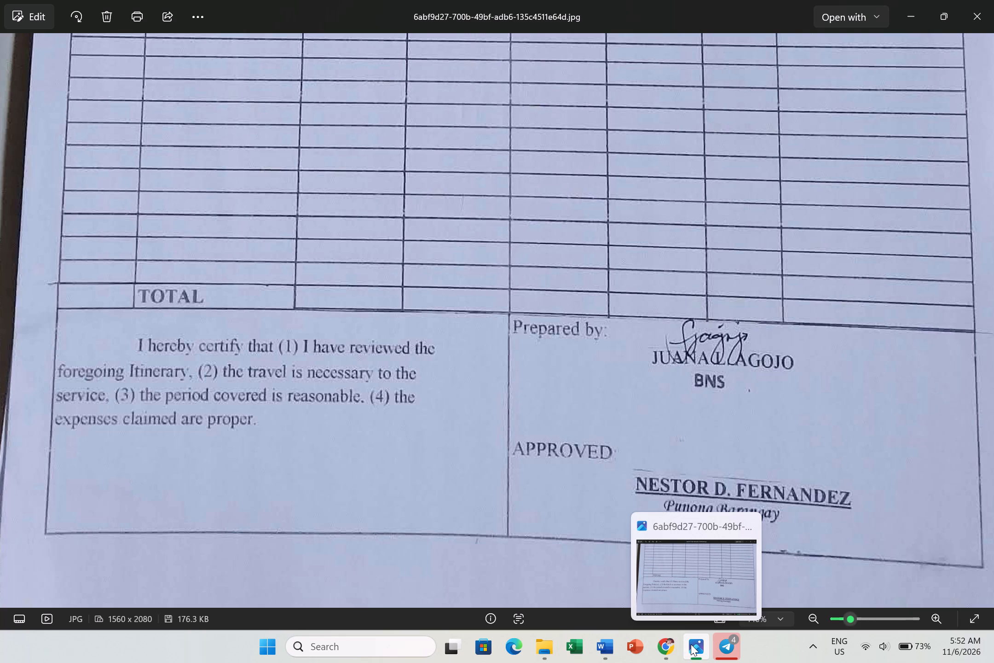
pyautogui.click(691, 644)
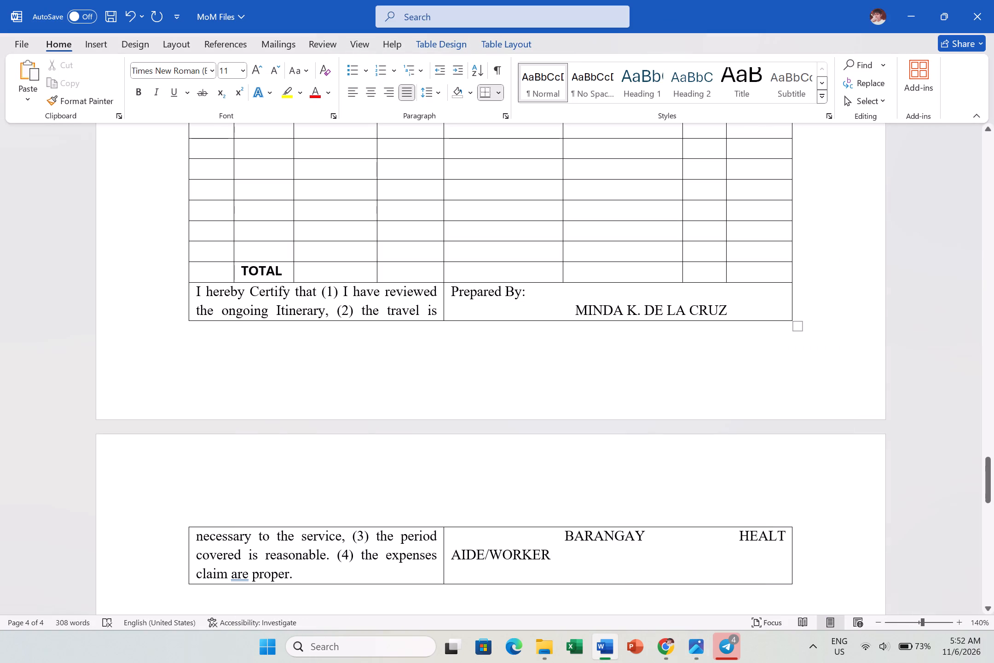
pyautogui.press('Return')
pyautogui.press('Return')
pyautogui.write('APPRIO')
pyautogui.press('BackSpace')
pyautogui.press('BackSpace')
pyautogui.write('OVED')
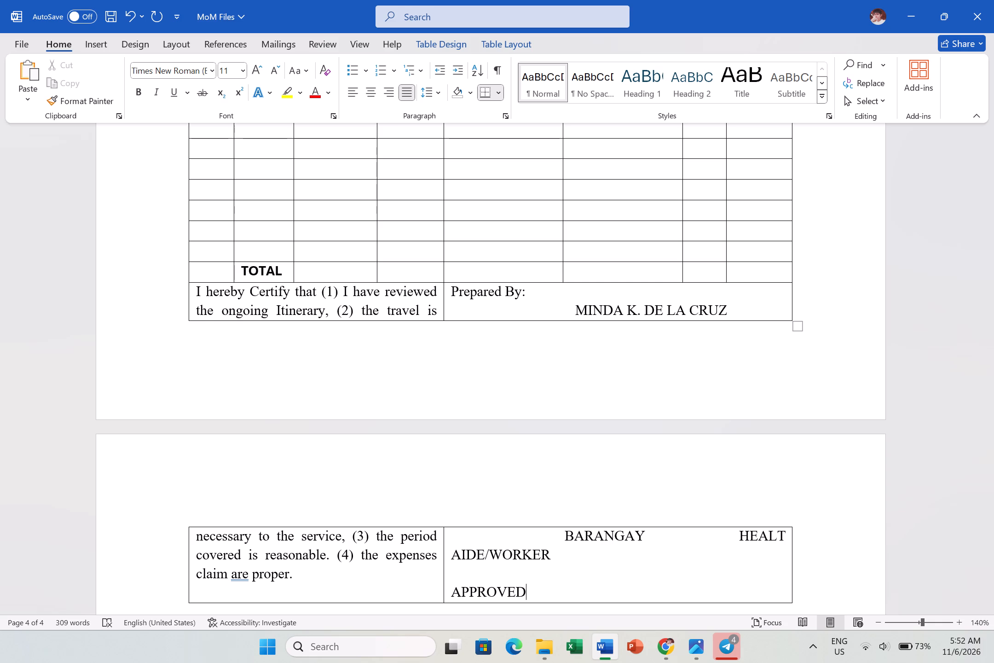
# On a new line below "APPROVED", enter the approving official's name in bold capitals, indented with spaces toward the cell's centre.
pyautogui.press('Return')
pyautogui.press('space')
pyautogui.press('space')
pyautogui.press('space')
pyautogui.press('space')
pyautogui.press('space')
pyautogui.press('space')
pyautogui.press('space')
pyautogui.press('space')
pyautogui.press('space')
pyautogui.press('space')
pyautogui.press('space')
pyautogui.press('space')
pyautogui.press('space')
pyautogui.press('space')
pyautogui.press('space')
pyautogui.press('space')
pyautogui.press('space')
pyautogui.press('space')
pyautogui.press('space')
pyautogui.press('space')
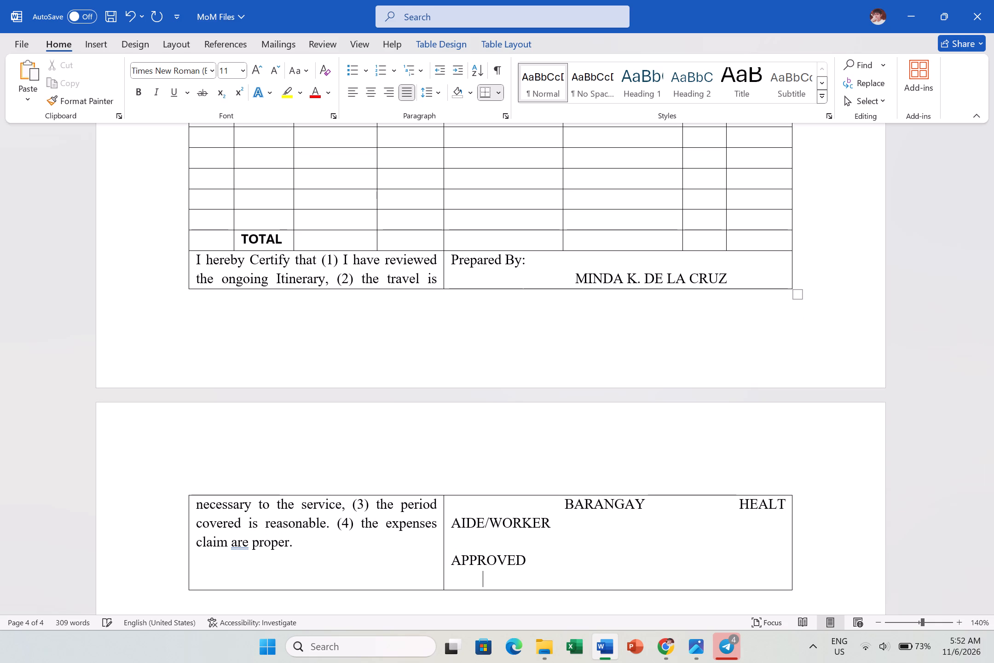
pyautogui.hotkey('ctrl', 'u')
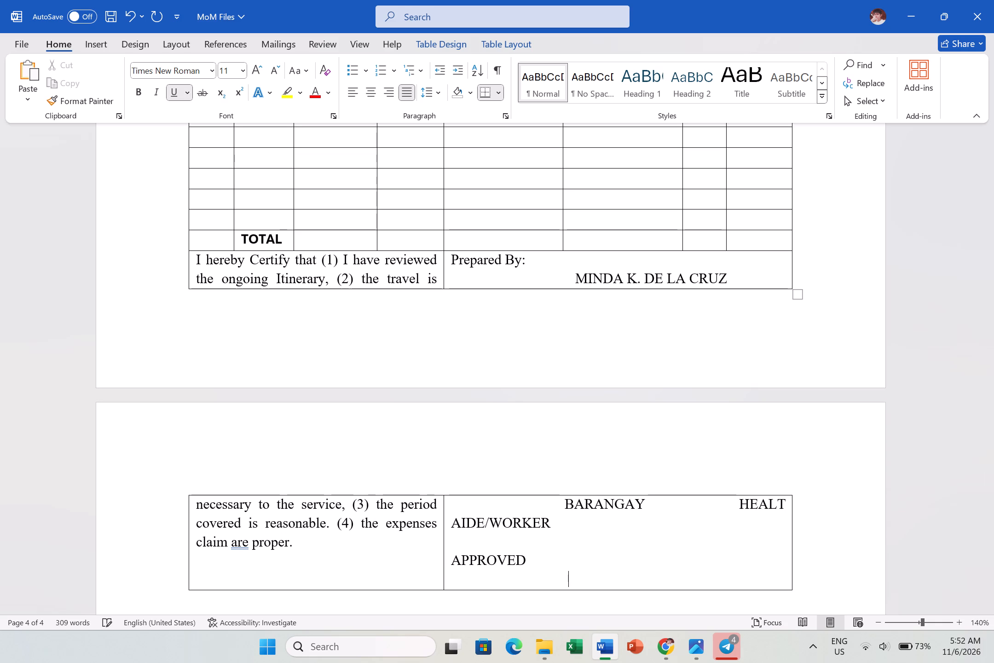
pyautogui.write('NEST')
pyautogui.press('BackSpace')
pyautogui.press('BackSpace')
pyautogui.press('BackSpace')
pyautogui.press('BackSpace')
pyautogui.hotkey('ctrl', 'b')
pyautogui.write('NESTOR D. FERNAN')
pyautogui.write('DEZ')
# Add "Punong Barangay" in bold italics on the line below the approving official's name.
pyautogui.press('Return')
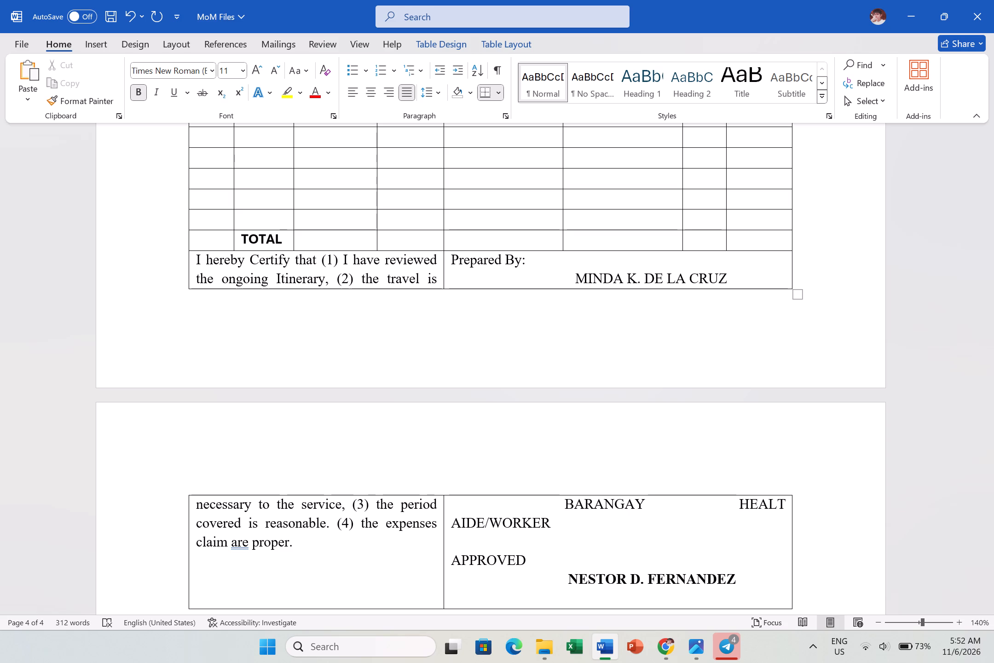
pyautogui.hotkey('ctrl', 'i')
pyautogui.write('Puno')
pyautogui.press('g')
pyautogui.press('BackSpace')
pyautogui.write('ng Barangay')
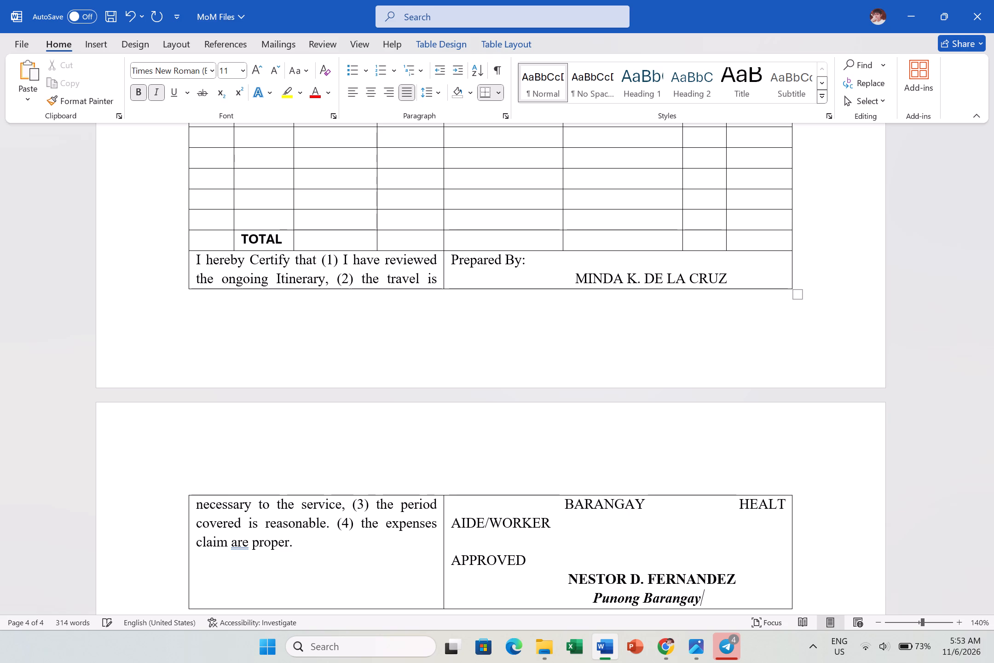
# Underline the approving official's name below "APPROVED".
pyautogui.moveTo(739, 574); pyautogui.dragTo(574, 577)
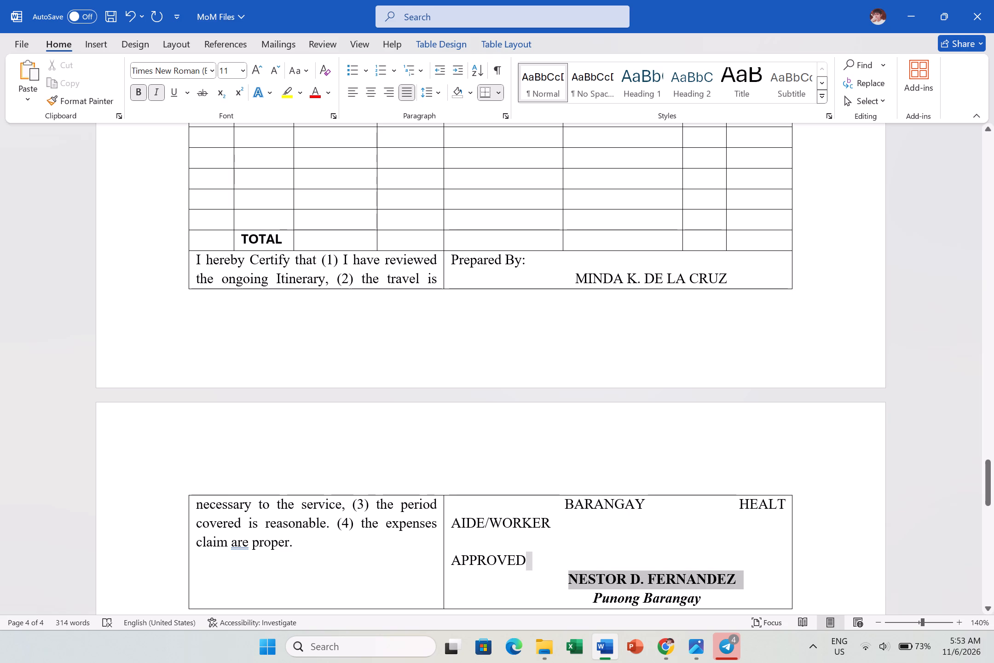
pyautogui.moveTo(574, 577); pyautogui.dragTo(570, 582)
pyautogui.hotkey('ctrl', 'u')
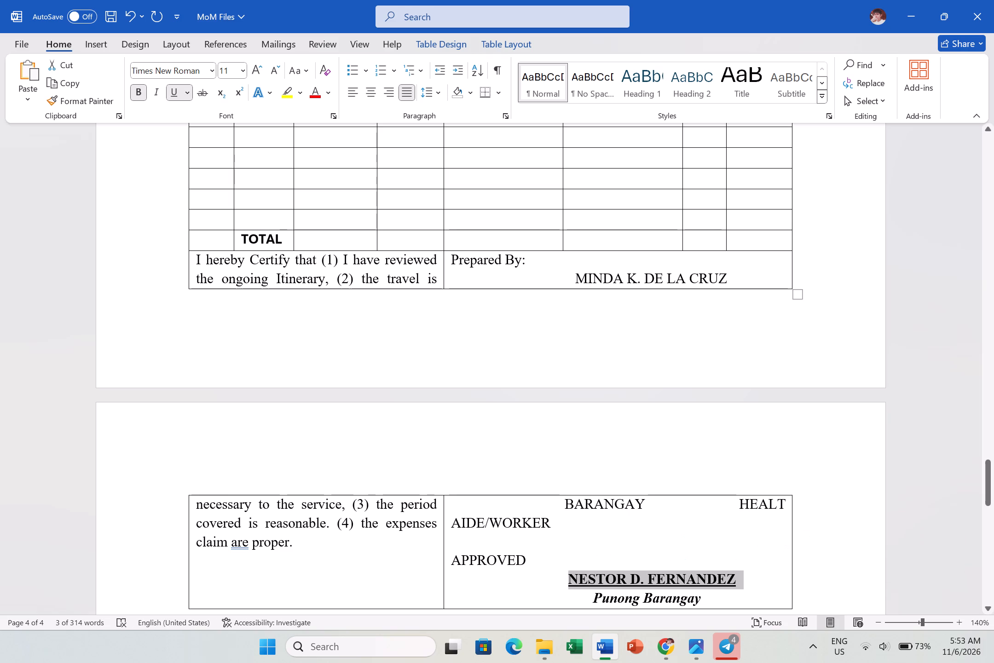
pyautogui.click(689, 597)
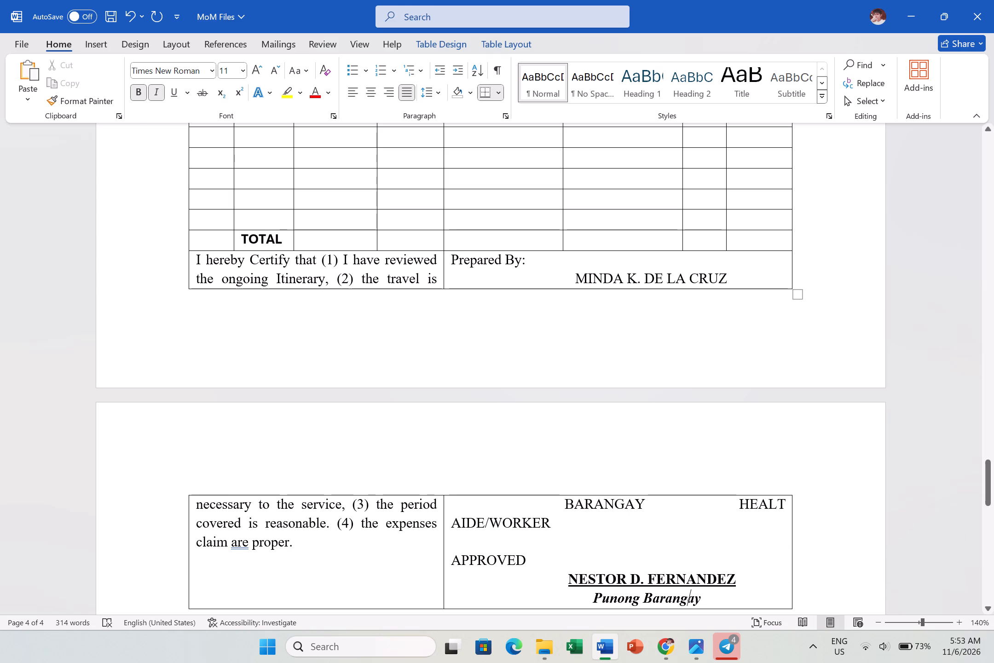
# Compare the signature block with the form photo and review the whole itinerary table from its heading to its last row.
pyautogui.click(692, 649)
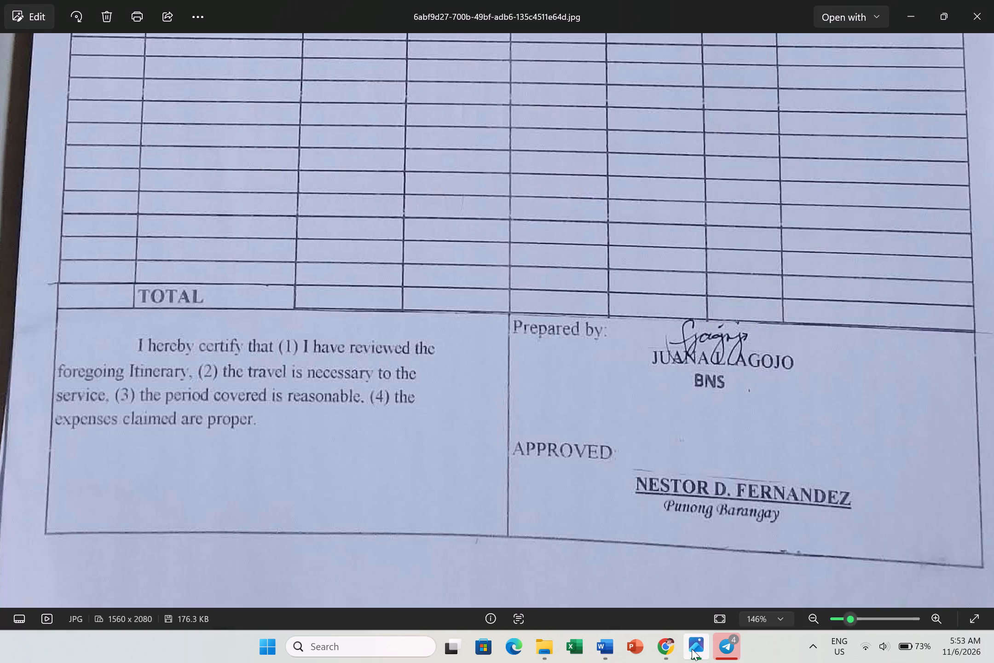
pyautogui.click(692, 649)
pyautogui.click(701, 600)
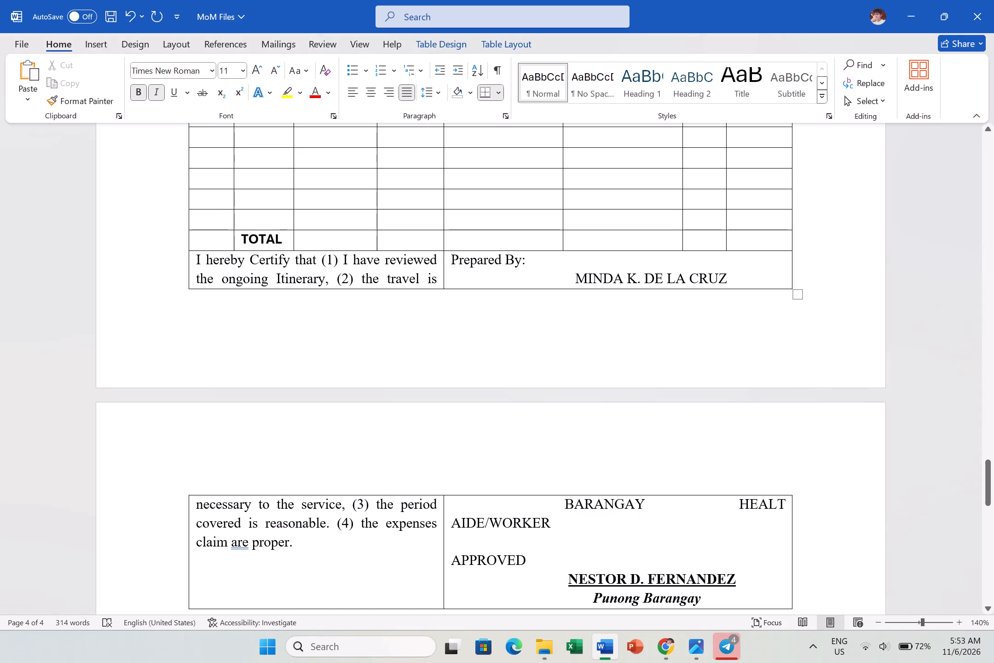
pyautogui.keyDown('ctrl'); pyautogui.scroll(-1, 683, 444); pyautogui.keyUp('ctrl')
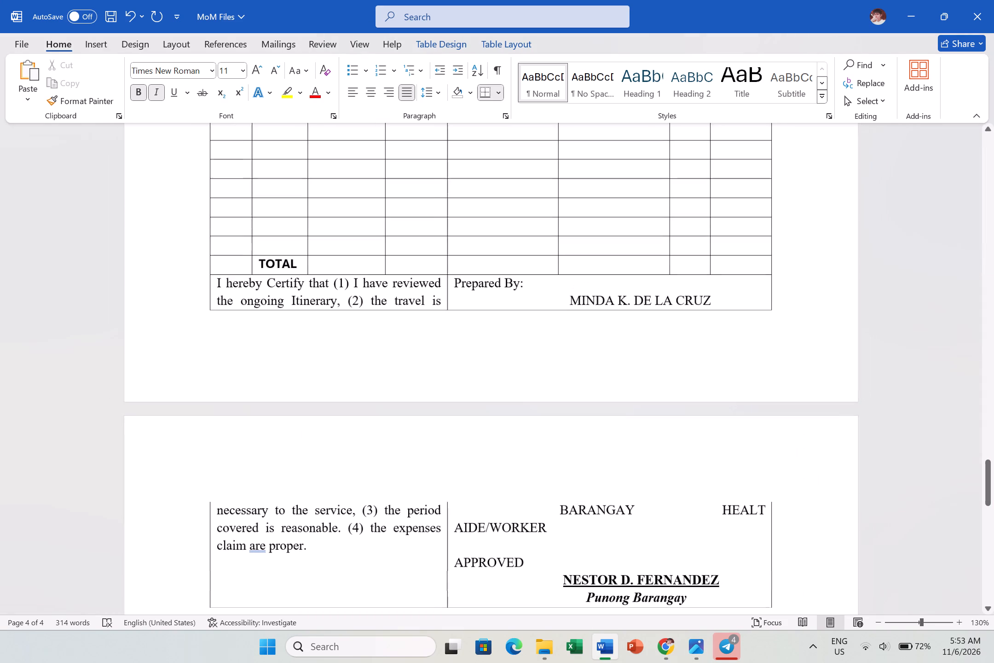
pyautogui.scroll(5, 683, 444)
pyautogui.scroll(-1, 683, 444)
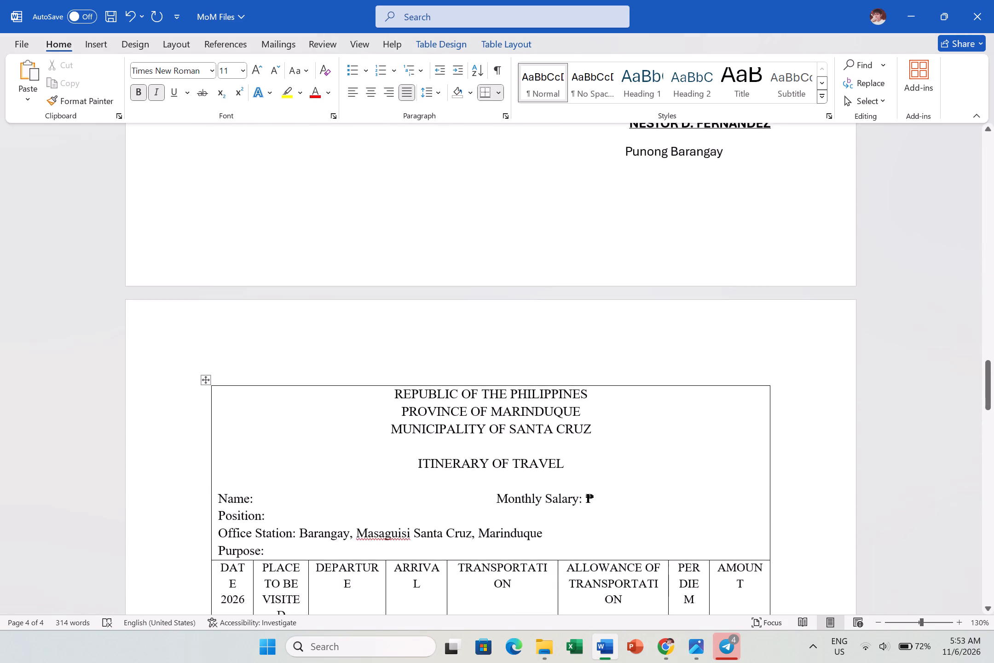
pyautogui.scroll(-1, 683, 444)
pyautogui.scroll(-2, 614, 440)
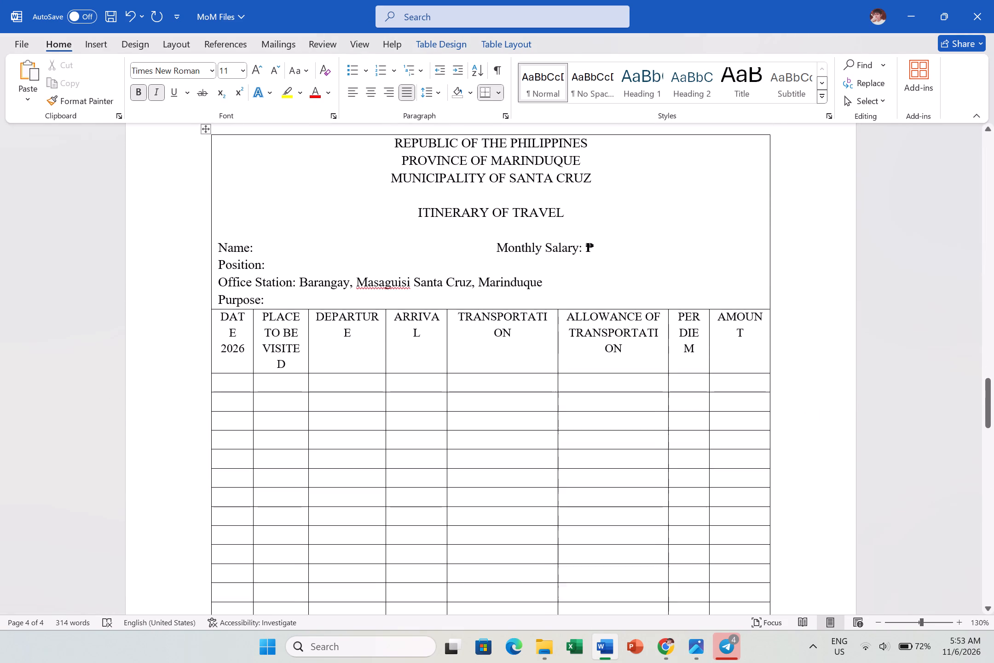
pyautogui.scroll(-3, 472, 436)
pyautogui.scroll(1, 472, 436)
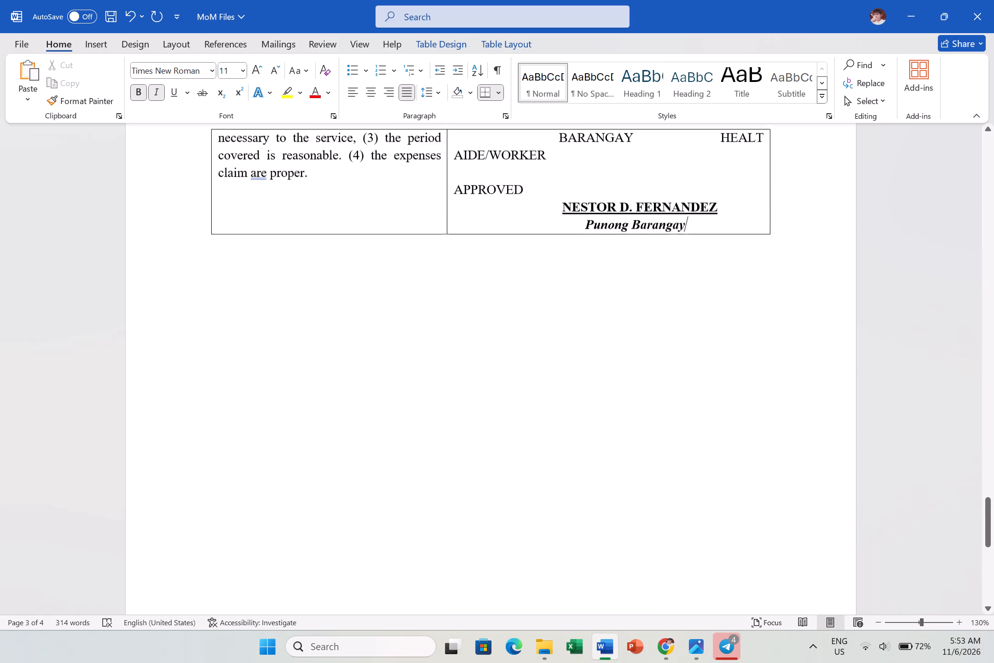
pyautogui.scroll(1, 472, 436)
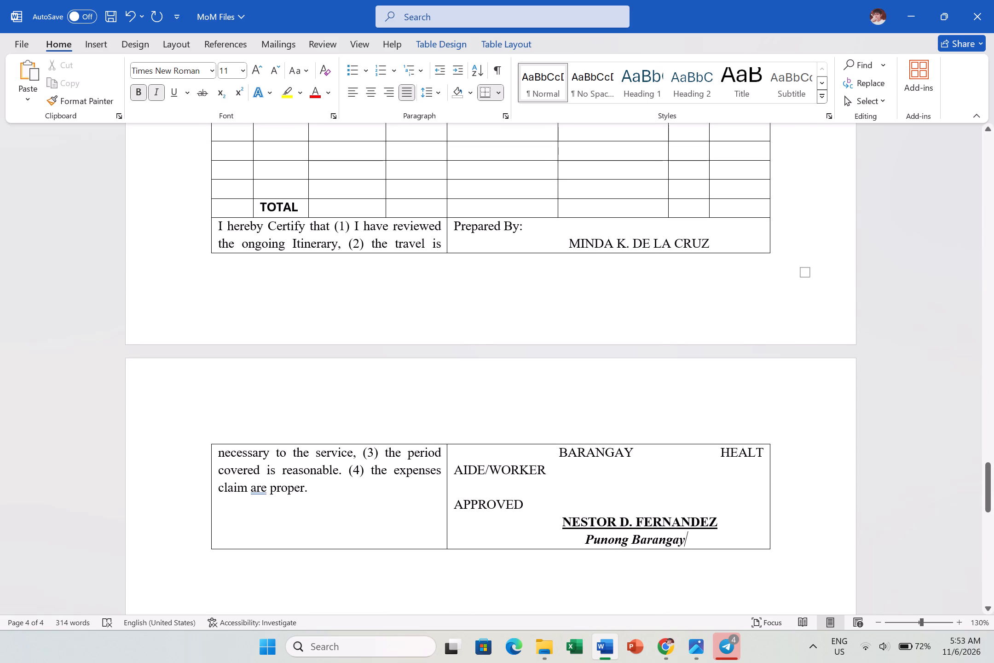
pyautogui.scroll(6, 586, 328)
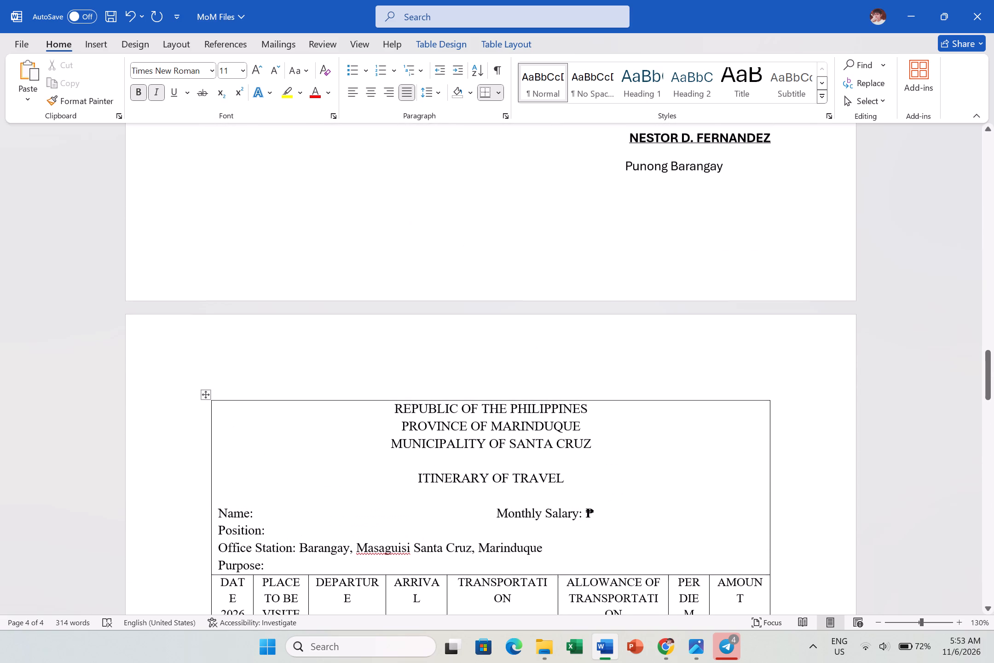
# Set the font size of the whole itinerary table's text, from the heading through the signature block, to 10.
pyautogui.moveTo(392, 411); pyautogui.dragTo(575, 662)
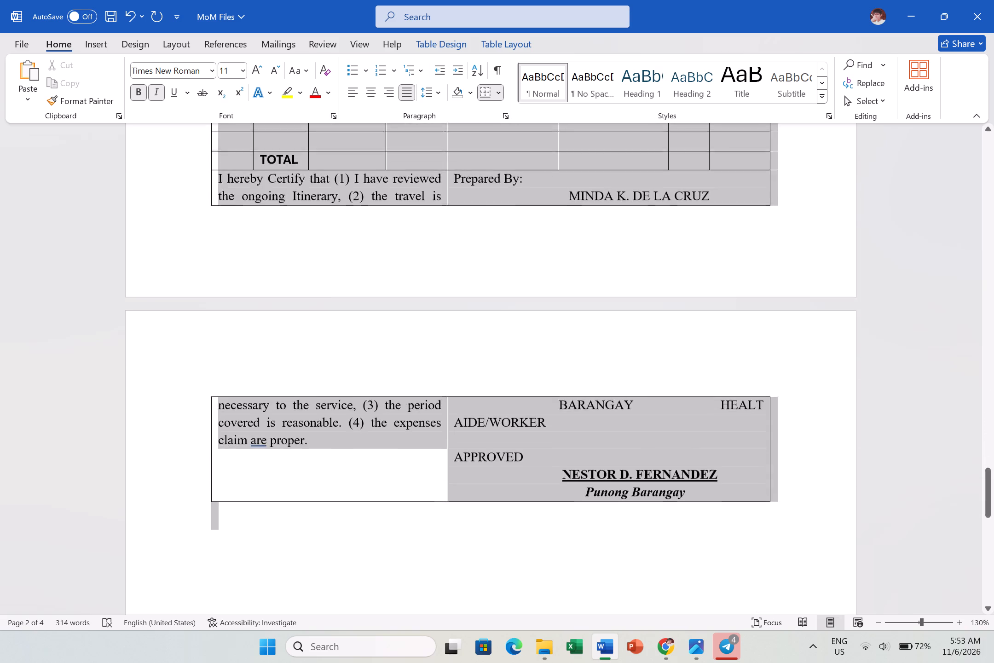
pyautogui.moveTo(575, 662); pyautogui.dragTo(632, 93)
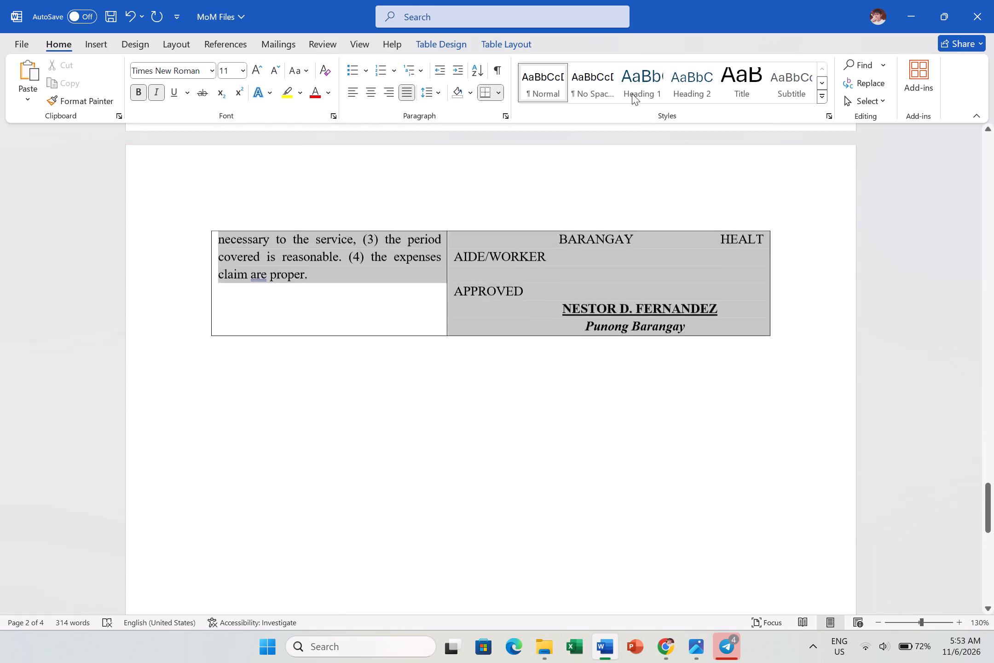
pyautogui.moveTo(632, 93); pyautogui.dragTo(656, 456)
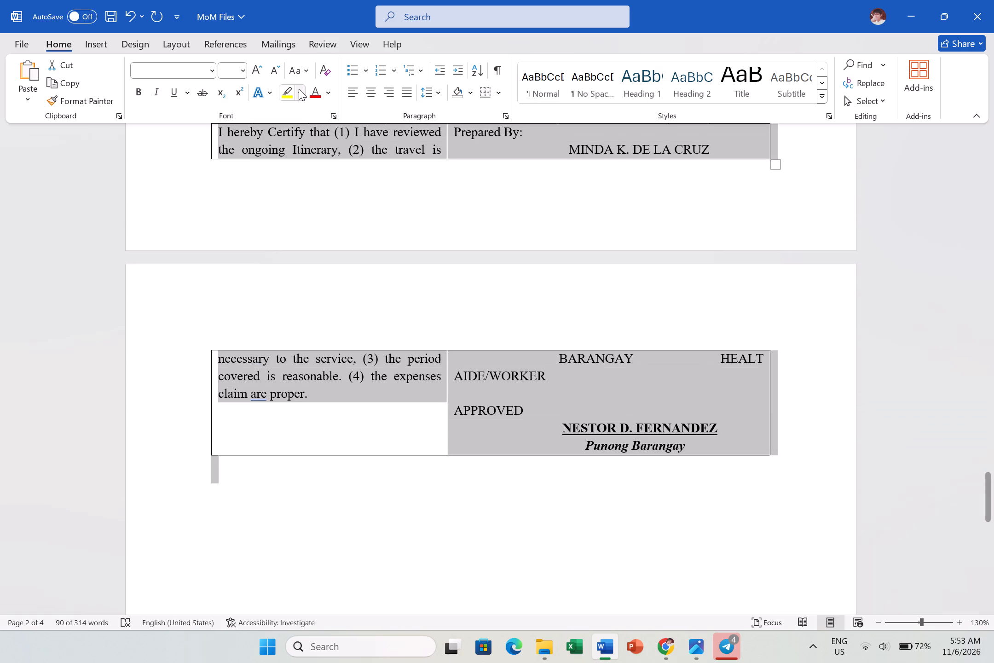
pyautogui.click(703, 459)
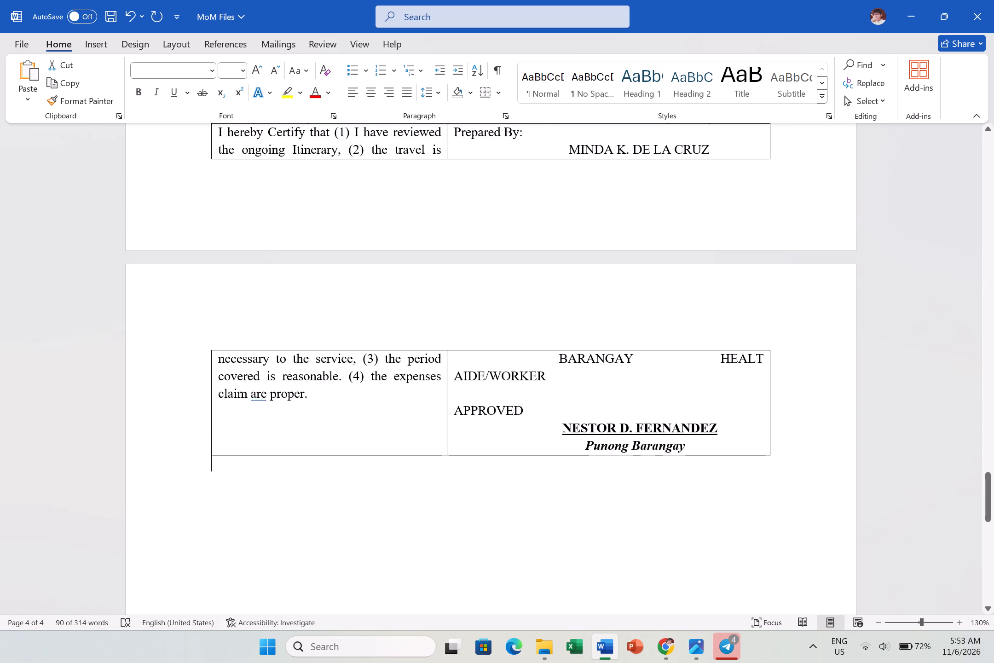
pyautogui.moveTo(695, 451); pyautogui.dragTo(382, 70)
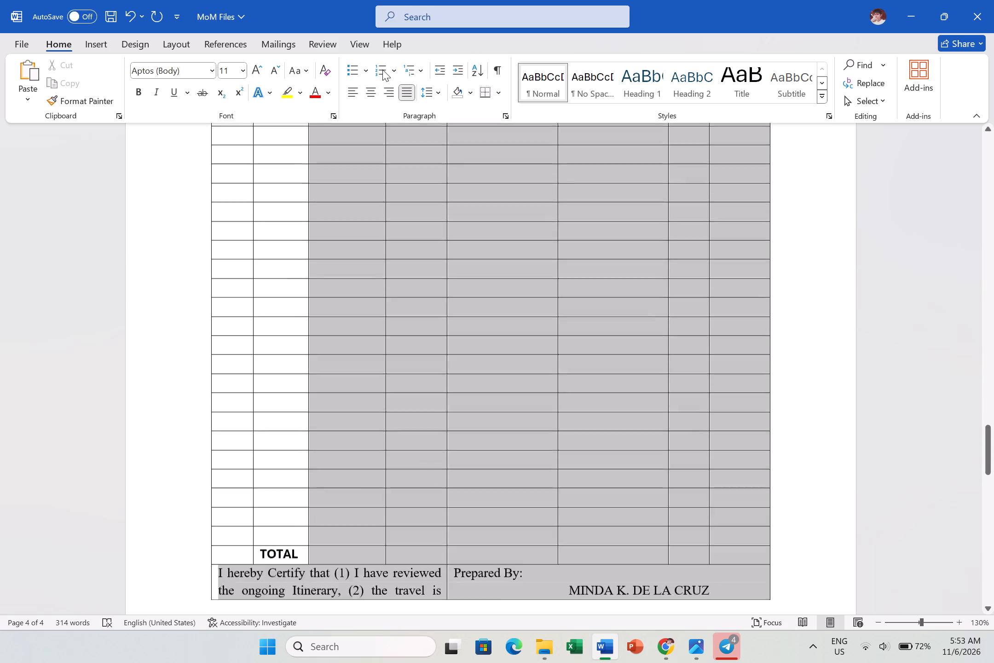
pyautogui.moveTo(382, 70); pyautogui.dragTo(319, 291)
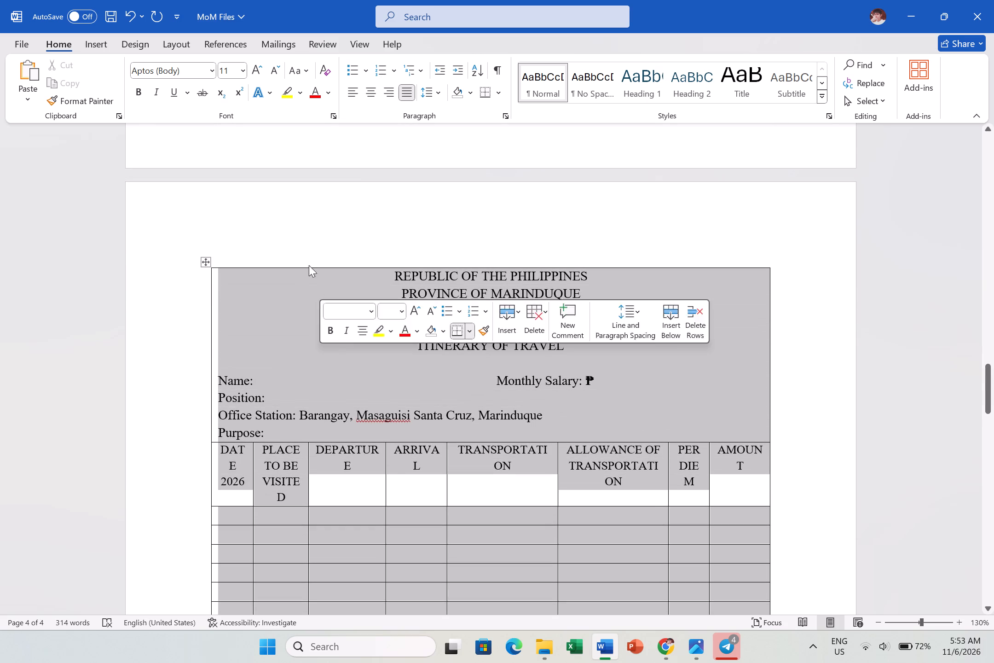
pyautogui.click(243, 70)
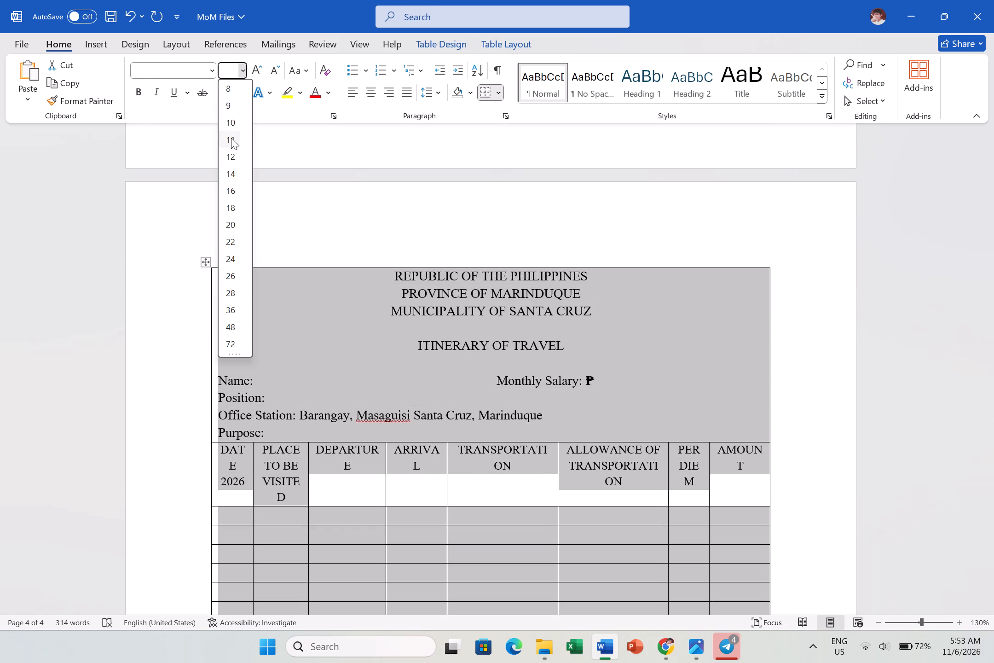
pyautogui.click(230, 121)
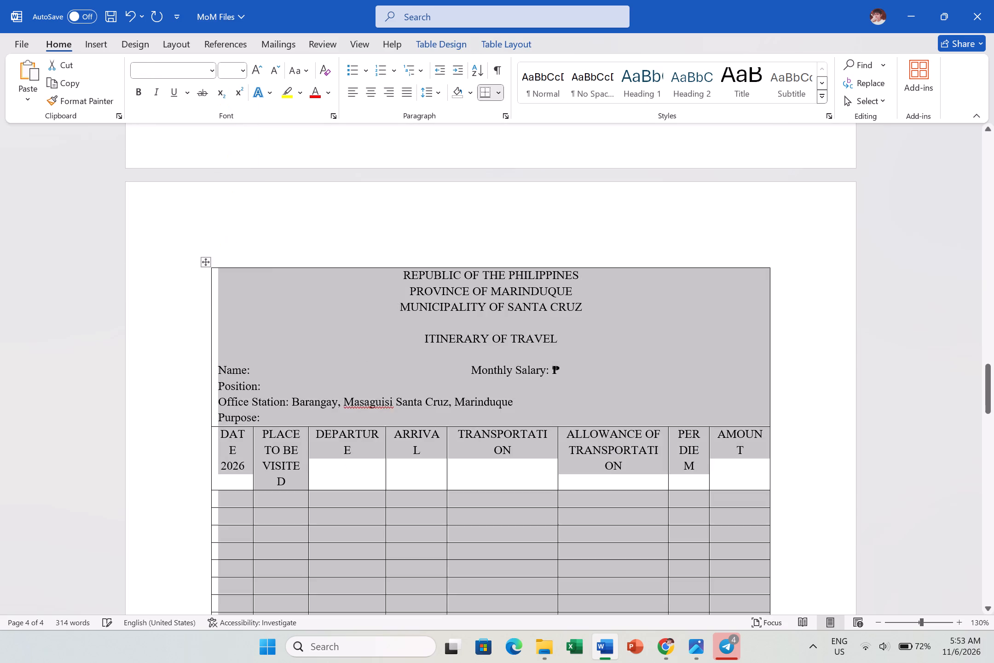
# Check how the itinerary table fits on its page and reduce all its text to font size 9.
pyautogui.scroll(-5, 439, 473)
pyautogui.scroll(2, 439, 473)
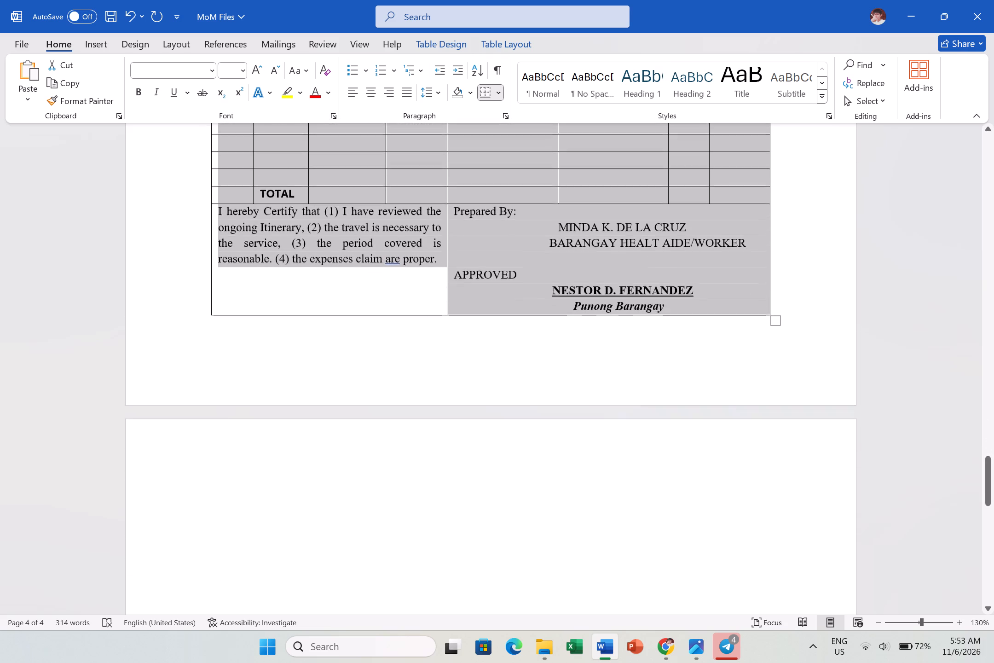
pyautogui.scroll(3, 528, 423)
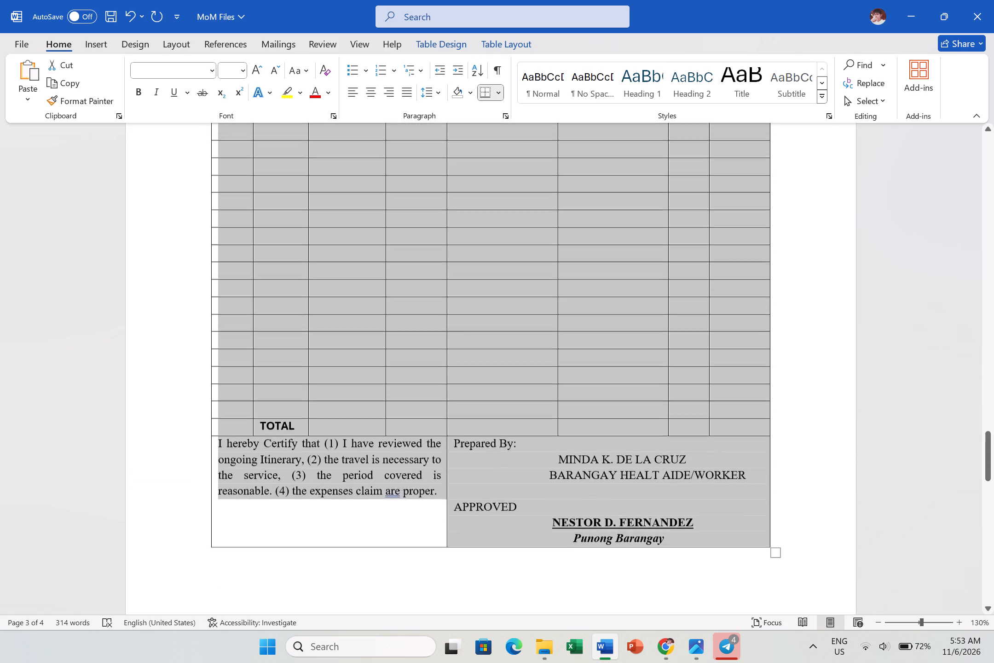
pyautogui.scroll(5, 528, 423)
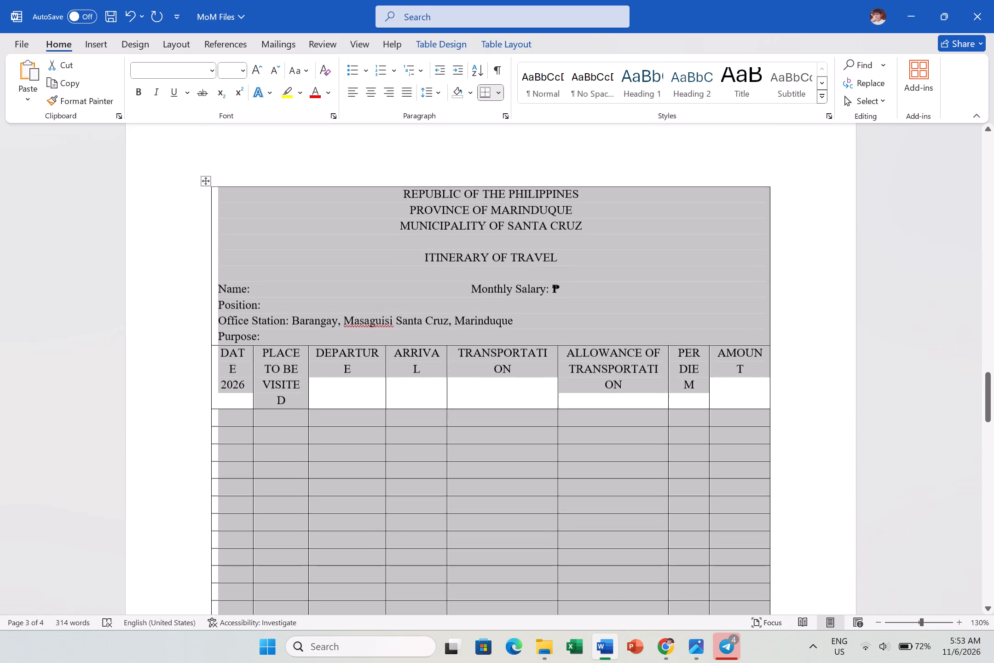
pyautogui.scroll(1, 340, 306)
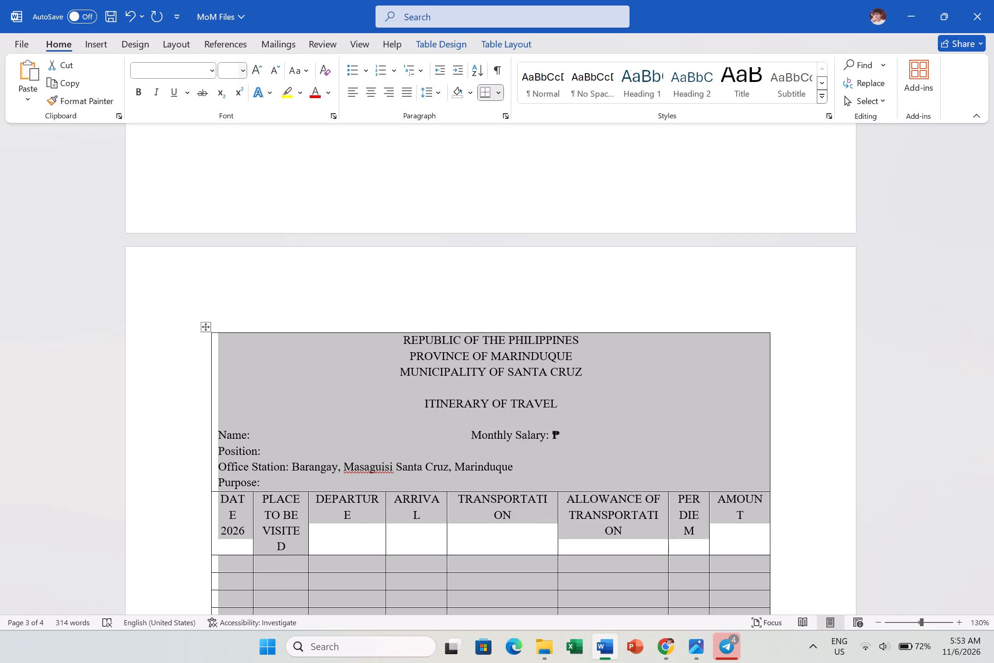
pyautogui.click(243, 68)
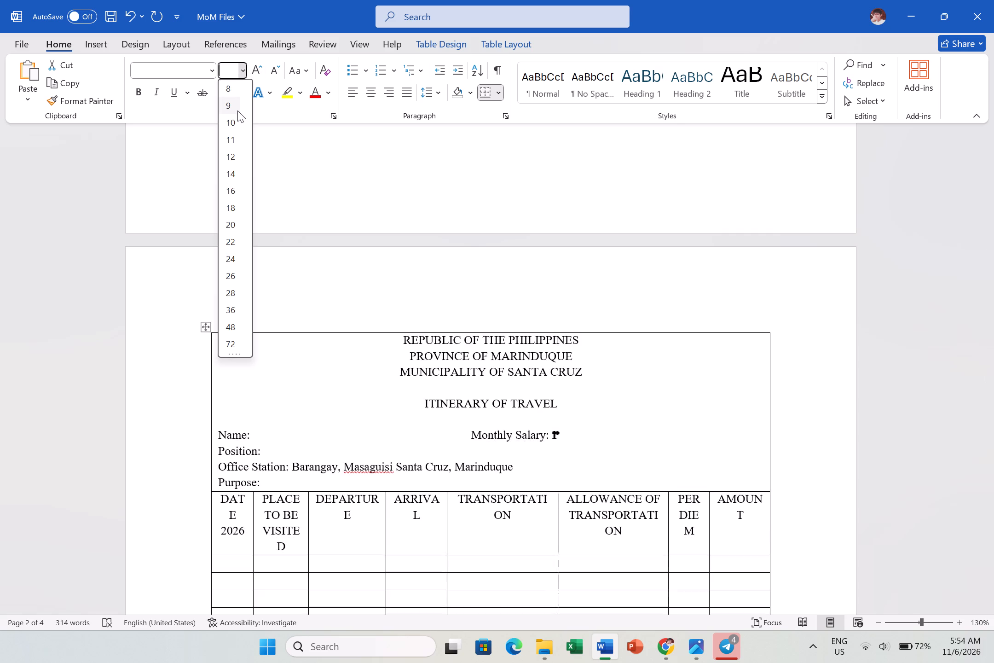
pyautogui.click(237, 110)
# Copy the whole itinerary table into a new blank document.
pyautogui.scroll(-3, 410, 345)
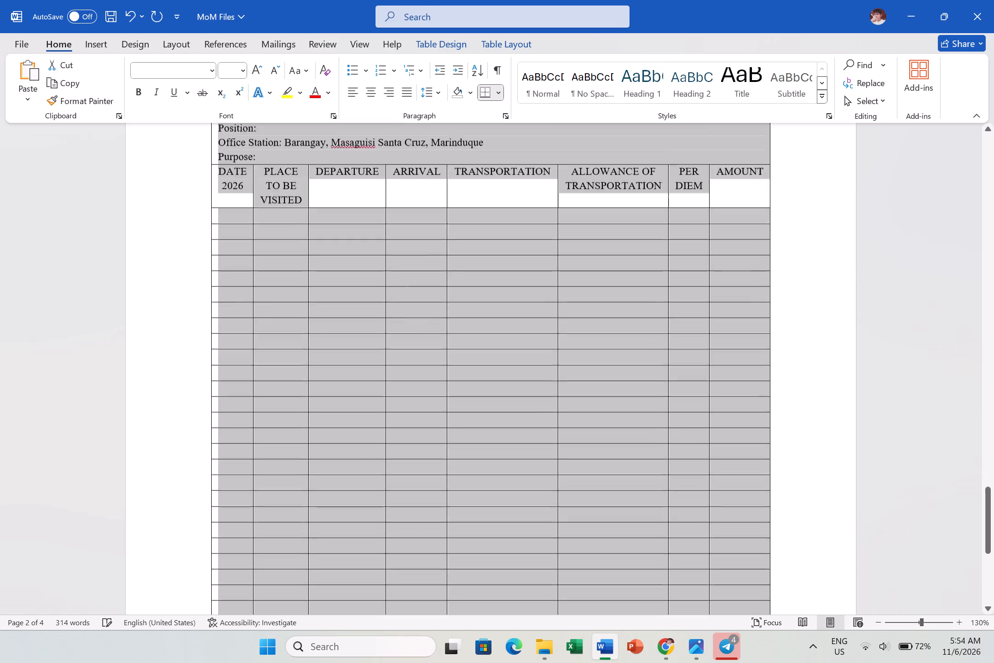
pyautogui.scroll(-1, 410, 345)
pyautogui.rightClick(410, 345)
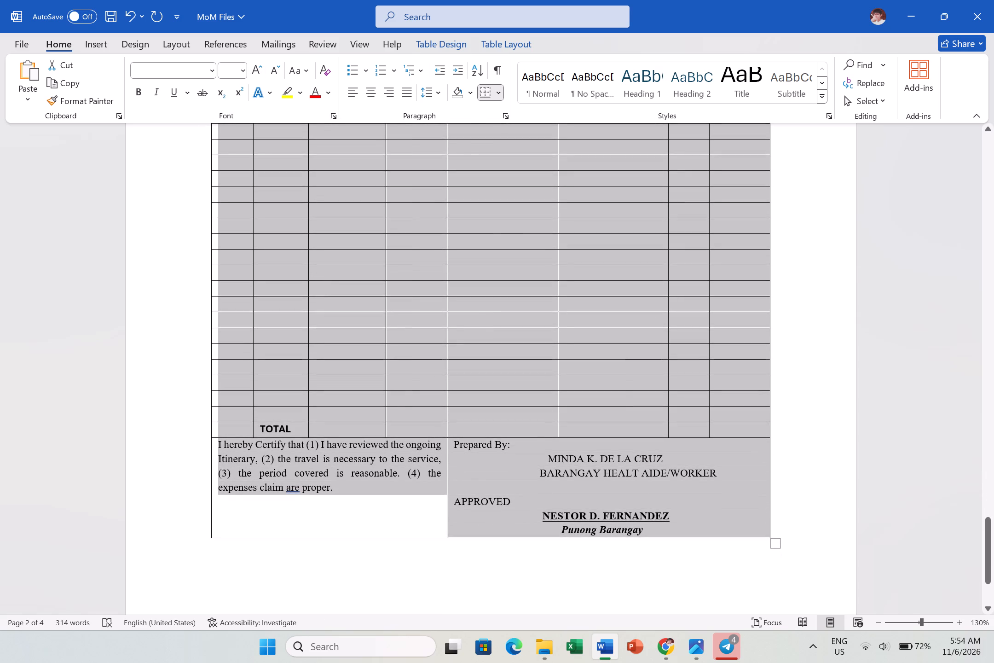
pyautogui.click(873, 331)
pyautogui.scroll(4, 759, 373)
pyautogui.hotkey('ctrl', 'c')
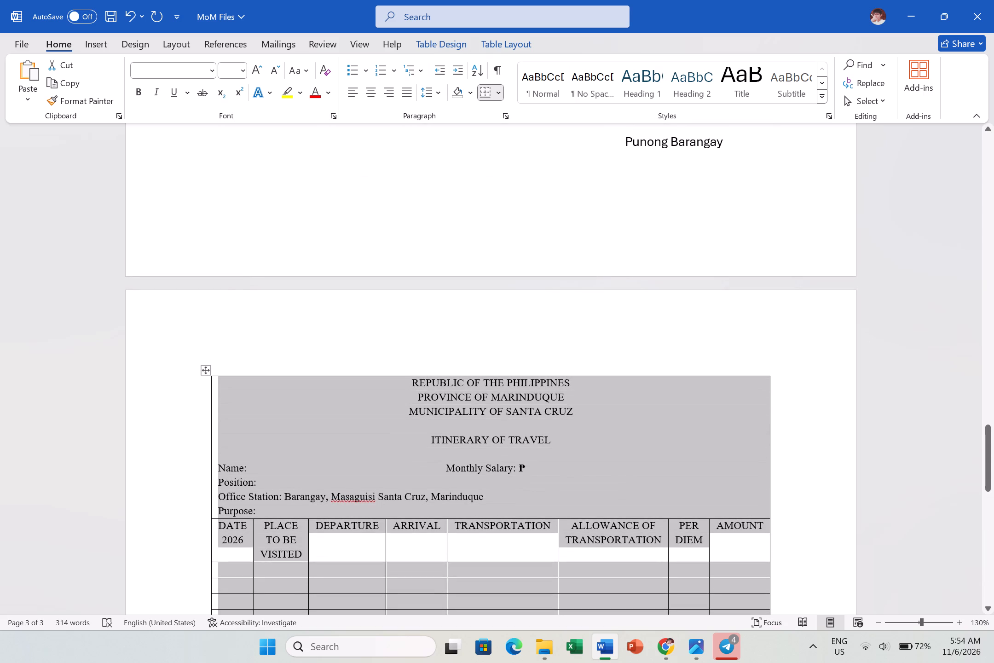
pyautogui.click(38, 38)
pyautogui.click(164, 146)
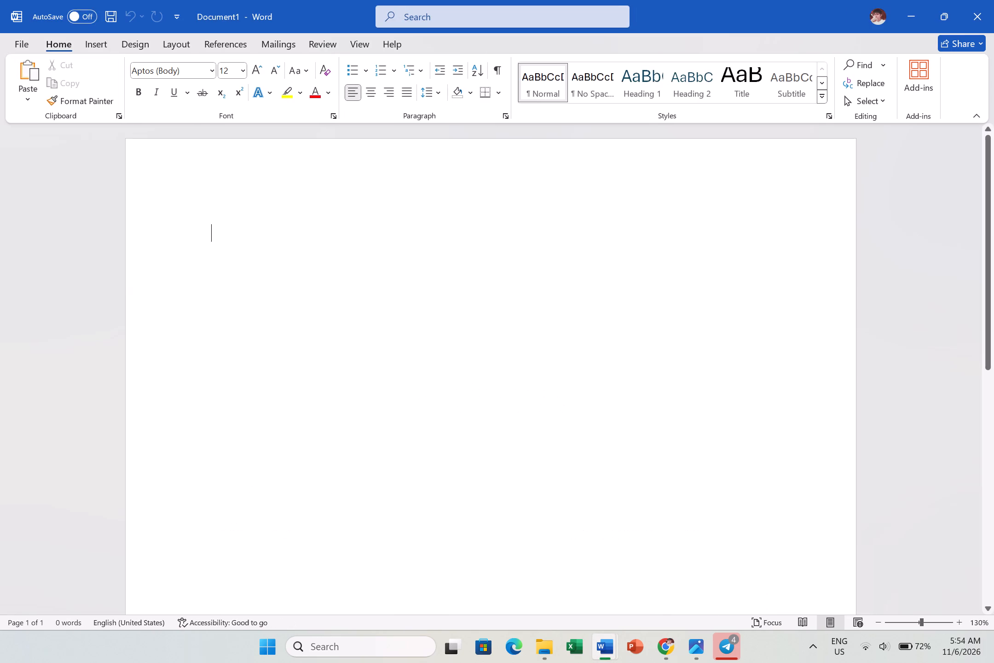
# Apply the Narrow page margins to the new blank document.
pyautogui.click(177, 40)
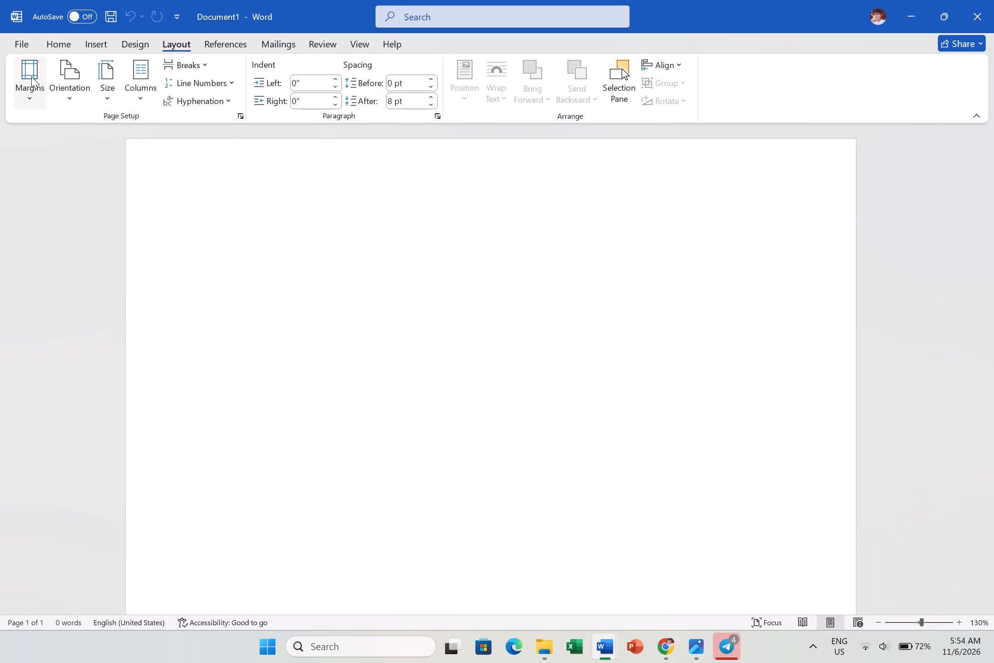
pyautogui.click(31, 76)
pyautogui.click(81, 263)
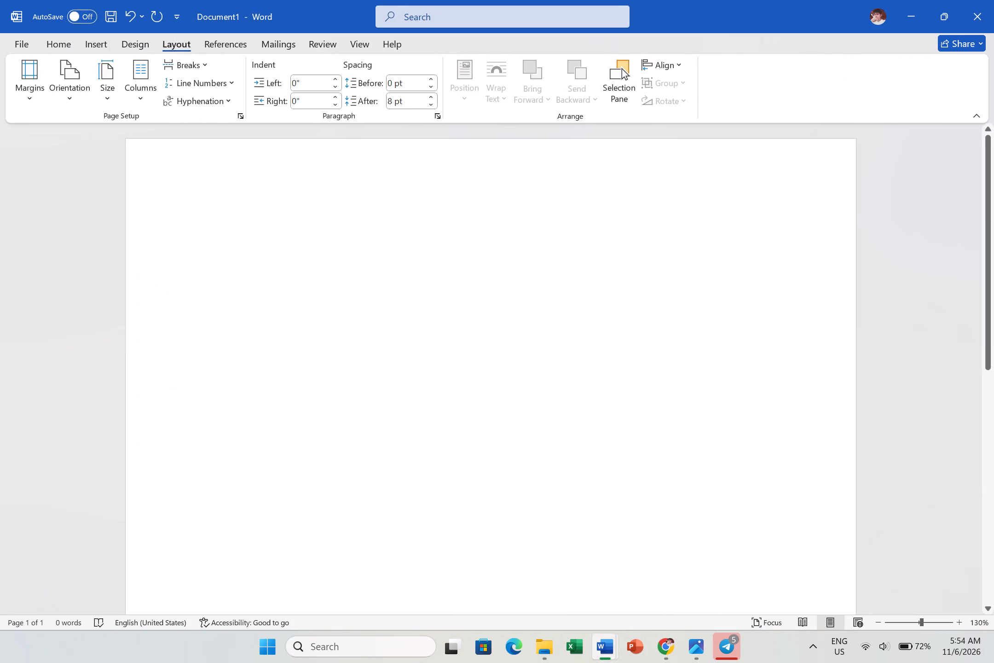
# Paste the copied itinerary table into the new document and dismiss the Facebook notification.
pyautogui.hotkey('ctrl', 'v')
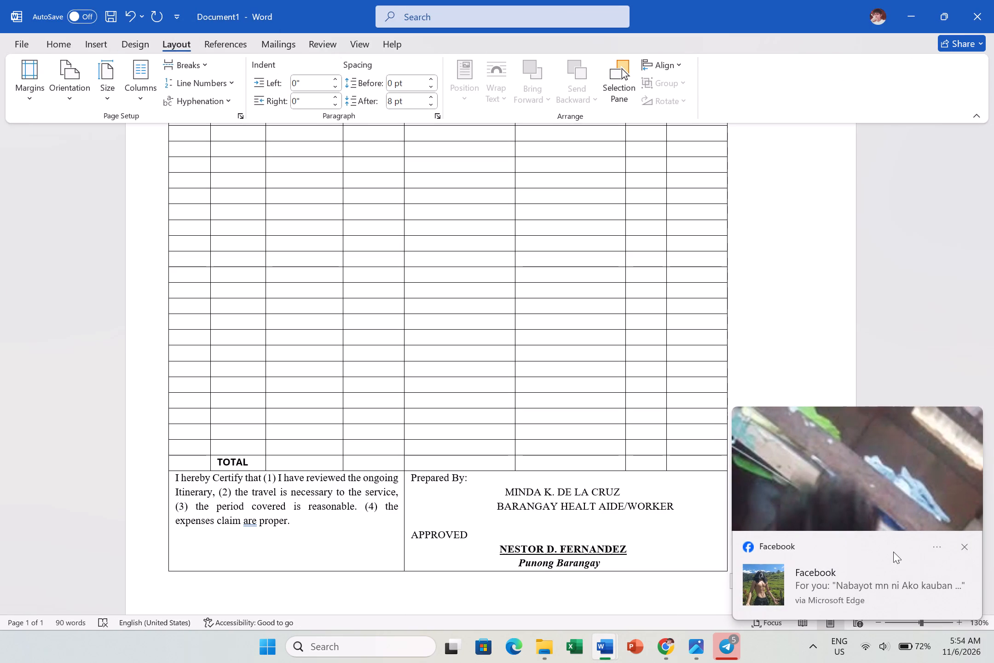
pyautogui.click(962, 545)
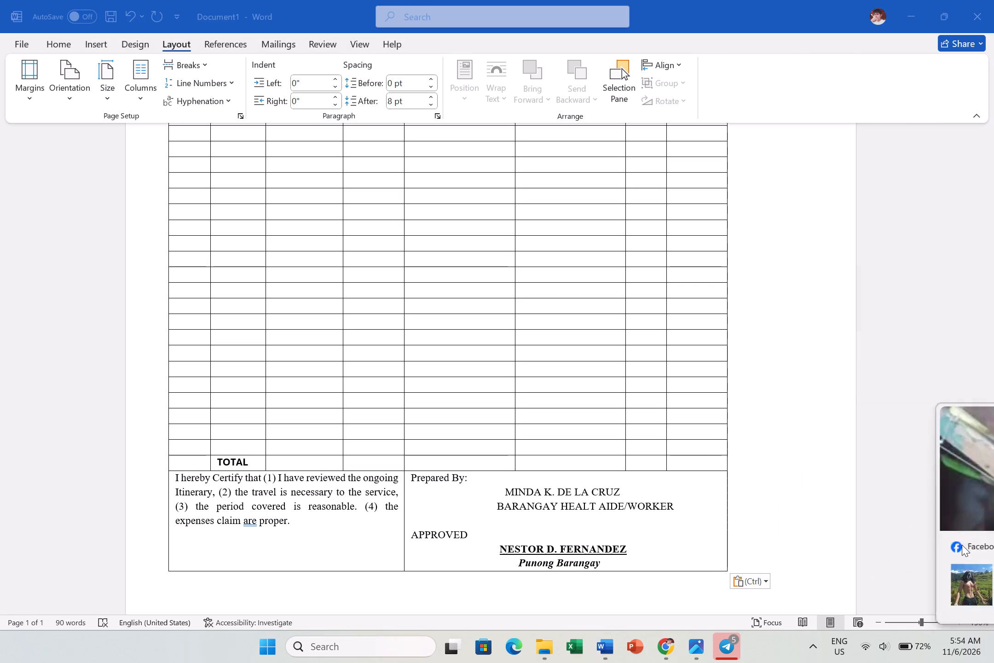
# Widen the AMOUNT column by extending the itinerary table's right border to about the page's right margin.
pyautogui.keyDown('ctrl'); pyautogui.scroll(-3, 684, 495); pyautogui.keyUp('ctrl')
pyautogui.scroll(4, 684, 495)
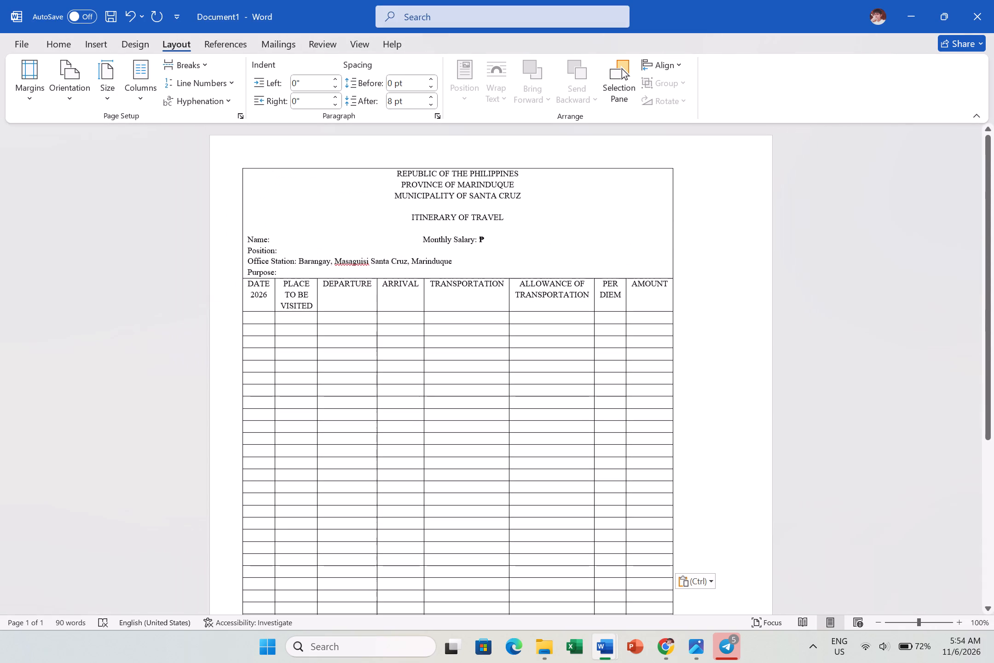
pyautogui.scroll(1, 684, 495)
pyautogui.moveTo(672, 183); pyautogui.dragTo(681, 184)
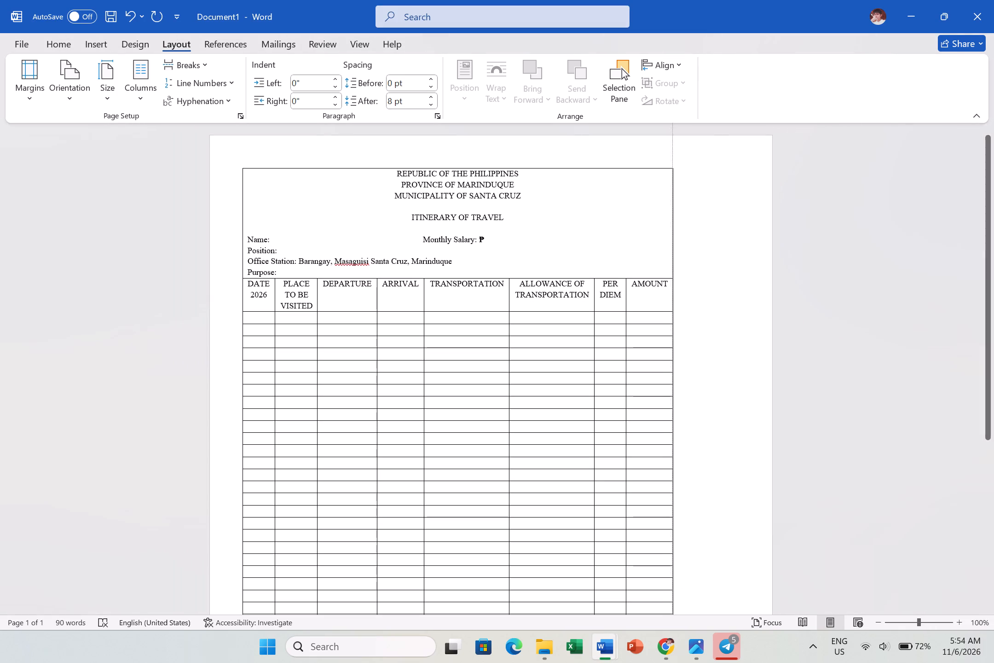
pyautogui.moveTo(681, 184); pyautogui.dragTo(751, 184)
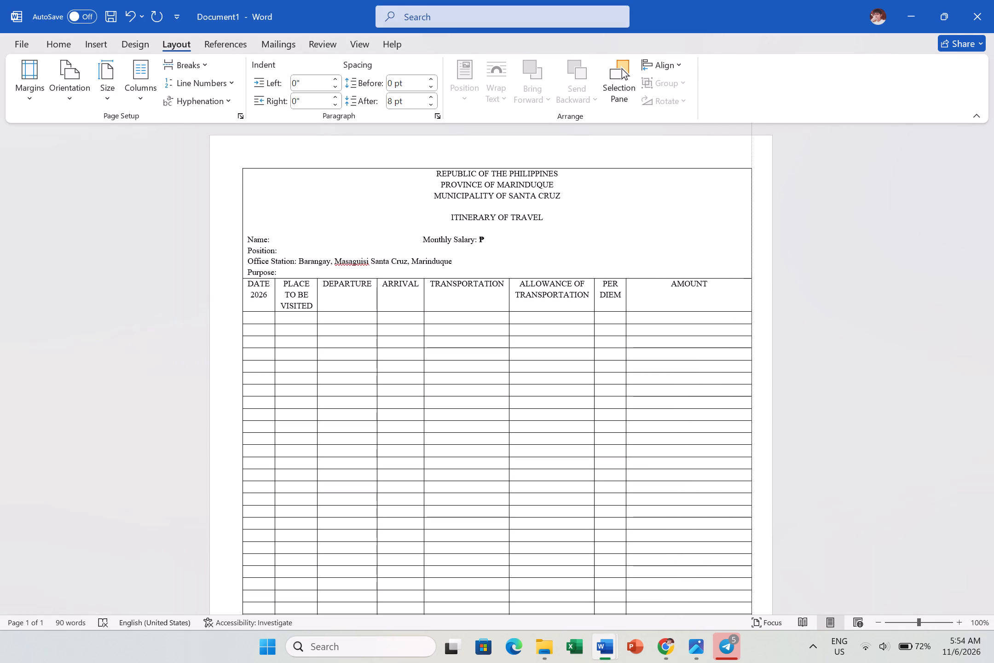
pyautogui.moveTo(751, 184); pyautogui.dragTo(748, 184)
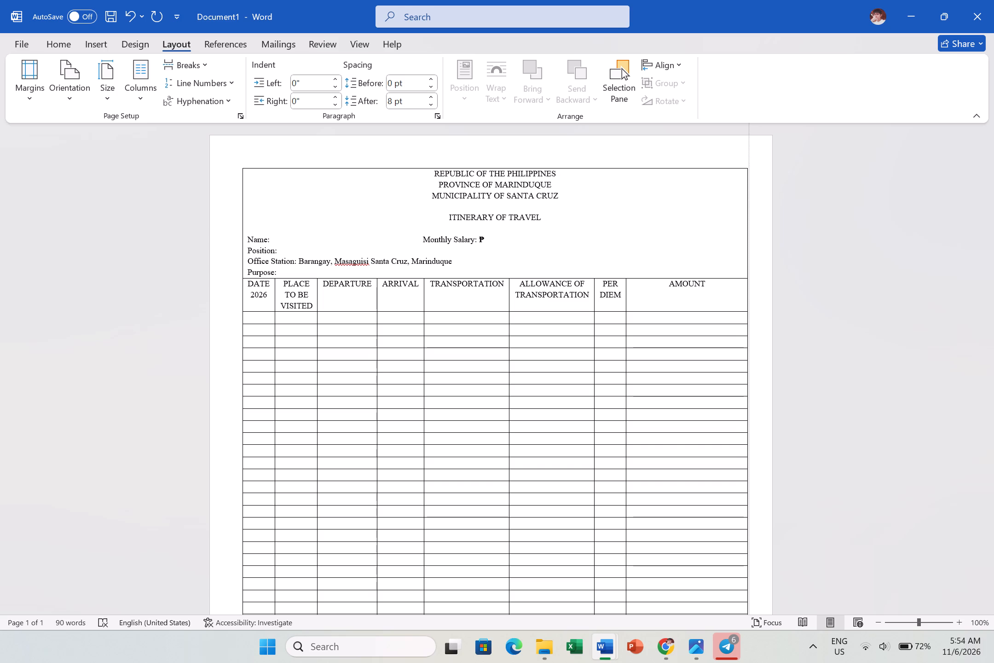
pyautogui.moveTo(748, 184); pyautogui.dragTo(748, 184)
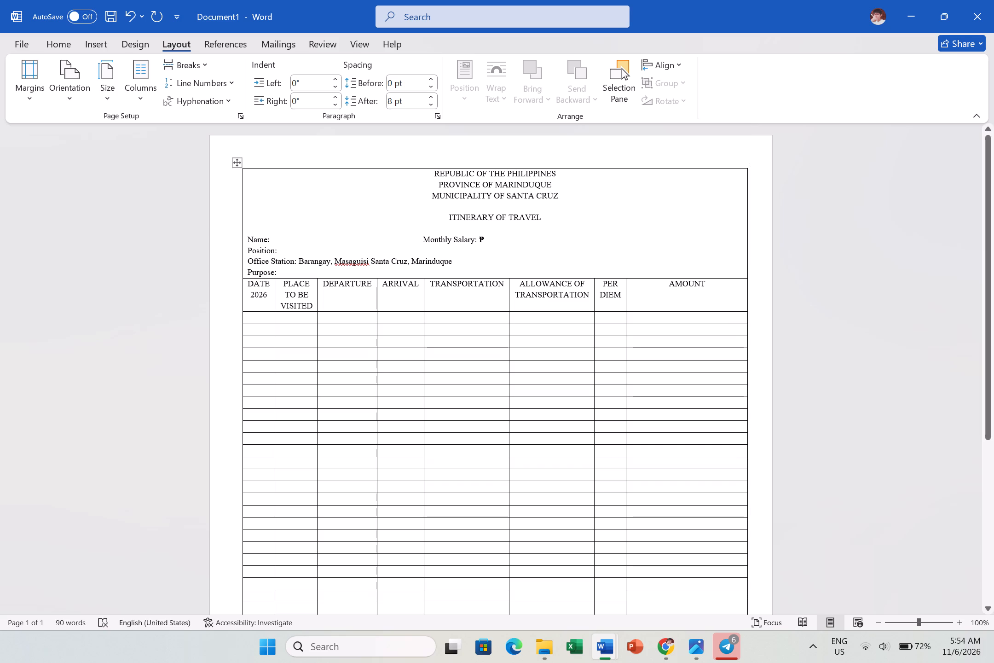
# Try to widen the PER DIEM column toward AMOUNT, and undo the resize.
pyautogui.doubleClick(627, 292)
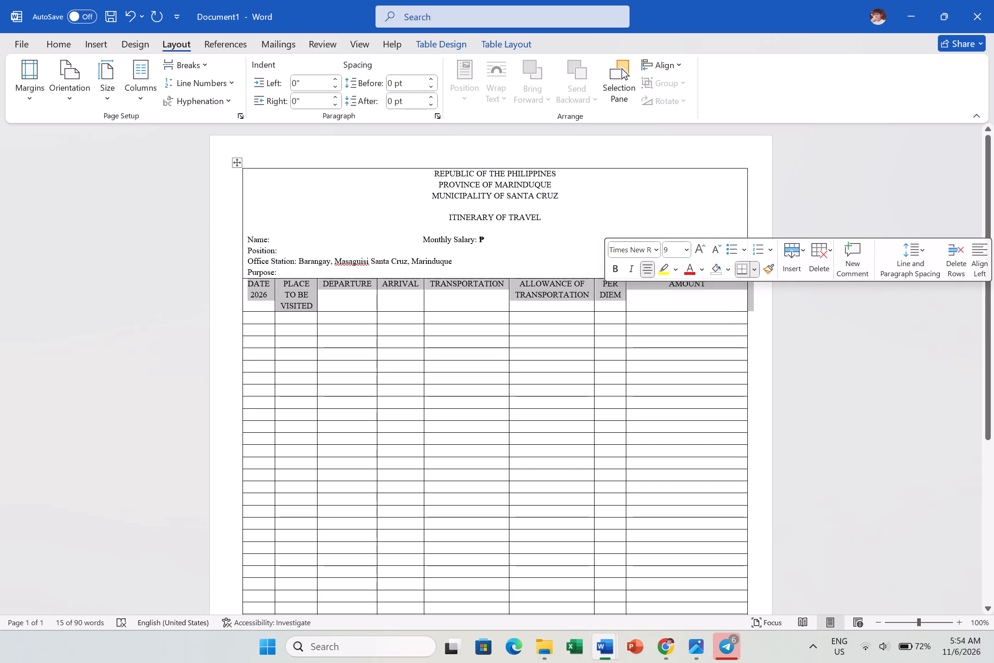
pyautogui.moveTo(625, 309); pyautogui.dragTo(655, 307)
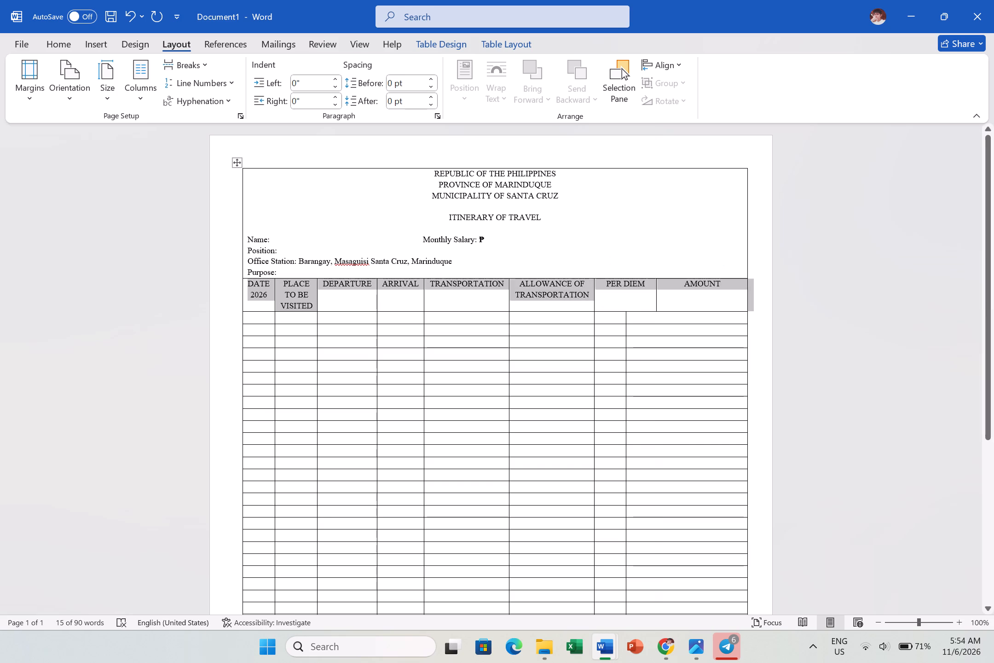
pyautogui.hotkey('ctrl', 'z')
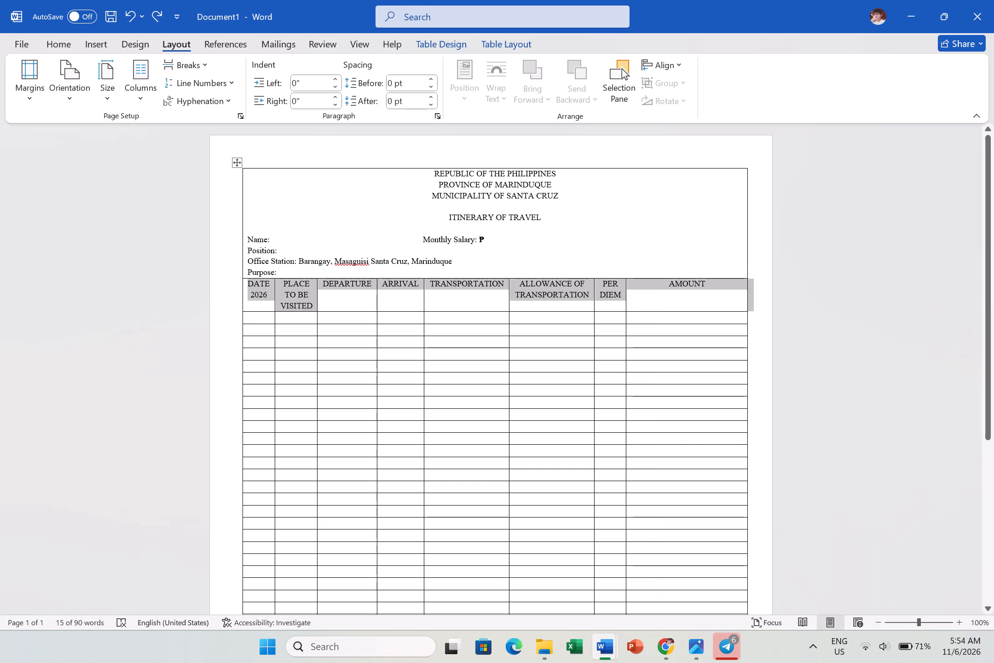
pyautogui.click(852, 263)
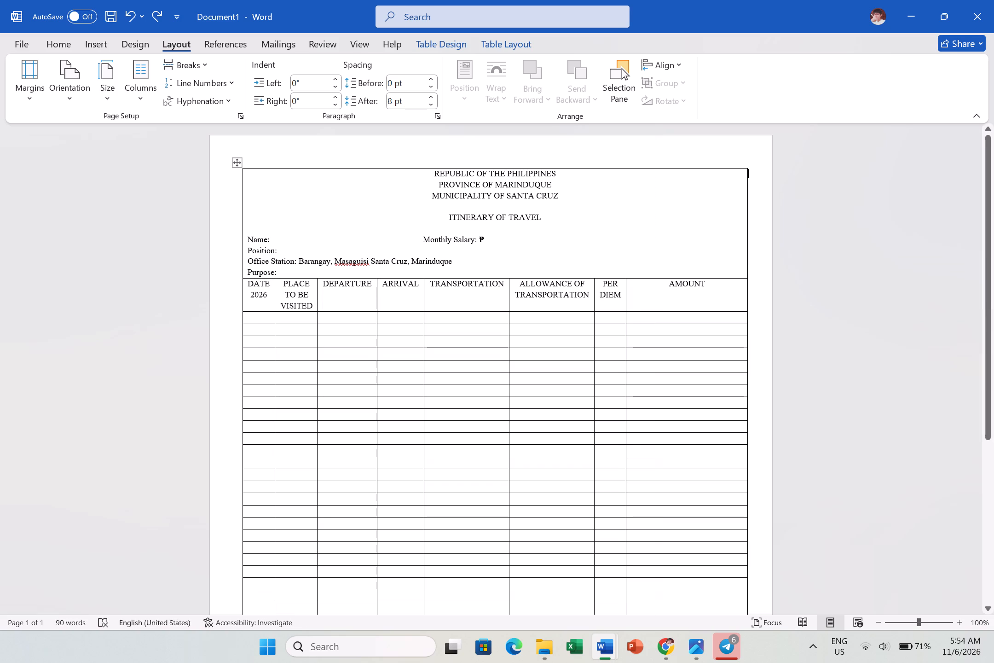
# Narrow the AMOUNT column by shifting the borders after PER DIEM, ALLOWANCE OF TRANSPORTATION and TRANSPORTATION toward it.
pyautogui.moveTo(626, 294); pyautogui.dragTo(659, 296)
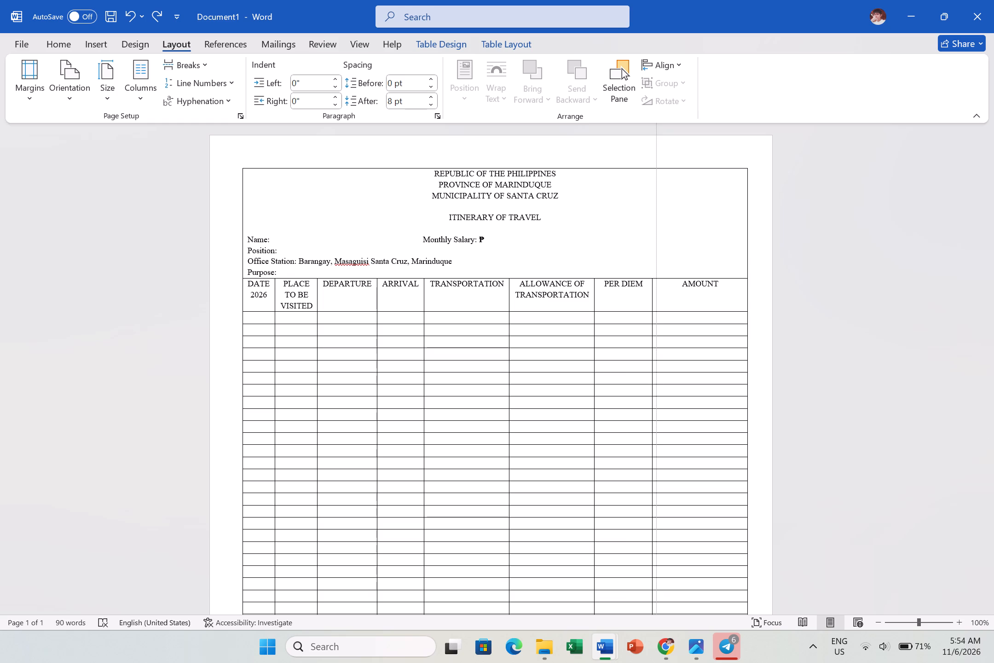
pyautogui.moveTo(659, 296); pyautogui.dragTo(659, 297)
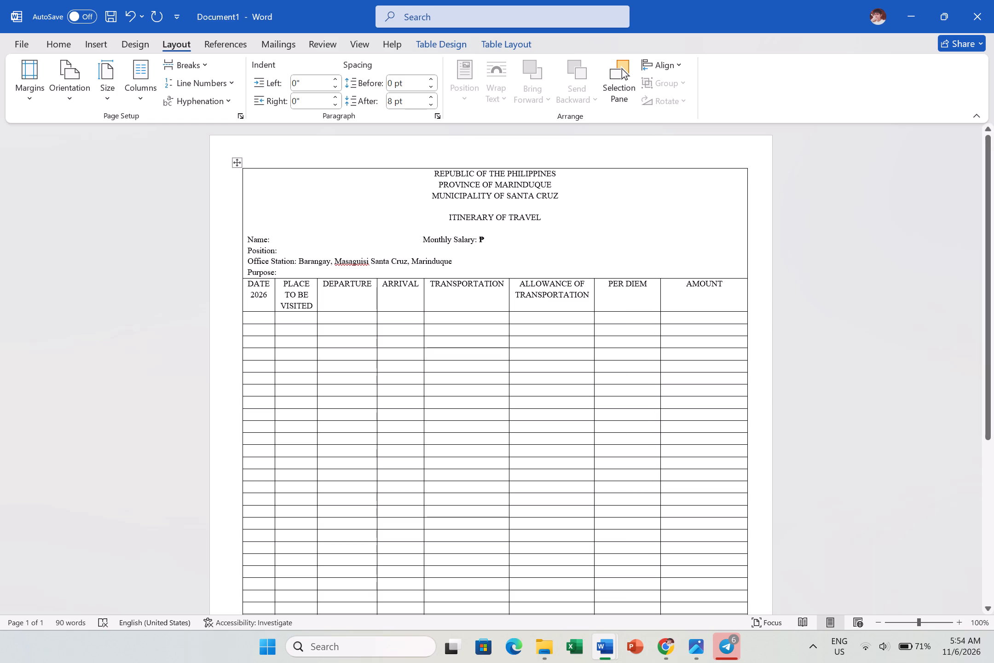
pyautogui.moveTo(593, 295); pyautogui.dragTo(618, 297)
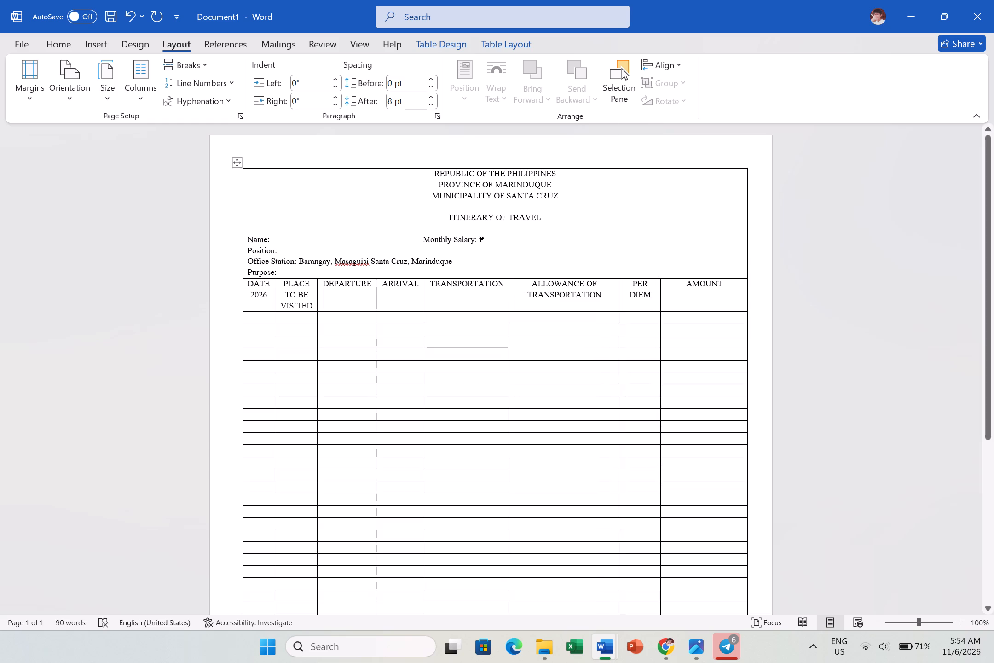
pyautogui.moveTo(509, 286); pyautogui.dragTo(522, 288)
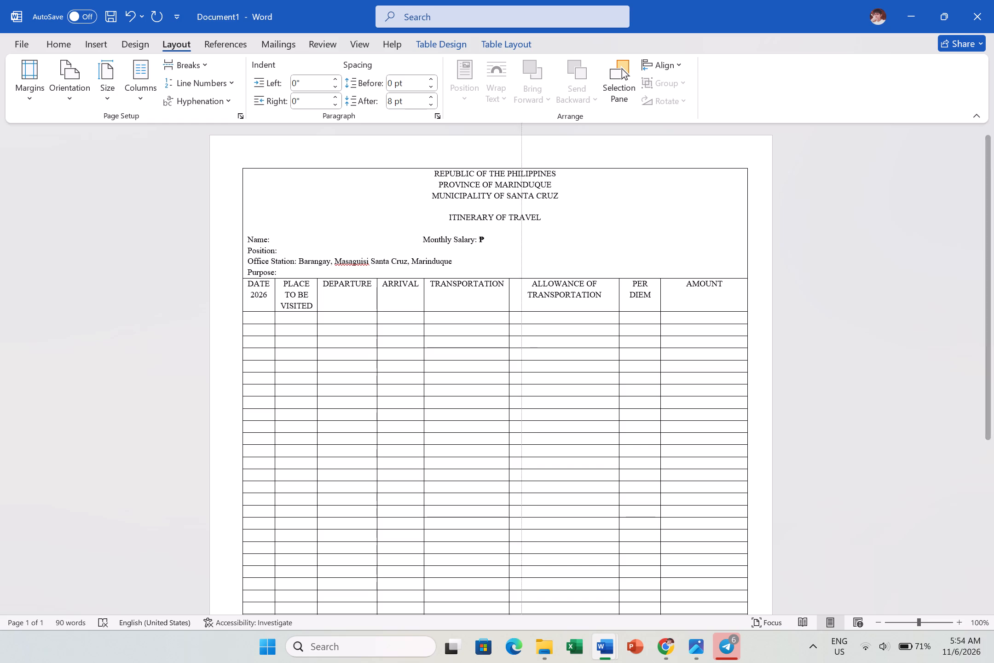
pyautogui.moveTo(522, 288); pyautogui.dragTo(535, 287)
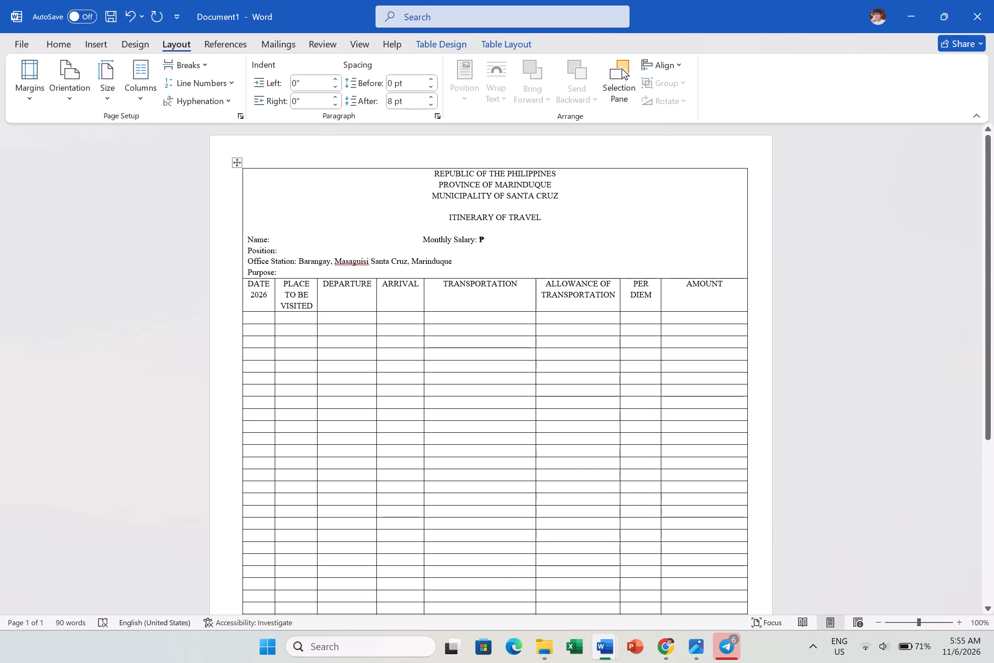
# Widen the ARRIVAL column into TRANSPORTATION and the DEPARTURE column into ARRIVAL.
pyautogui.moveTo(422, 289); pyautogui.dragTo(449, 287)
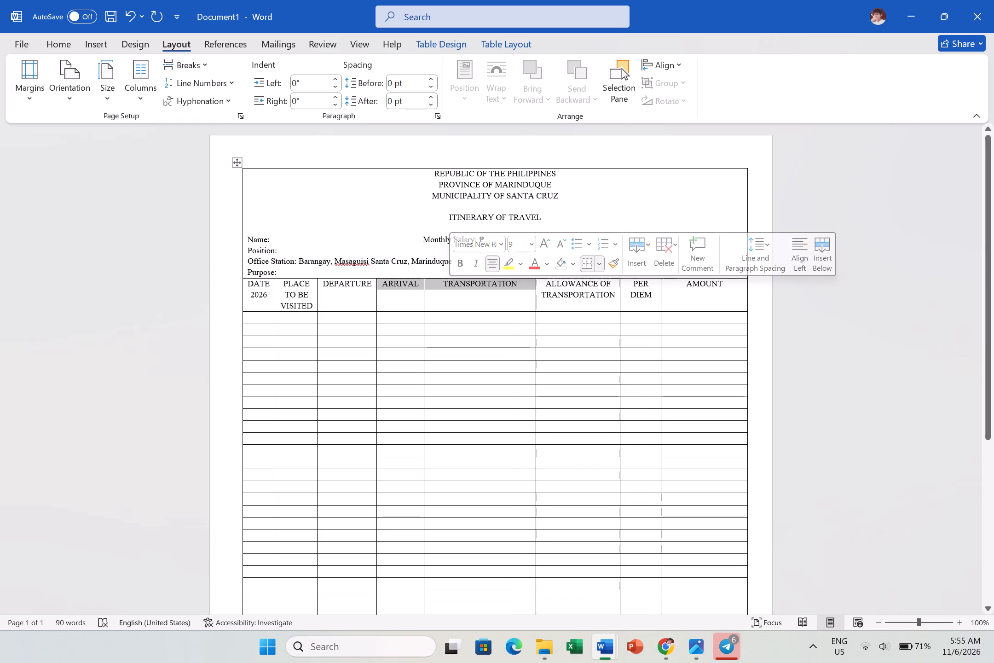
pyautogui.click(420, 298)
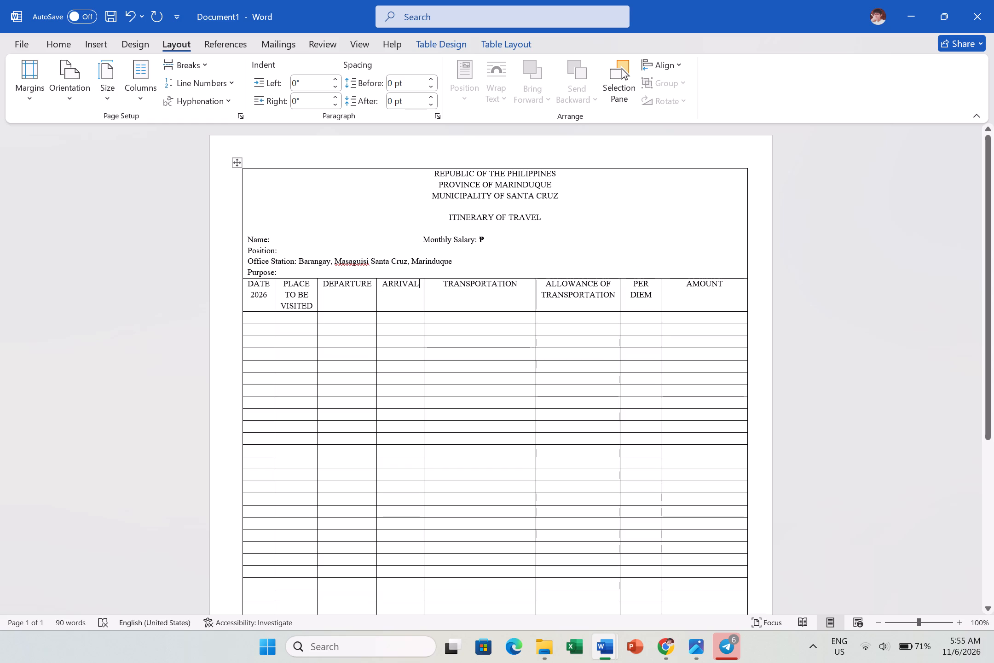
pyautogui.moveTo(424, 302); pyautogui.dragTo(440, 300)
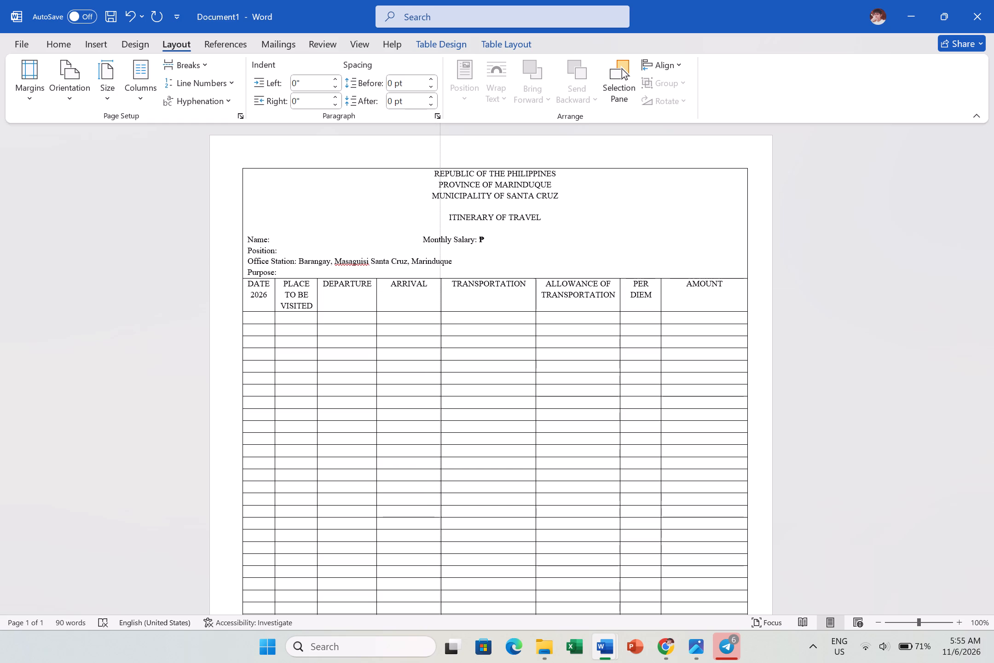
pyautogui.moveTo(440, 300); pyautogui.dragTo(440, 300)
pyautogui.keyDown('ctrl'); pyautogui.scroll(5, 440, 300); pyautogui.keyUp('ctrl')
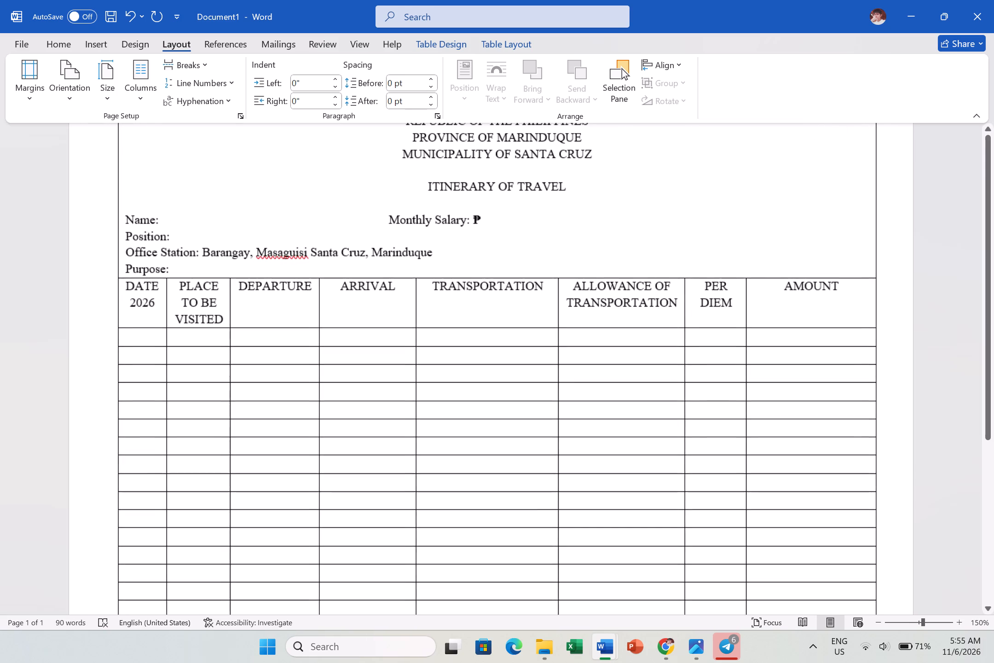
pyautogui.moveTo(319, 297); pyautogui.dragTo(337, 297)
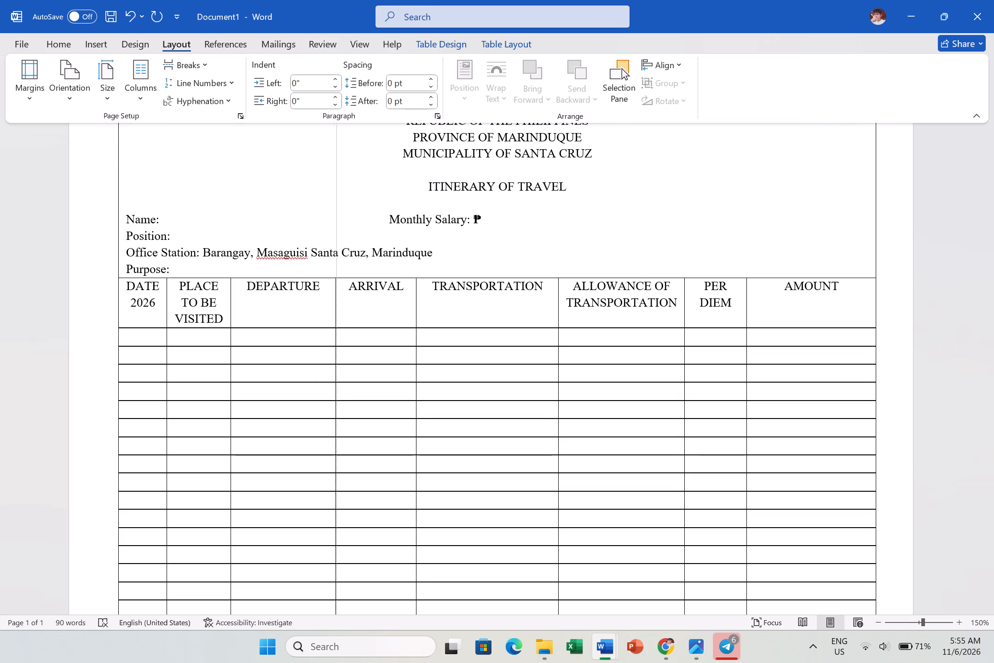
pyautogui.moveTo(337, 297); pyautogui.dragTo(341, 297)
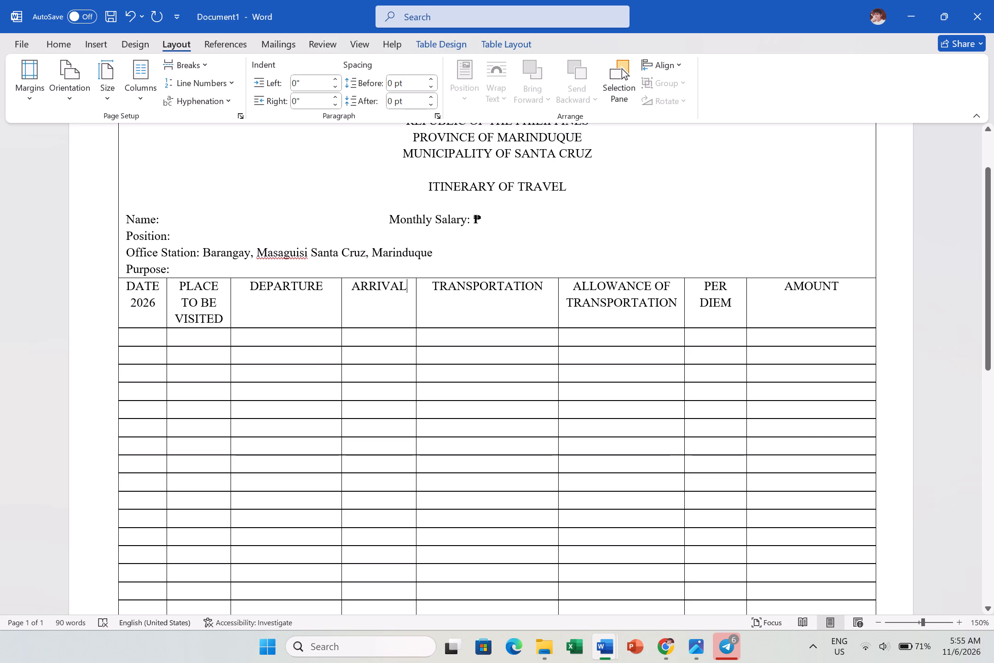
# Widen the PLACE TO BE VISITED column into DEPARTURE so its heading fits on two lines.
pyautogui.click(229, 285)
pyautogui.moveTo(230, 286); pyautogui.dragTo(234, 286)
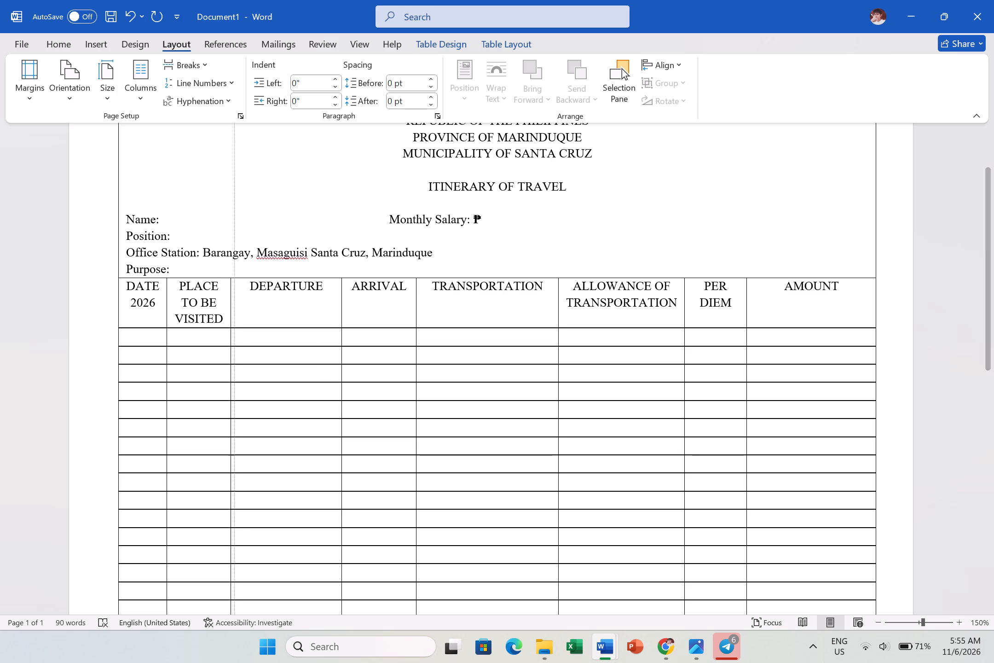
pyautogui.moveTo(234, 286); pyautogui.dragTo(265, 289)
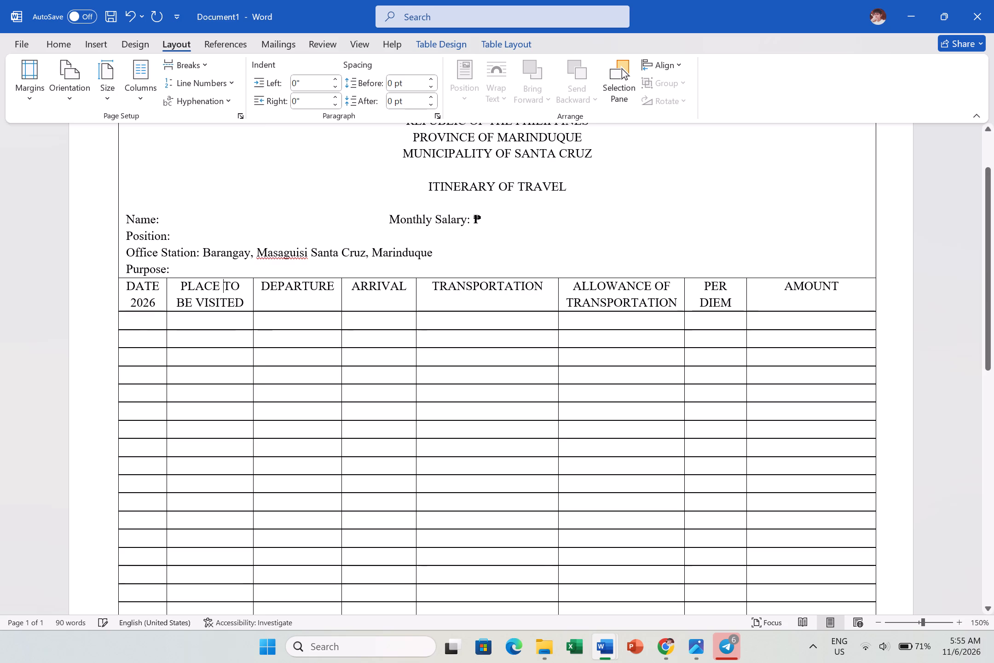
# Add one blank line below "Prepared By:" and another above "APPROVED" in the signature cell.
pyautogui.scroll(-1, 491, 363)
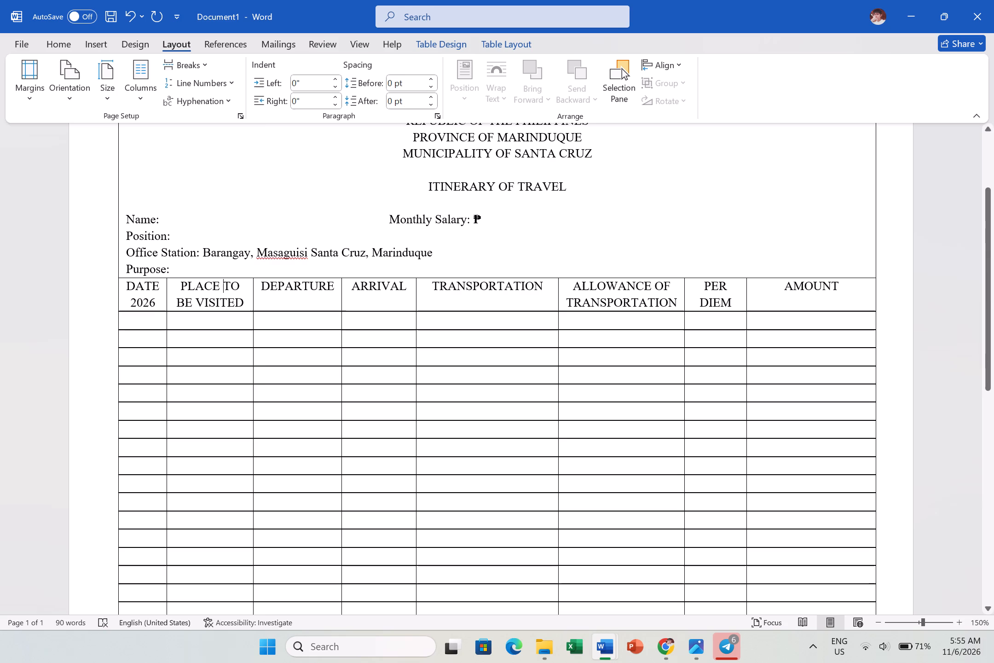
pyautogui.scroll(-1, 491, 363)
pyautogui.keyDown('ctrl'); pyautogui.scroll(-2, 491, 363); pyautogui.keyUp('ctrl')
pyautogui.scroll(-4, 491, 363)
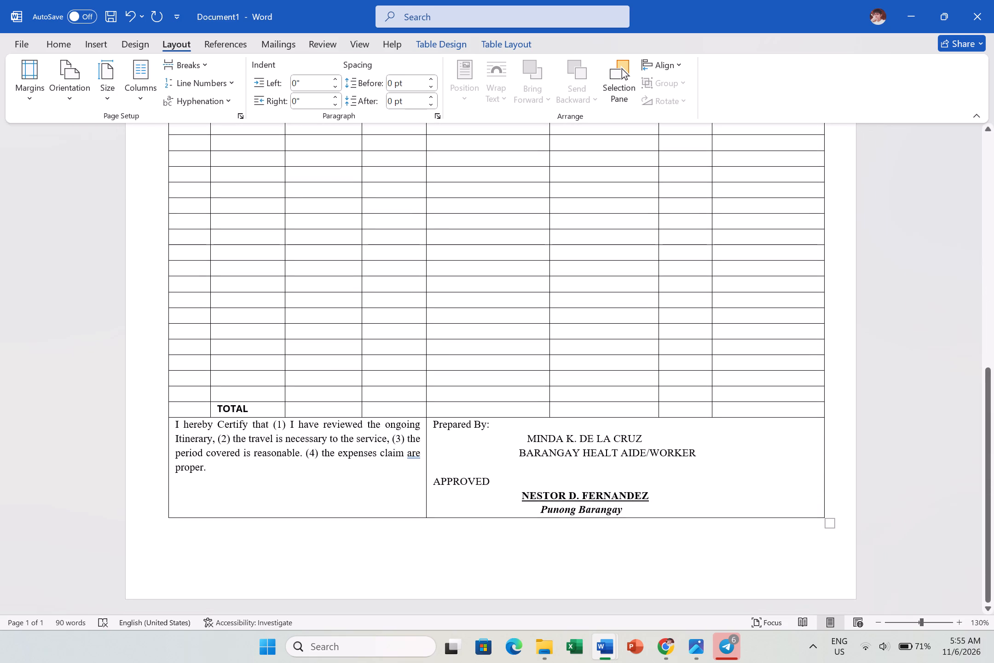
pyautogui.click(528, 426)
pyautogui.press('Return')
pyautogui.click(509, 482)
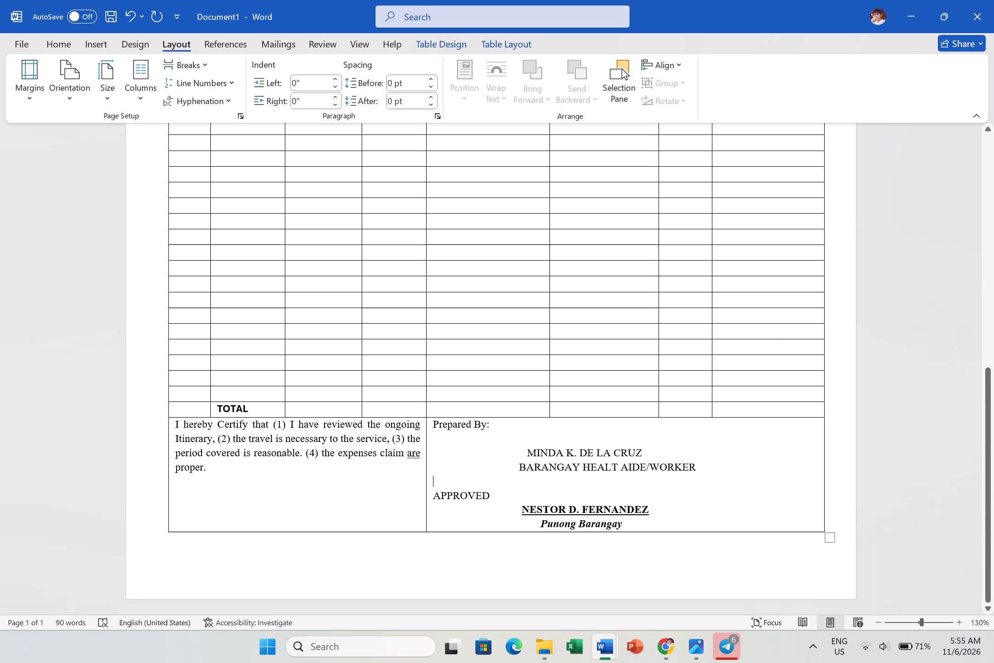
pyautogui.press('Return')
# Indent the first line of the "I hereby Certify" paragraph with seven spaces.
pyautogui.scroll(-1, 562, 522)
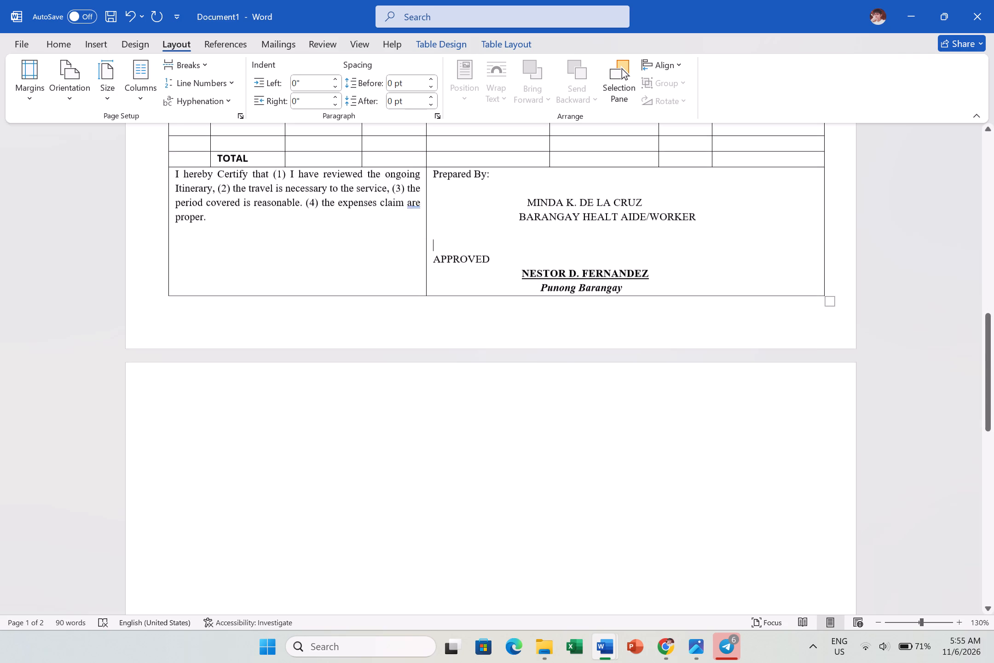
pyautogui.scroll(1, 562, 522)
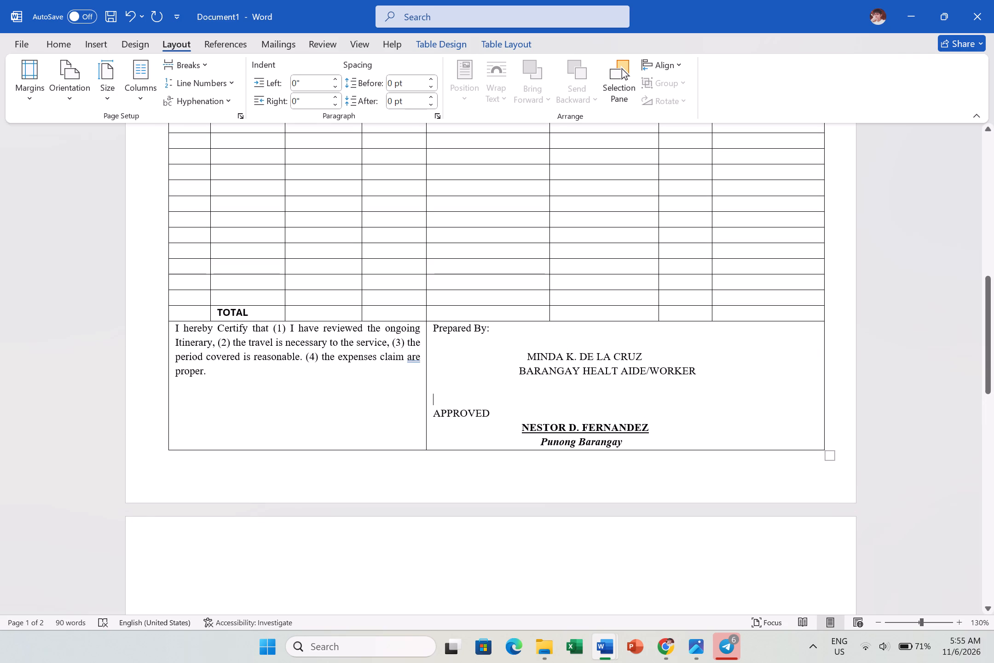
pyautogui.click(175, 326)
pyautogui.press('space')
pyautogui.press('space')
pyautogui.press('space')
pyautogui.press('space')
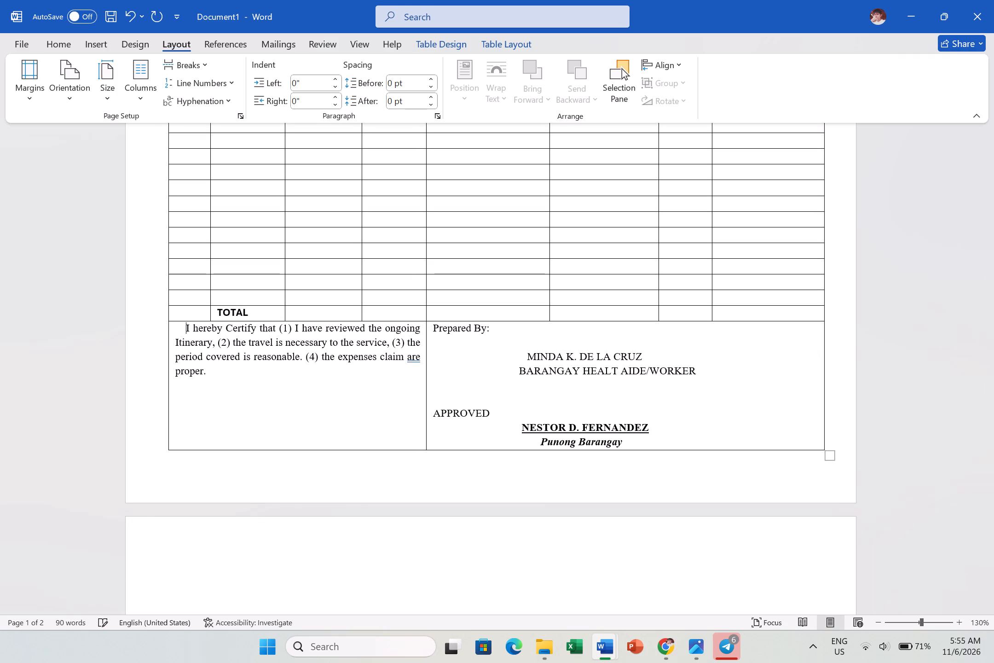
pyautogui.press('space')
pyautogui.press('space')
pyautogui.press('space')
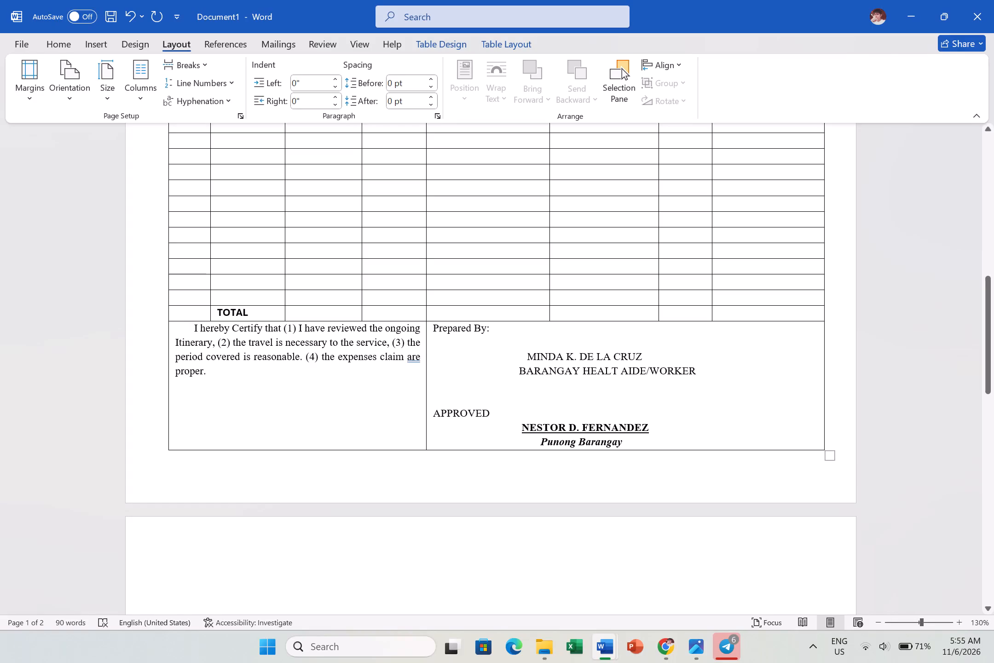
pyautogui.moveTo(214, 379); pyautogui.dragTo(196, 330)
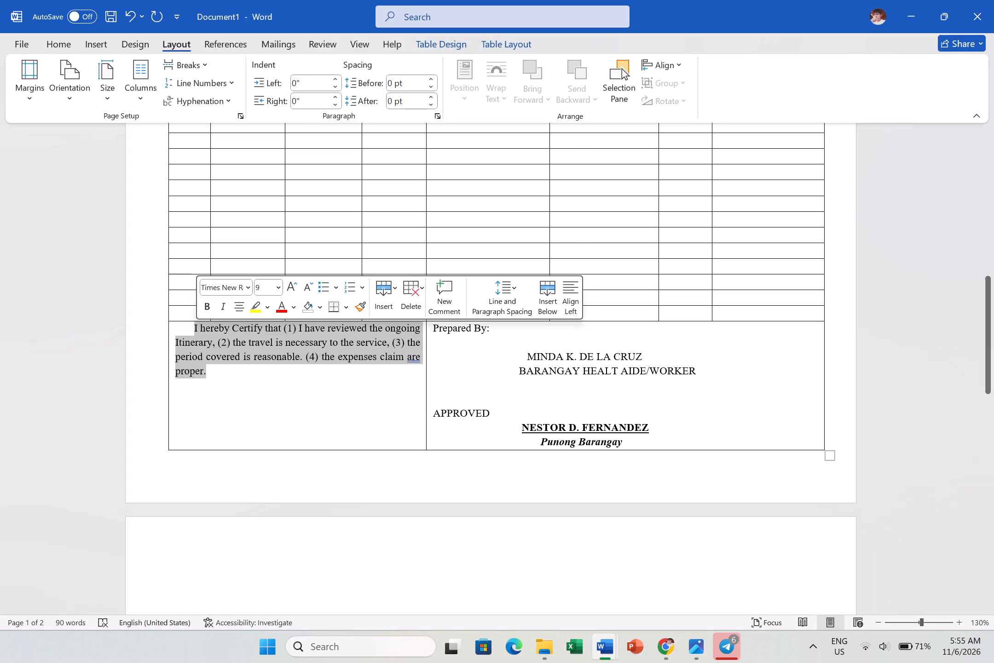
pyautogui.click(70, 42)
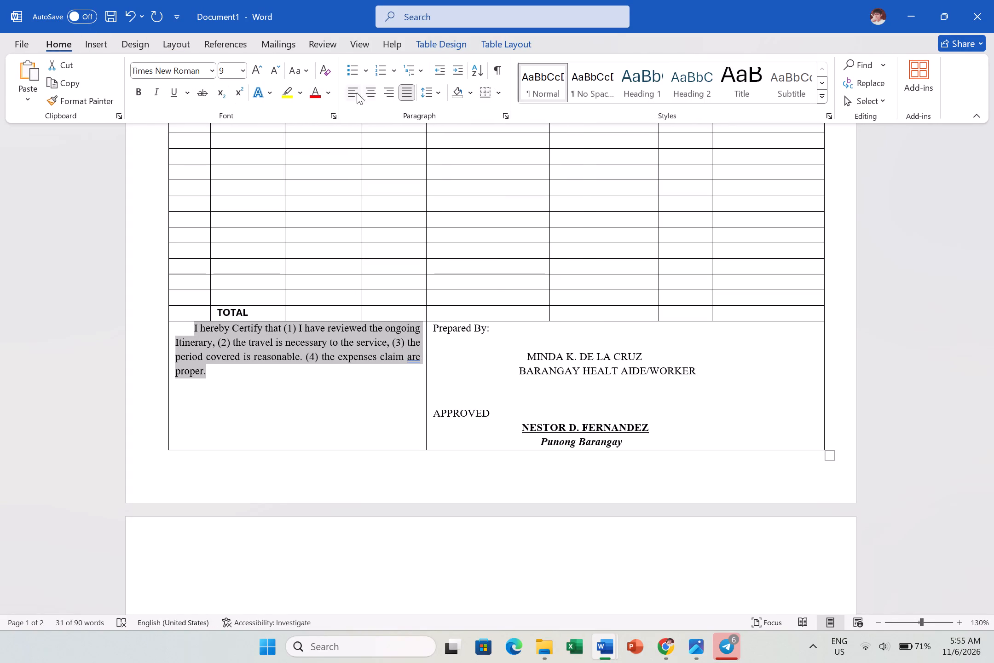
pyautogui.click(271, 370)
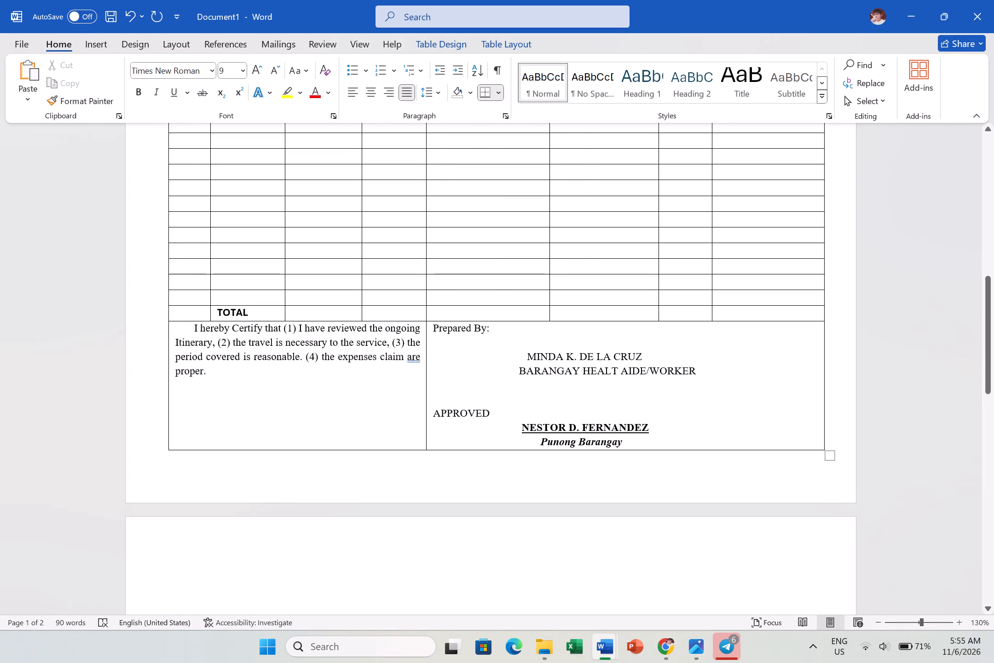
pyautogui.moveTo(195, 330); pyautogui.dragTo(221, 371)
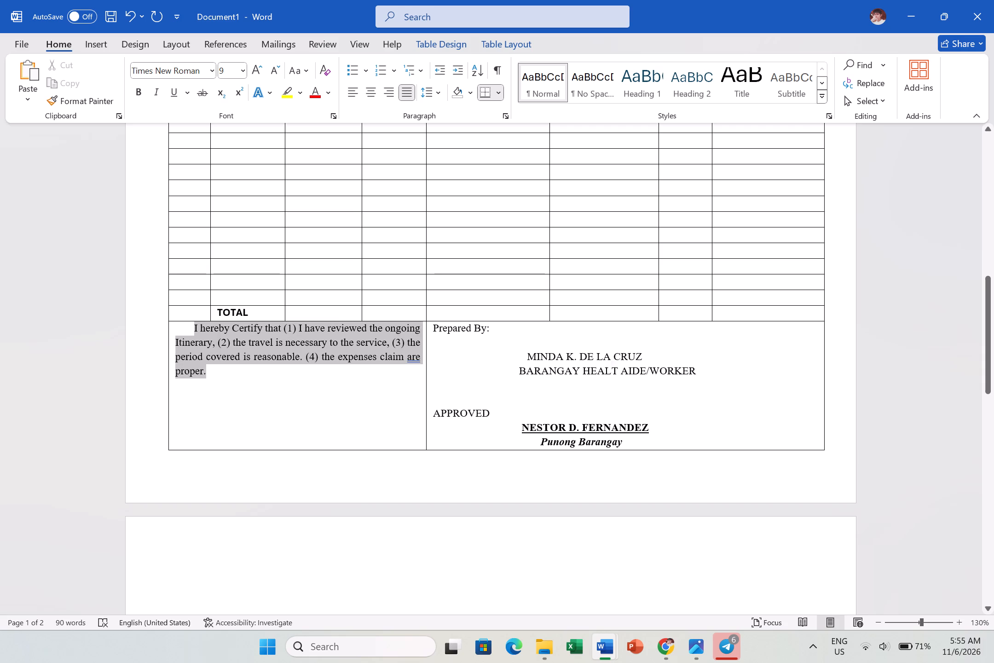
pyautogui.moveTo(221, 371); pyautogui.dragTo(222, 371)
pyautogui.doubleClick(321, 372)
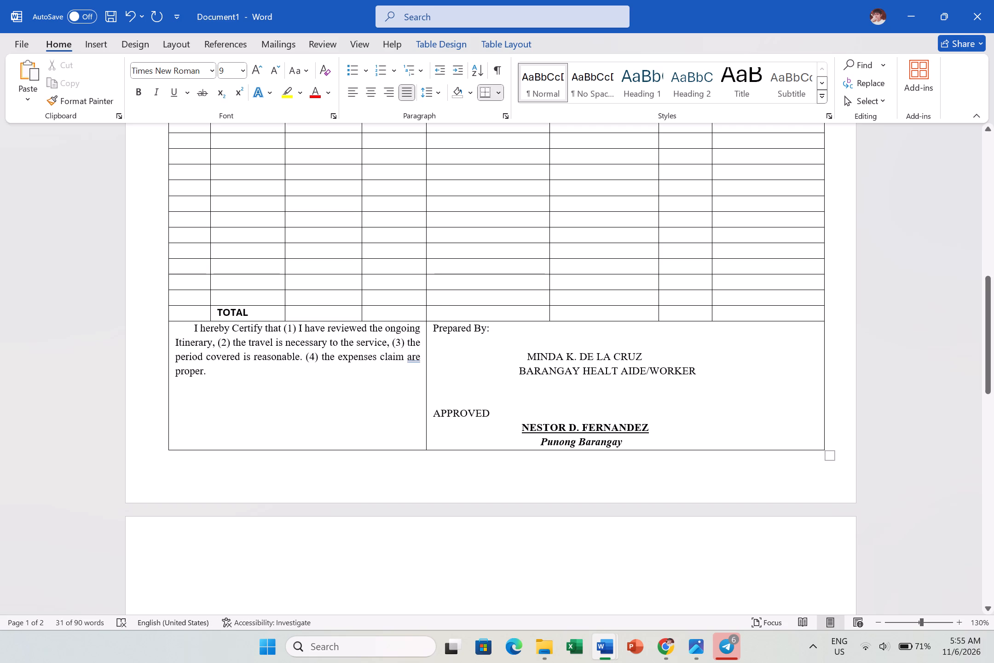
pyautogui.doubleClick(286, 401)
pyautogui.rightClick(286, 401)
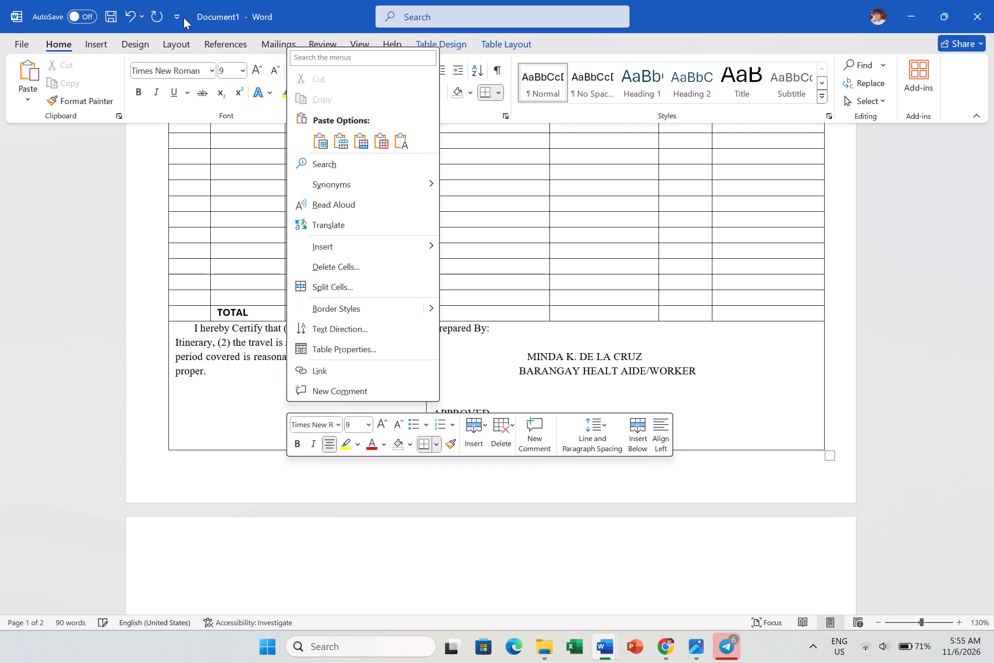
# Center the "I hereby Certify" paragraph horizontally and vertically in its cell below the TOTAL row.
pyautogui.click(179, 37)
pyautogui.click(233, 44)
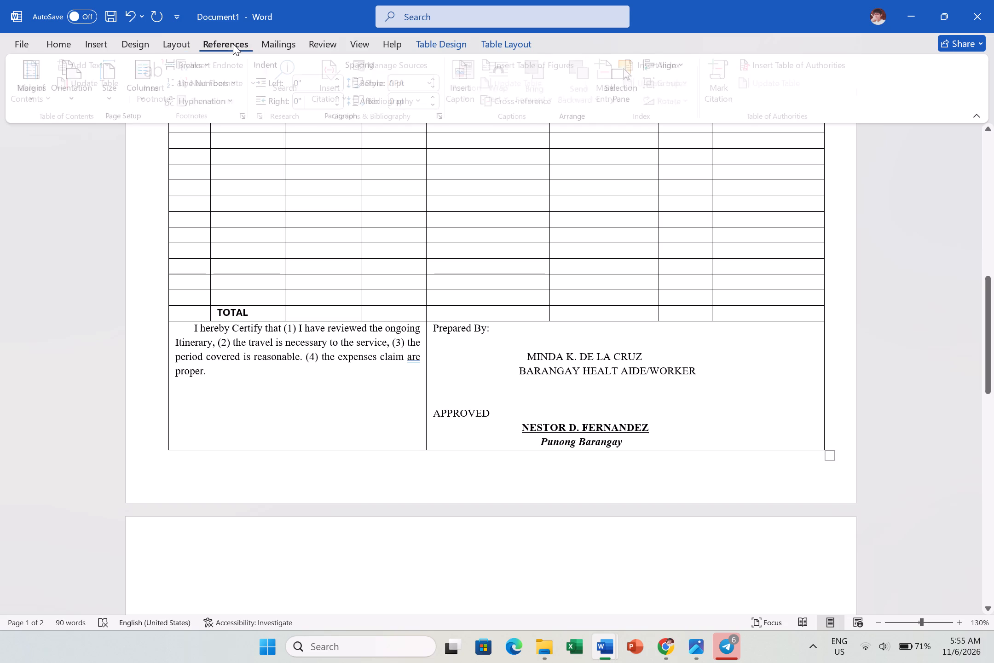
pyautogui.click(460, 50)
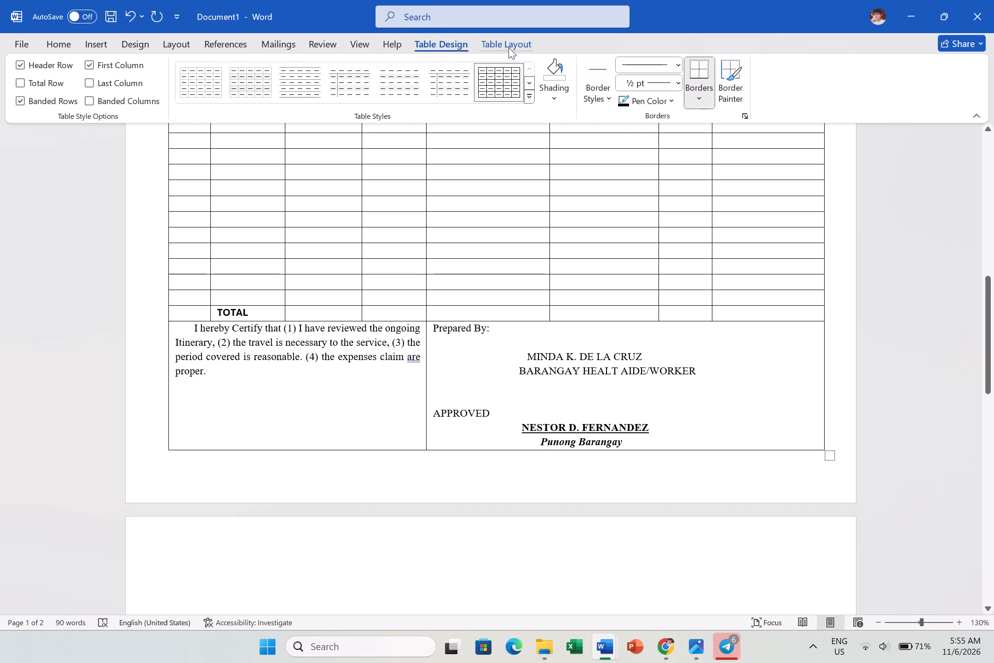
pyautogui.click(509, 47)
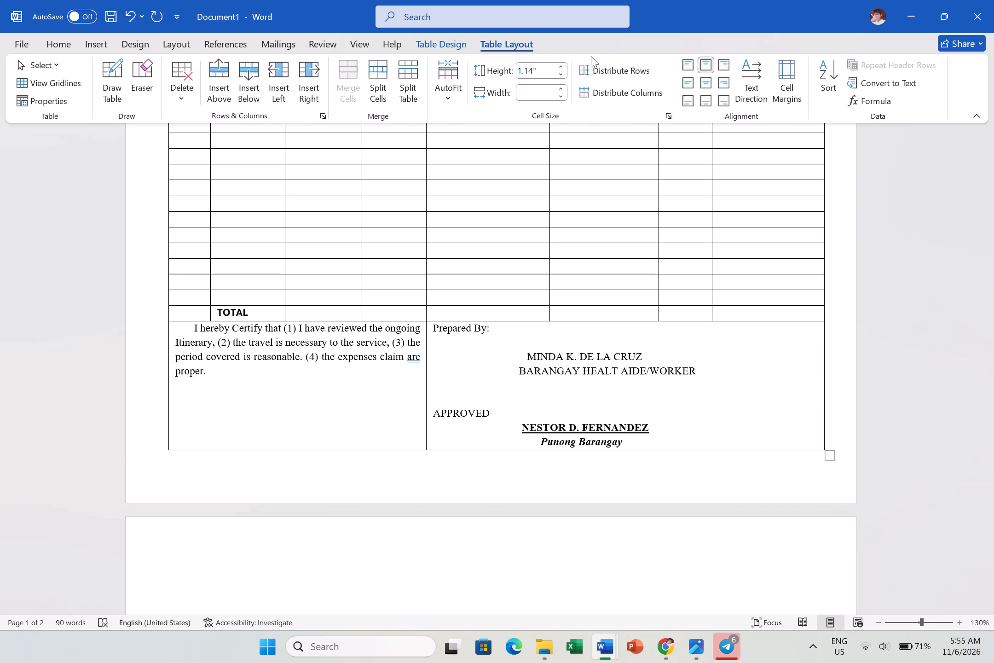
pyautogui.click(706, 86)
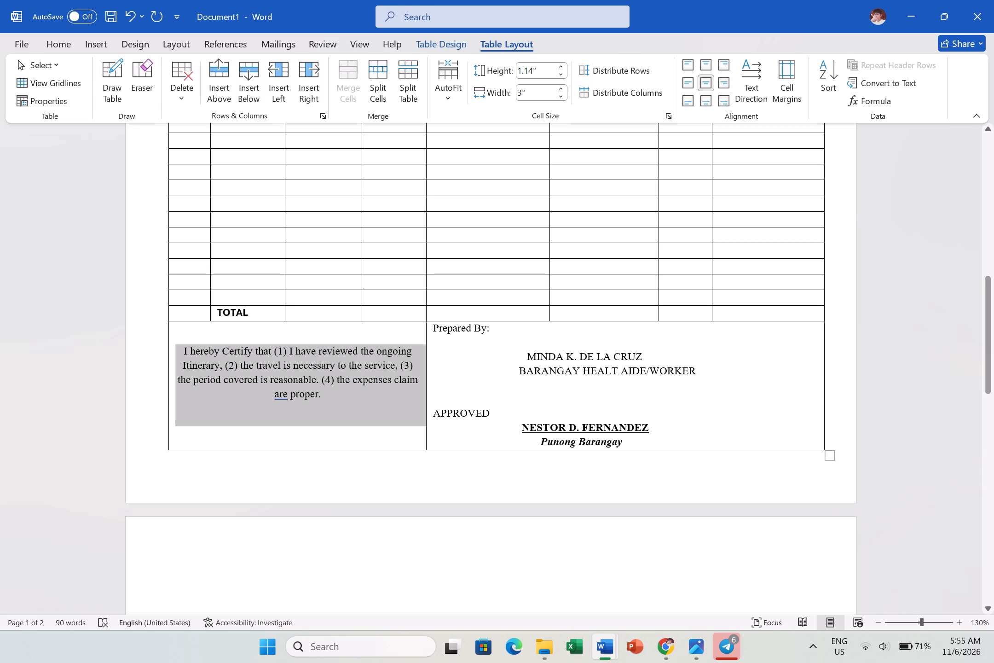
pyautogui.click(585, 348)
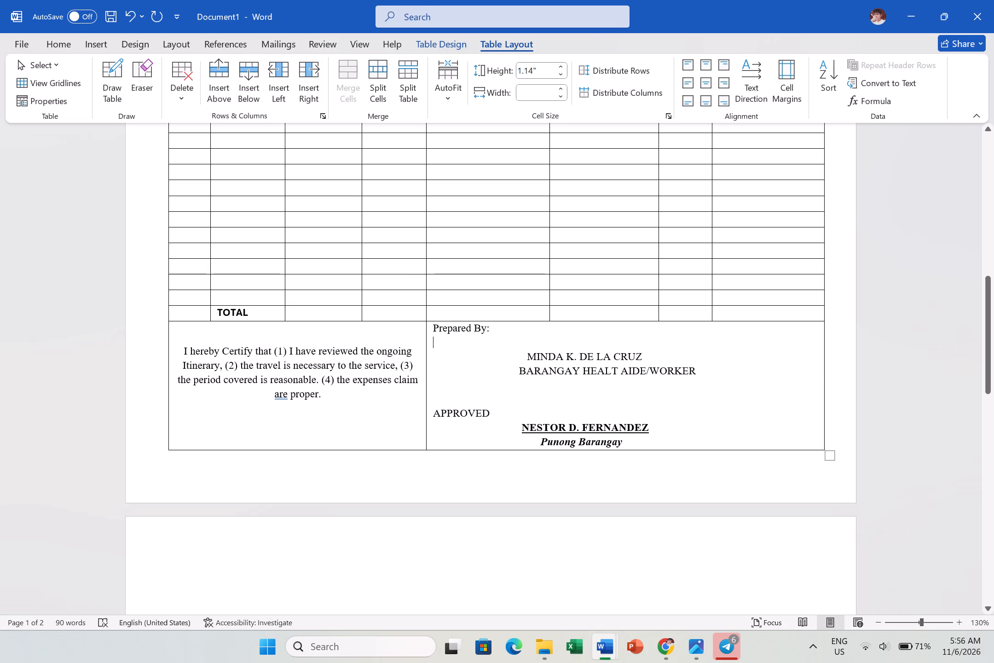
# Indent the first line of the "I hereby Certify" paragraph with 12 spaces.
pyautogui.click(184, 349)
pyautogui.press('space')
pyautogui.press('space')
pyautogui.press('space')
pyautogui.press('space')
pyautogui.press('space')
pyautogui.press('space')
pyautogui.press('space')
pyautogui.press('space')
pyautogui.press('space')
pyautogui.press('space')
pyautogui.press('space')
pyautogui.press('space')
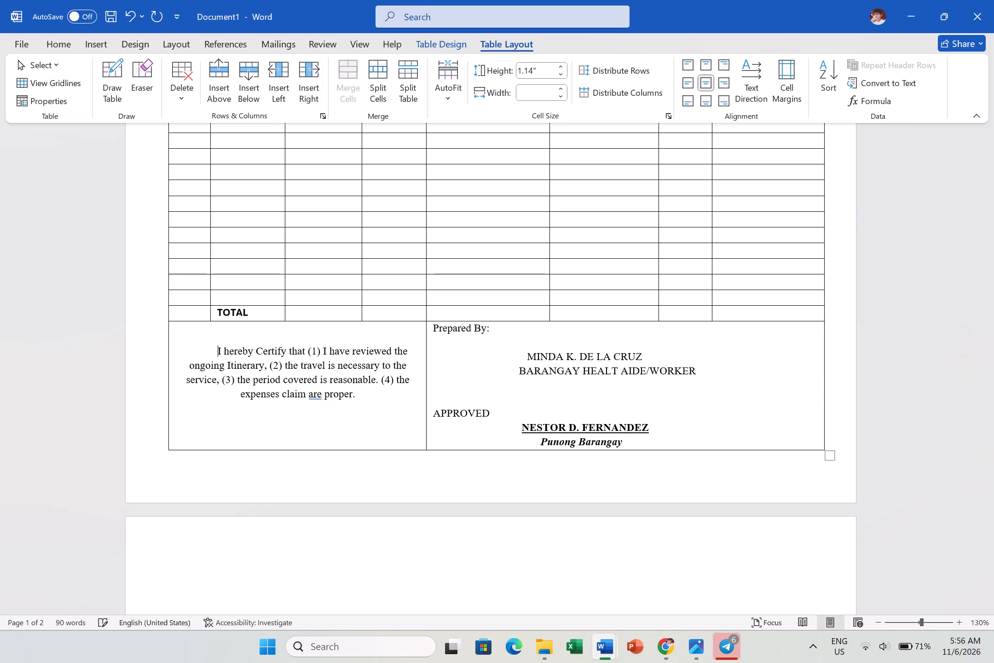
# Open the grammar suggestions for the flagged word "are" in the certification paragraph.
pyautogui.click(313, 396)
pyautogui.rightClick(313, 396)
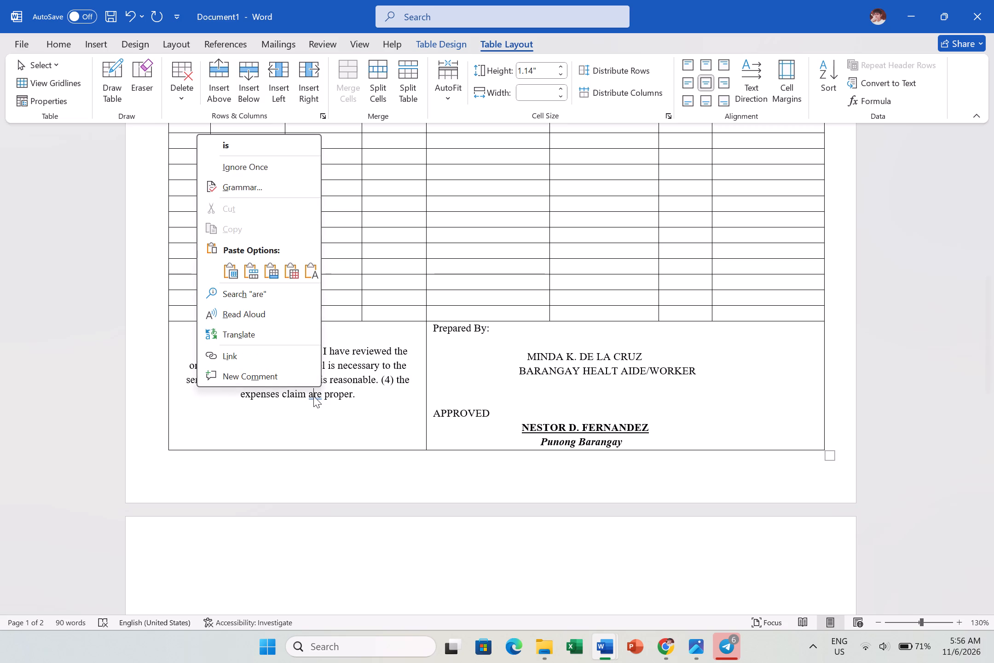
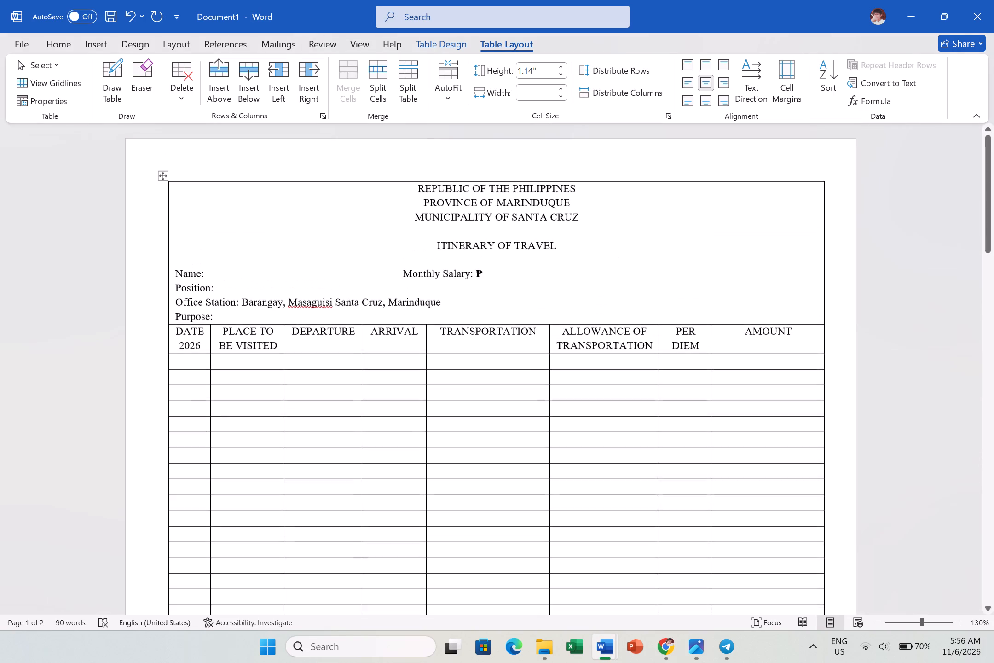
# Center the whole signature block, from "Prepared By:" to "Punong Barangay", horizontally and vertically in its cell below the TOTAL row.
pyautogui.scroll(-2, 428, 349)
pyautogui.scroll(1, 428, 349)
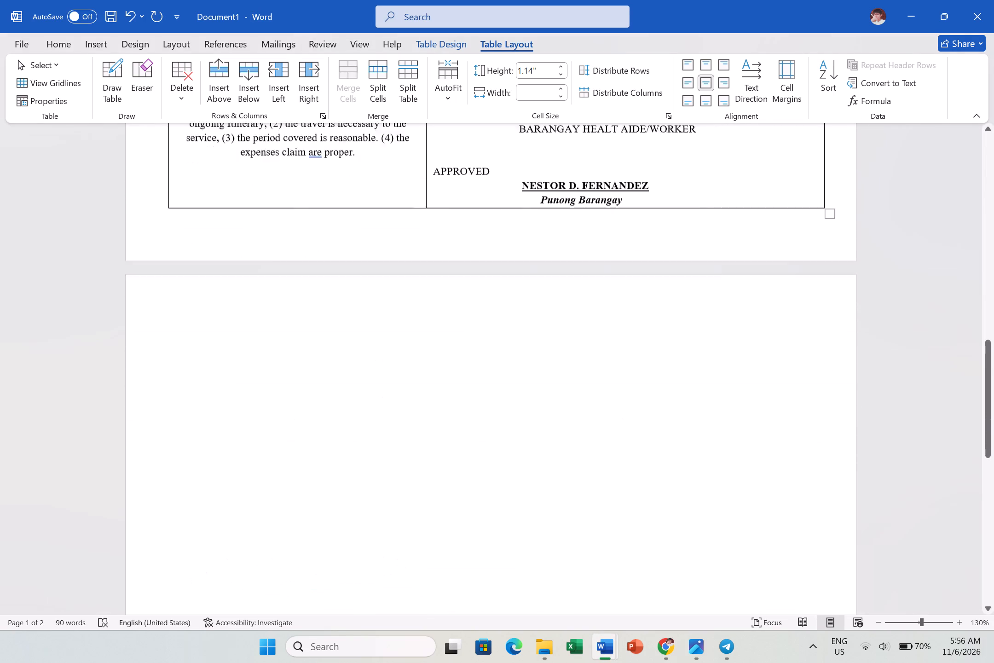
pyautogui.scroll(1, 428, 349)
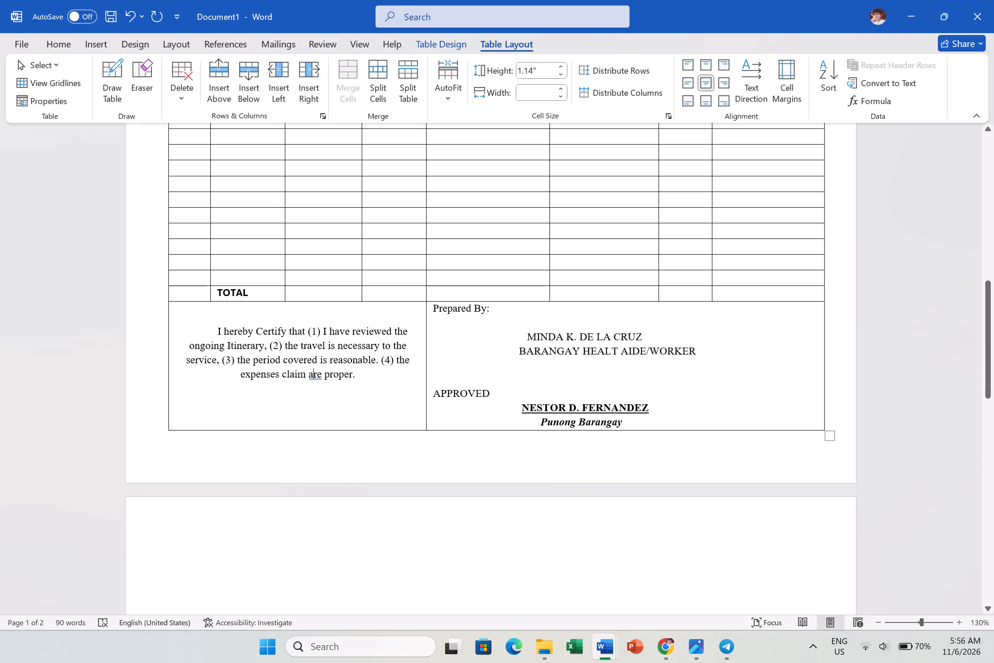
pyautogui.moveTo(633, 426); pyautogui.dragTo(438, 314)
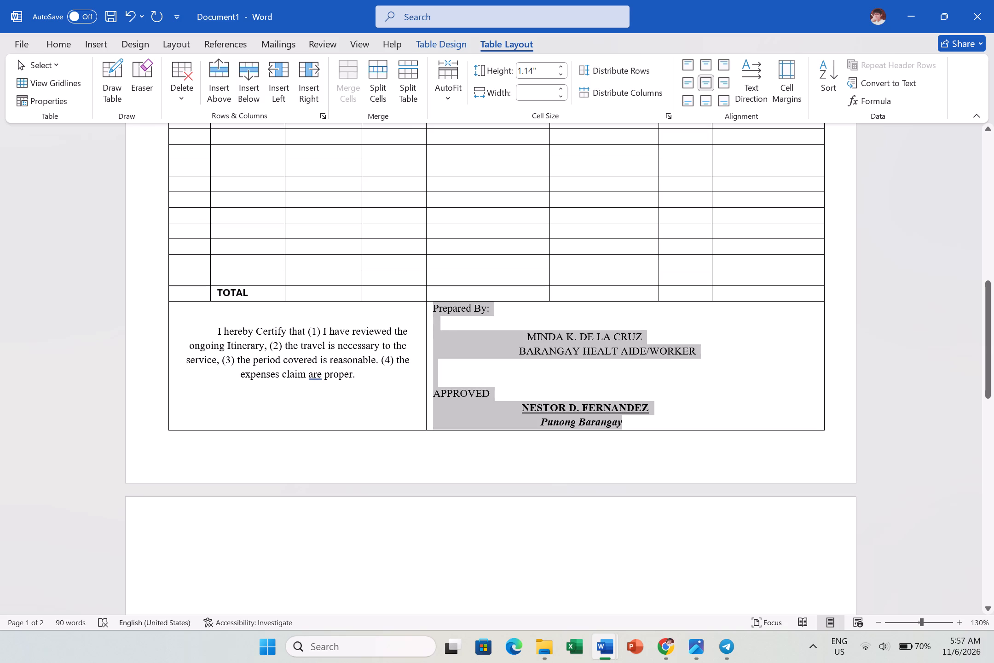
pyautogui.moveTo(438, 314); pyautogui.dragTo(436, 314)
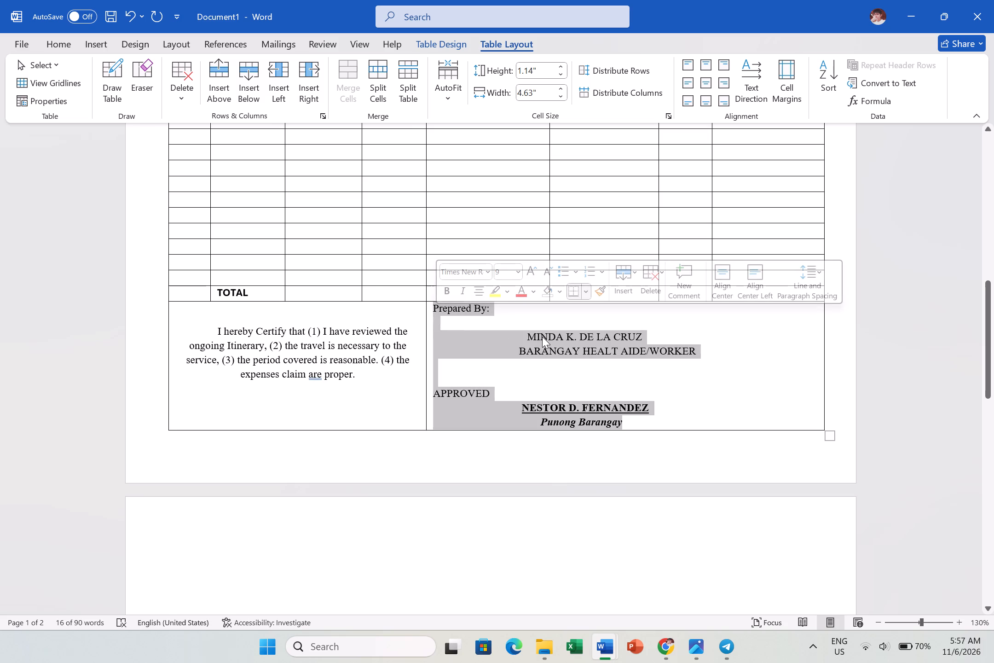
pyautogui.click(710, 82)
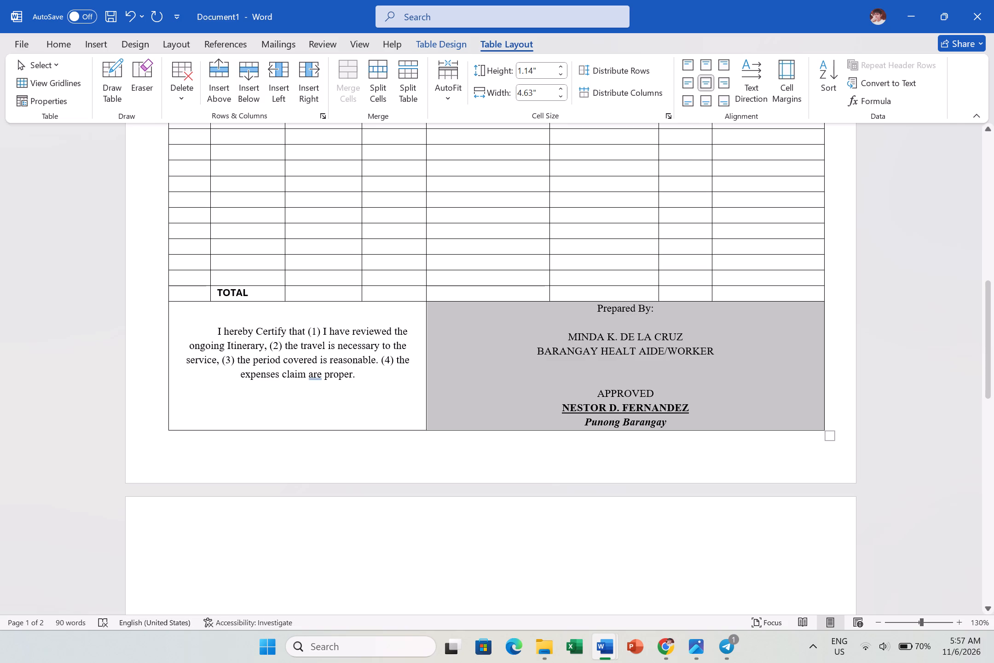
# Return the "Prepared By:" and "APPROVED" lines to left alignment, leaving the names and positions centered.
pyautogui.click(606, 305)
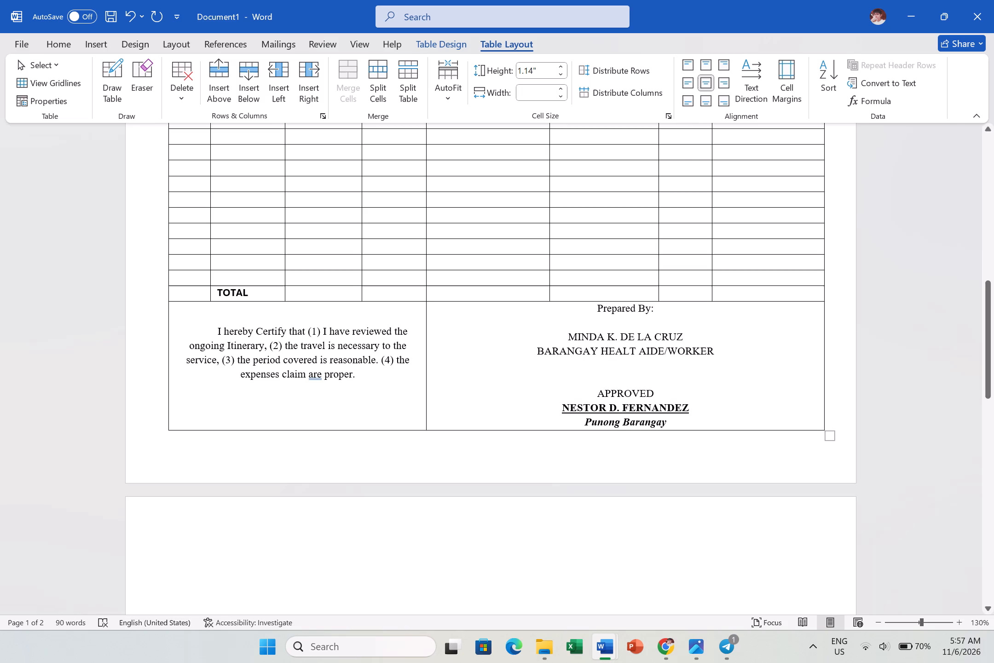
pyautogui.click(598, 308)
pyautogui.press('BackSpace')
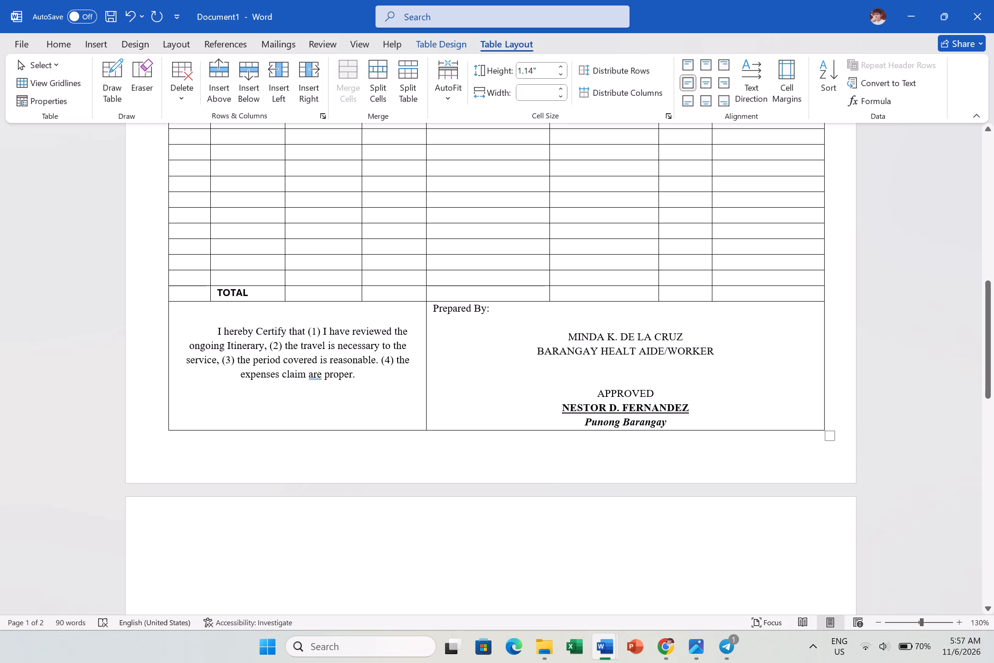
pyautogui.click(597, 393)
pyautogui.press('BackSpace')
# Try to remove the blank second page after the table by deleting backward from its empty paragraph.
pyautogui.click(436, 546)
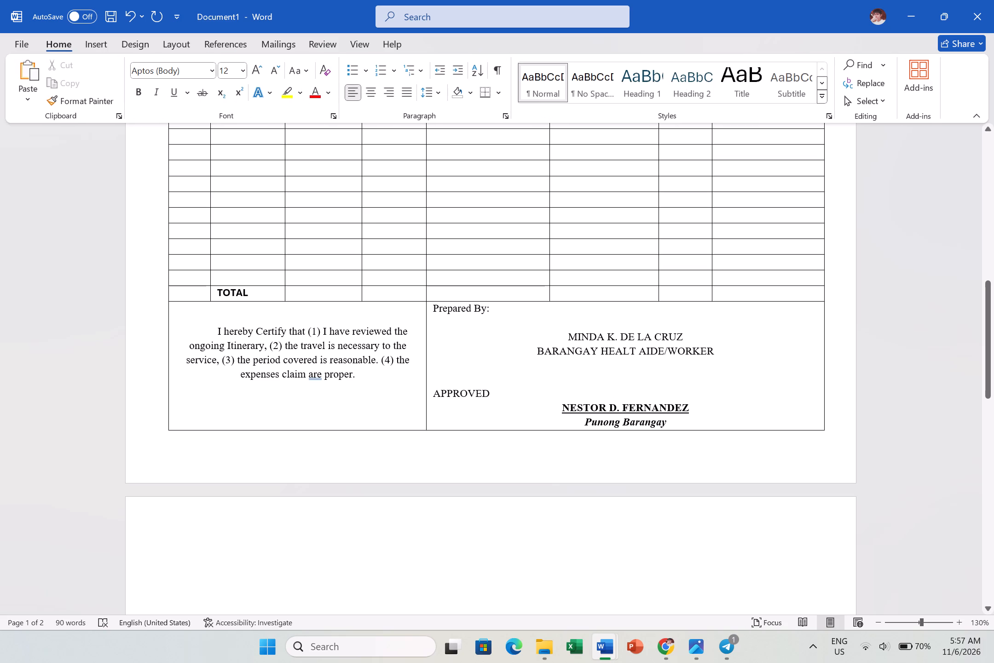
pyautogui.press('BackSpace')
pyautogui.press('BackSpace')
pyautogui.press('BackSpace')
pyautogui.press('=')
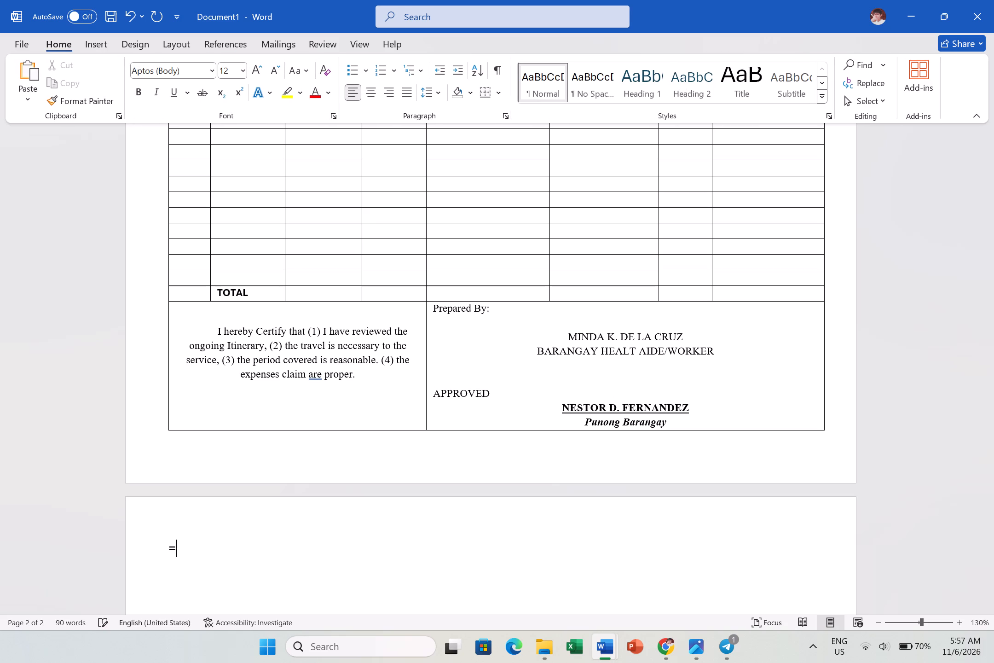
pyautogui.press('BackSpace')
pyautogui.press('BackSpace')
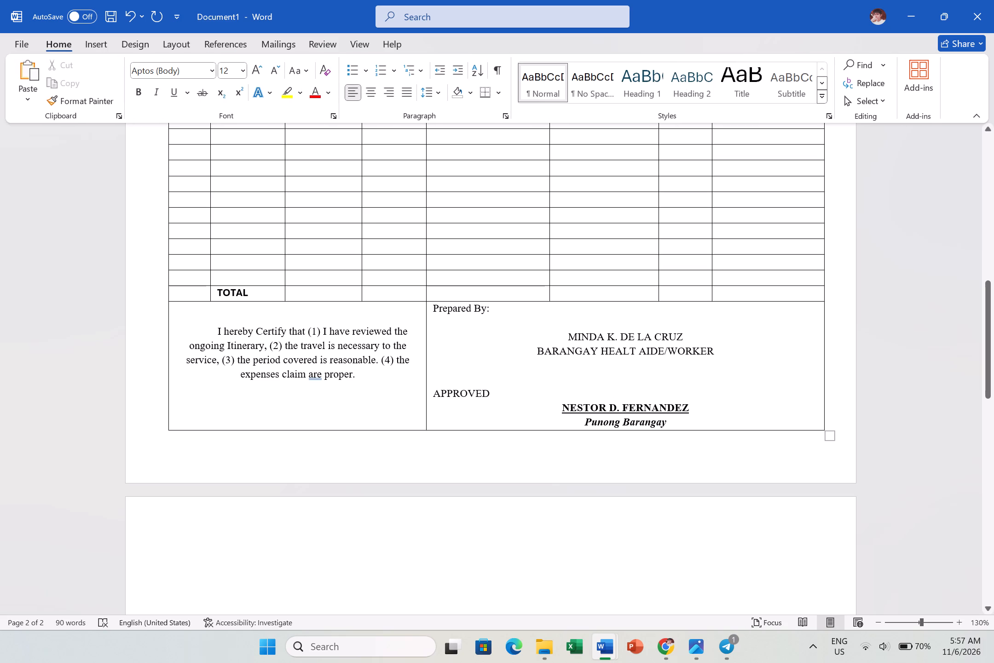
# Switch to the photo of the original itinerary form to compare its certification and signature section.
pyautogui.click(689, 645)
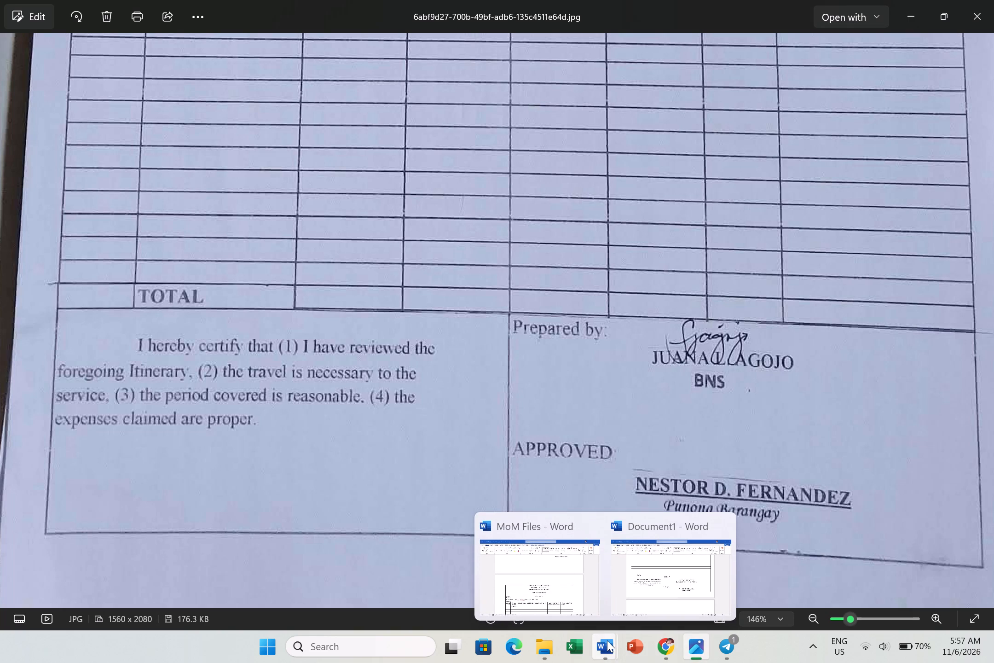
# Return to the Document1 itinerary and examine its layout from the heading down to the signature block.
pyautogui.click(679, 583)
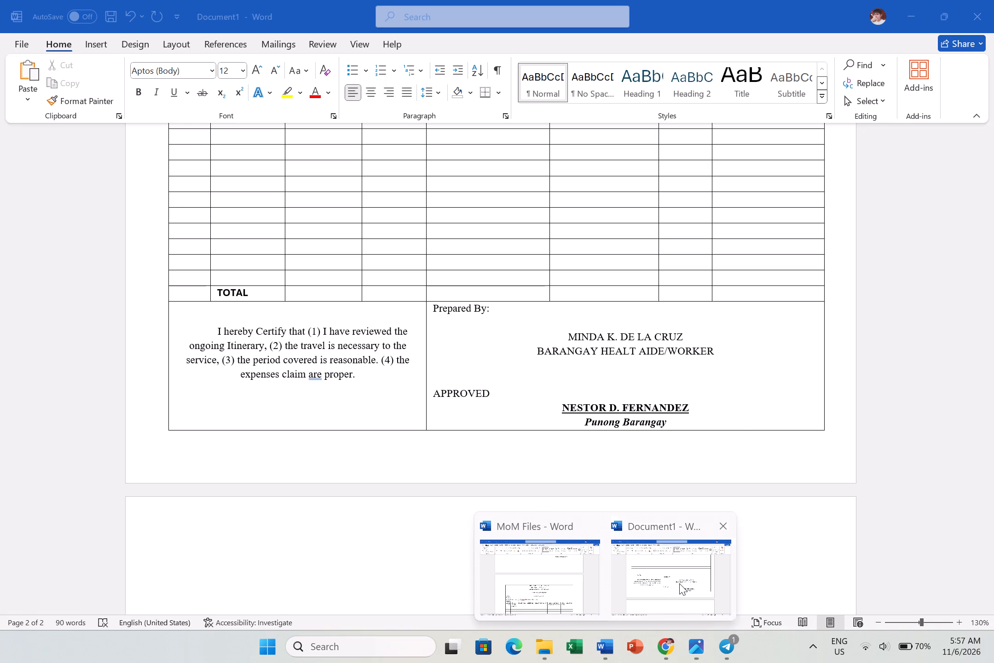
pyautogui.keyDown('ctrl'); pyautogui.scroll(-3, 641, 402); pyautogui.keyUp('ctrl')
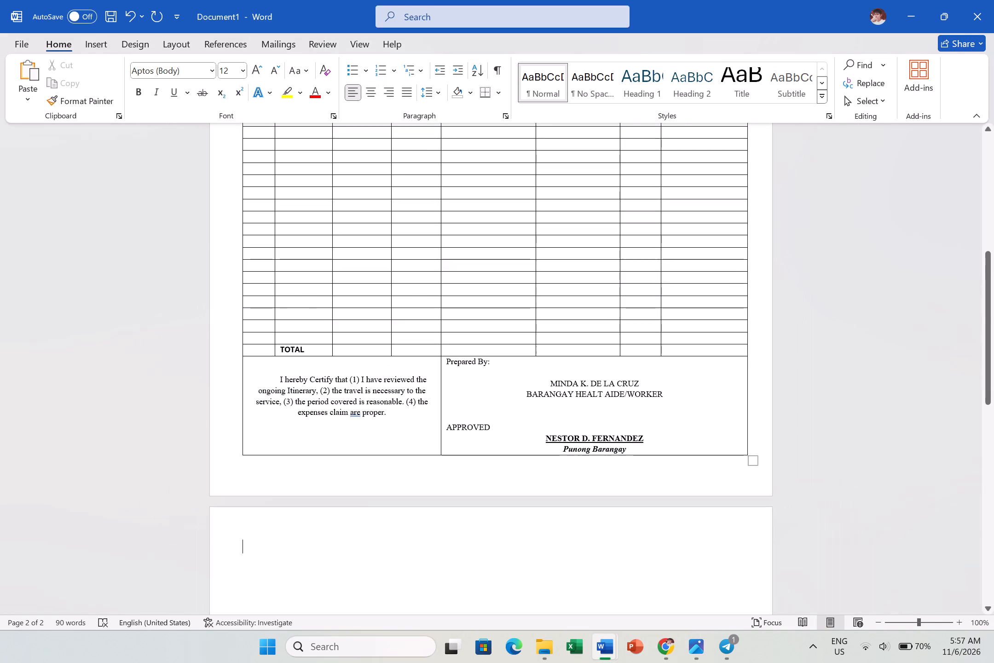
pyautogui.scroll(-3, 641, 402)
pyautogui.scroll(5, 641, 402)
pyautogui.scroll(-1, 641, 402)
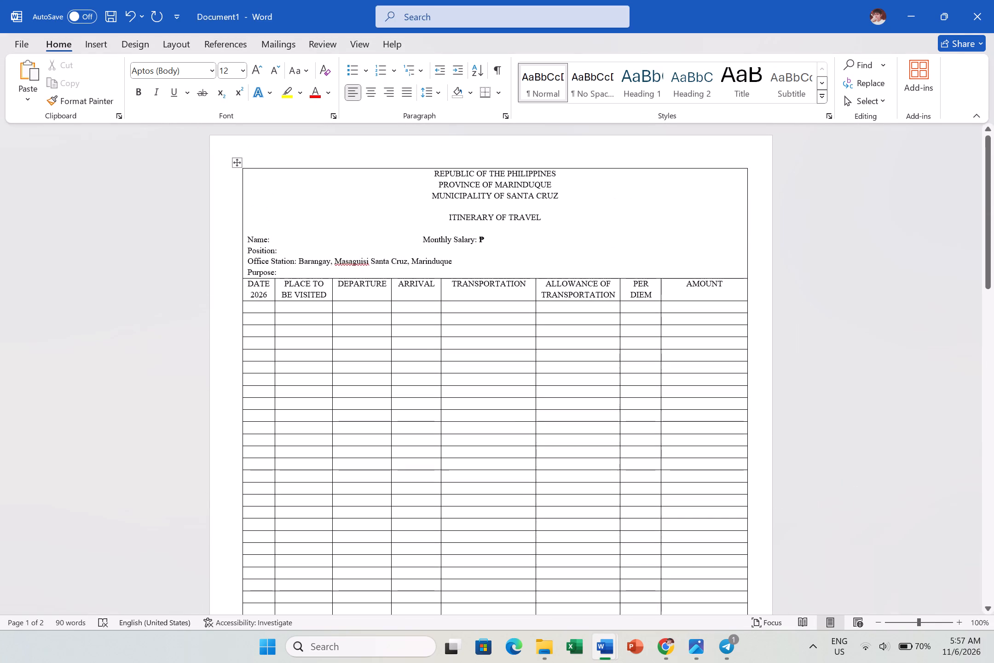
pyautogui.scroll(-1, 641, 402)
pyautogui.scroll(-2, 678, 335)
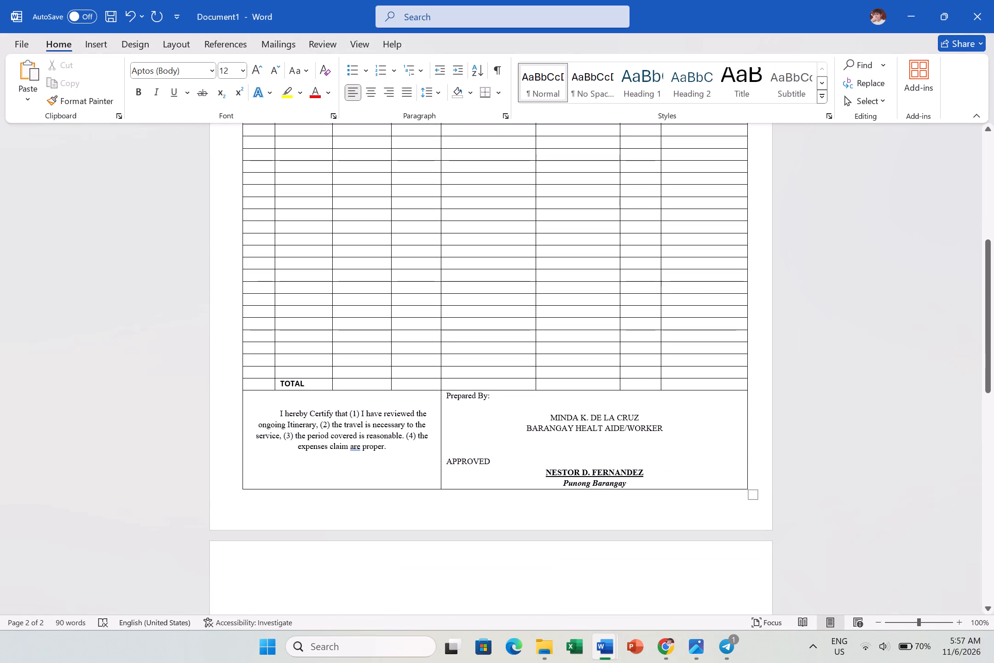
# Shift the "Monthly Salary" label further along the Name line by inserting 10 spaces before it.
pyautogui.scroll(4, 659, 367)
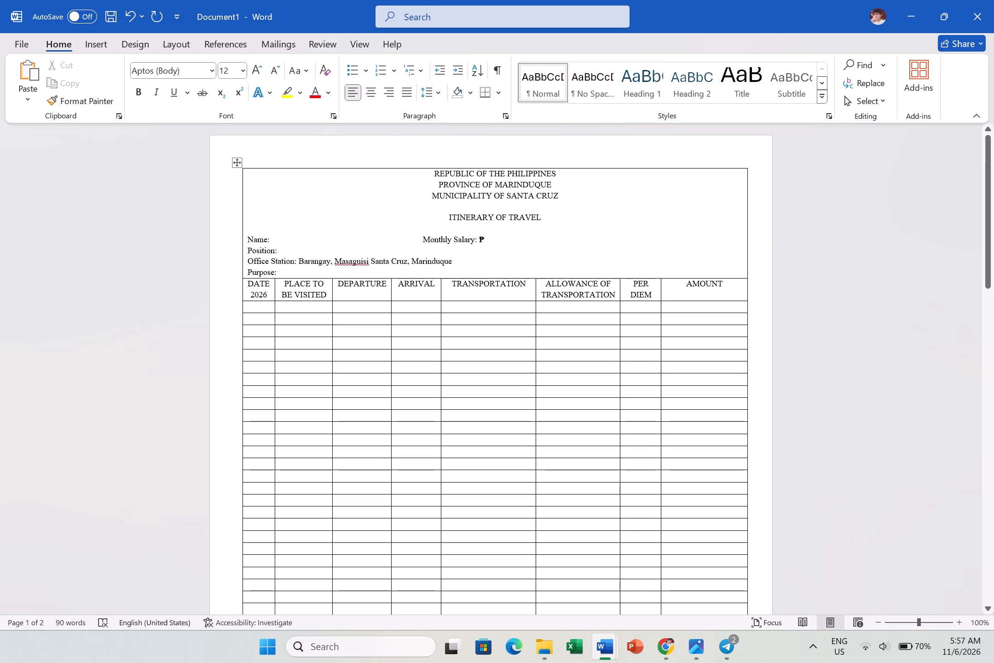
pyautogui.click(423, 239)
pyautogui.press('space')
pyautogui.press('space')
pyautogui.press('space')
pyautogui.press('space')
pyautogui.press('space')
pyautogui.press('space')
pyautogui.press('space')
pyautogui.press('space')
pyautogui.press('space')
pyautogui.press('space')
pyautogui.press('space')
pyautogui.press('space')
pyautogui.press('space')
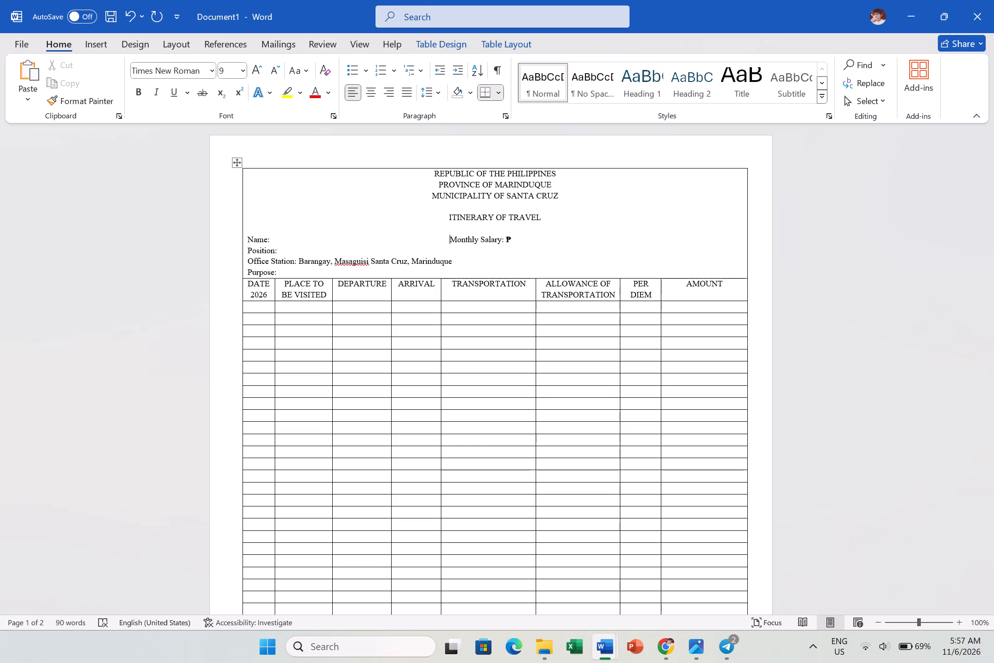
pyautogui.press('BackSpace')
pyautogui.press('BackSpace')
pyautogui.press('BackSpace')
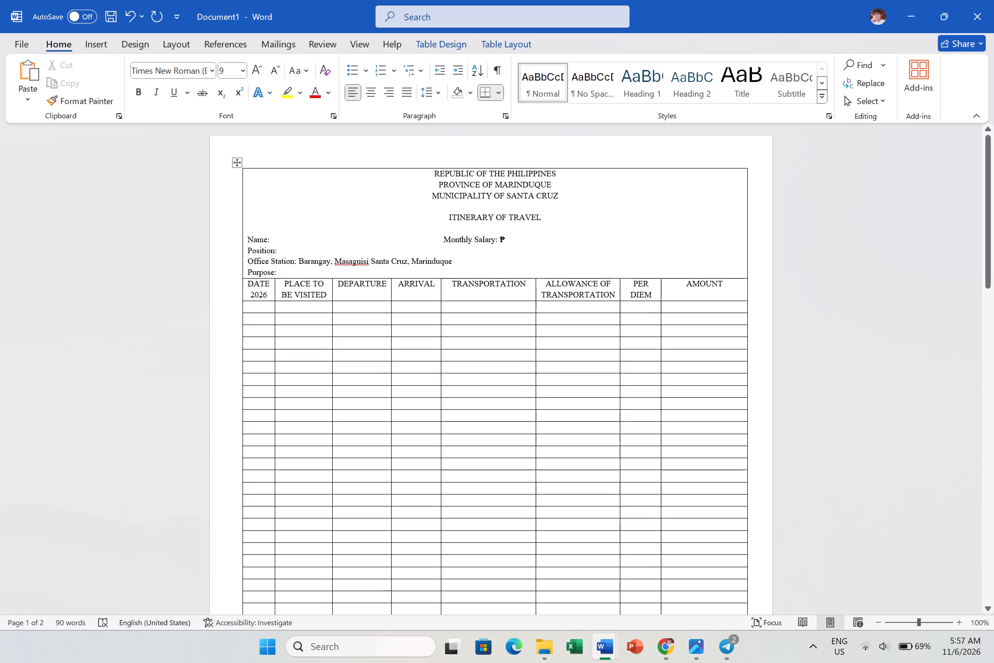
# Save the document as a Word file in Downloads, using the copied heading "ITINERARY OF TRAVEL" as its name.
pyautogui.moveTo(542, 220); pyautogui.dragTo(449, 220)
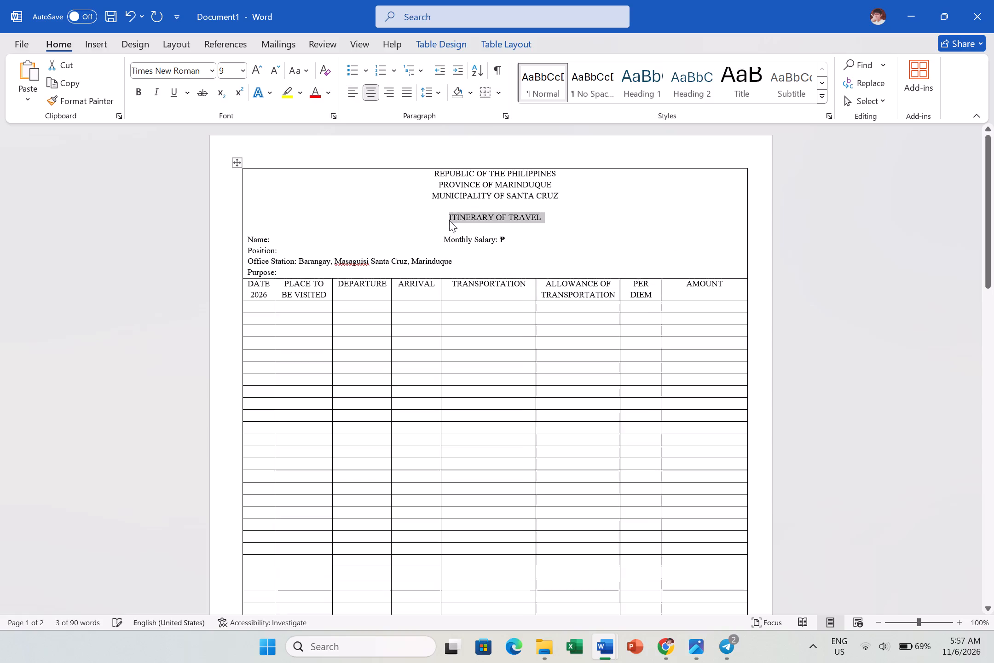
pyautogui.hotkey('ctrl', 'c')
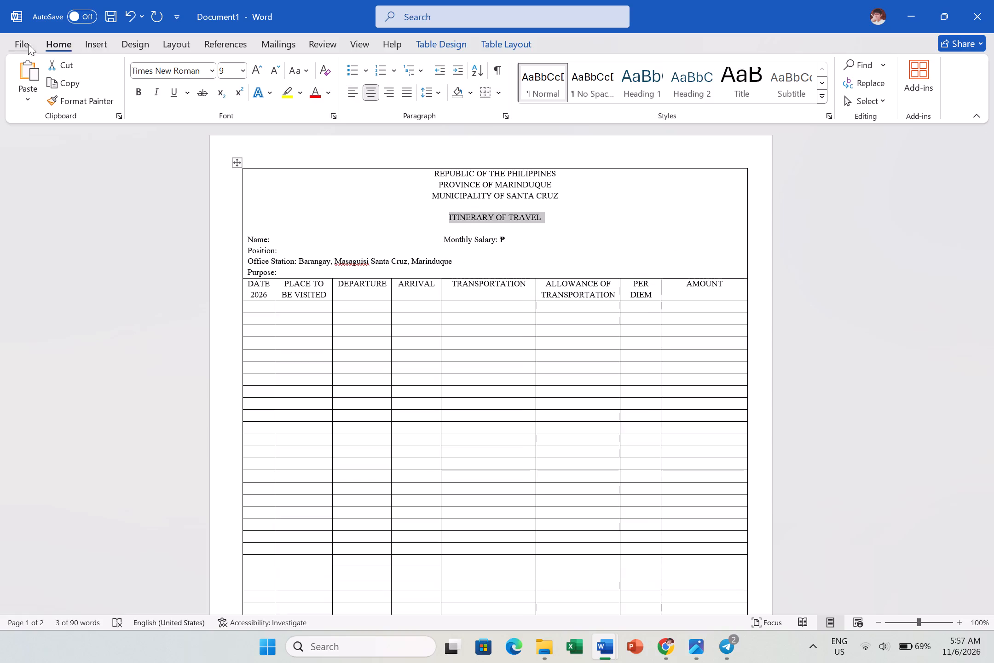
pyautogui.click(20, 38)
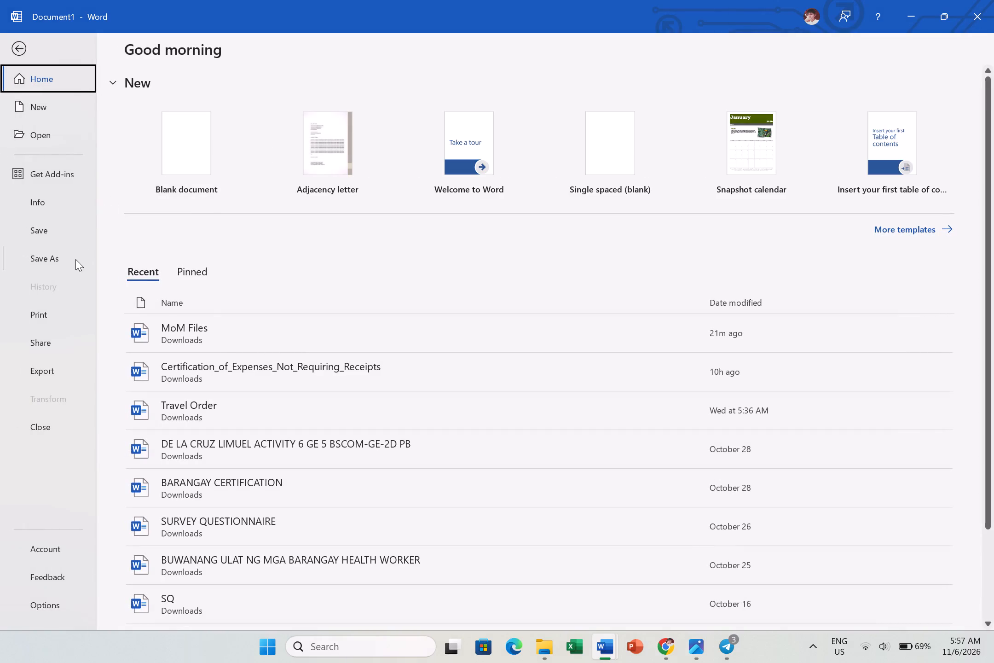
pyautogui.click(76, 259)
pyautogui.doubleClick(528, 161)
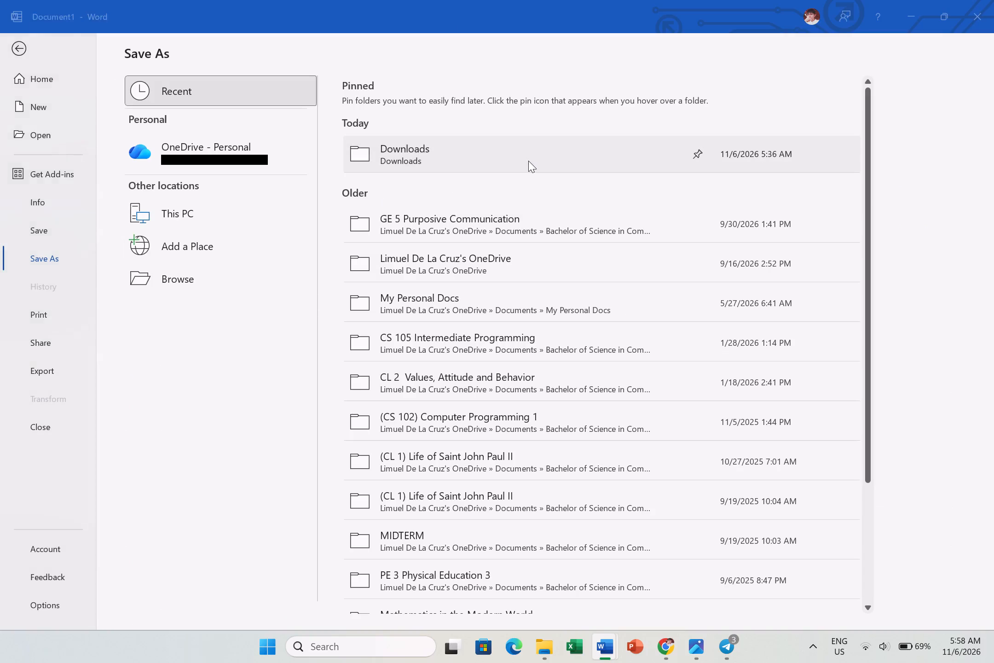
pyautogui.press('BackSpace')
pyautogui.hotkey('ctrl', 'v')
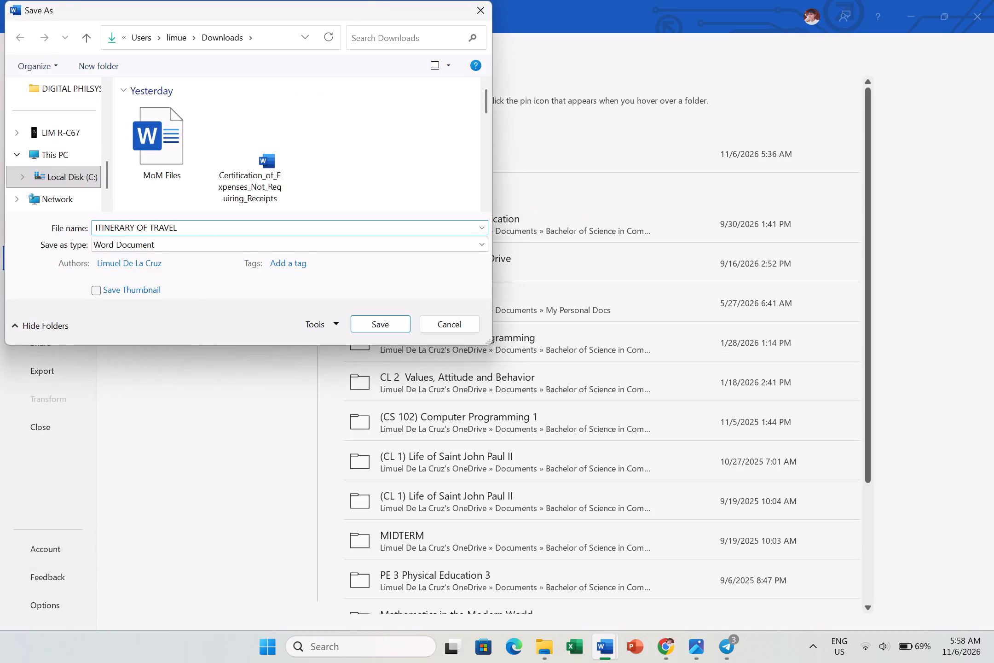
pyautogui.click(386, 323)
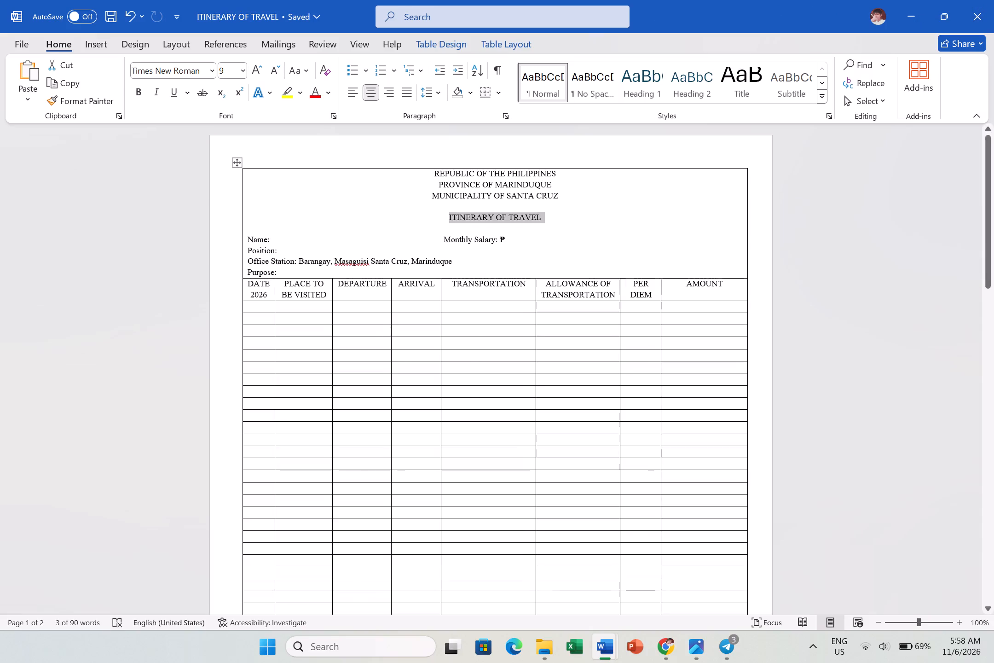
# Set a custom paper size with a height of 13" for the whole document.
pyautogui.scroll(-3, 587, 367)
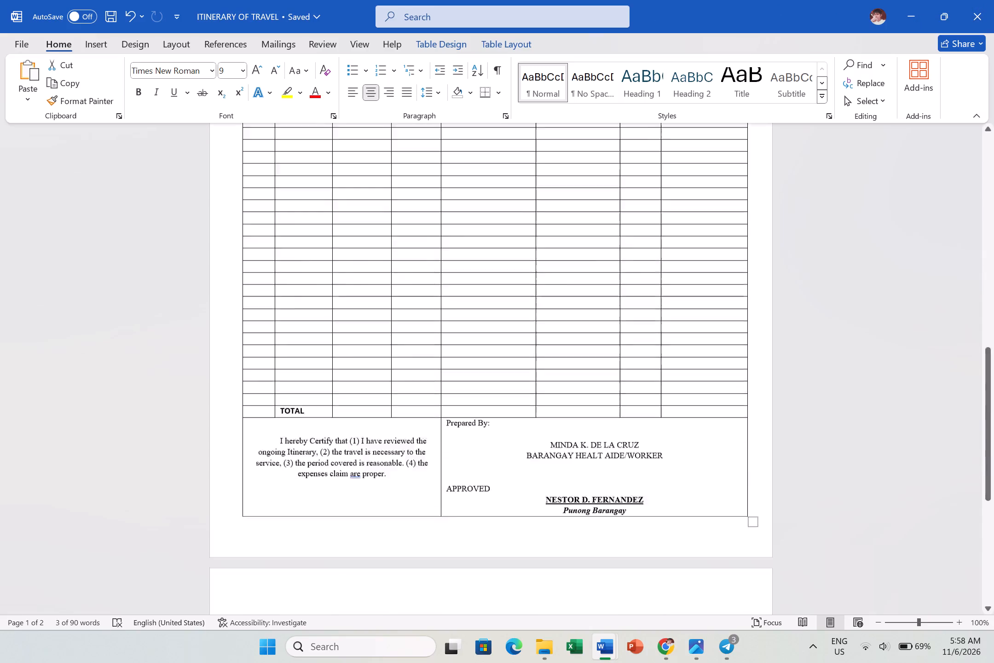
pyautogui.scroll(-2, 587, 367)
pyautogui.scroll(3, 587, 367)
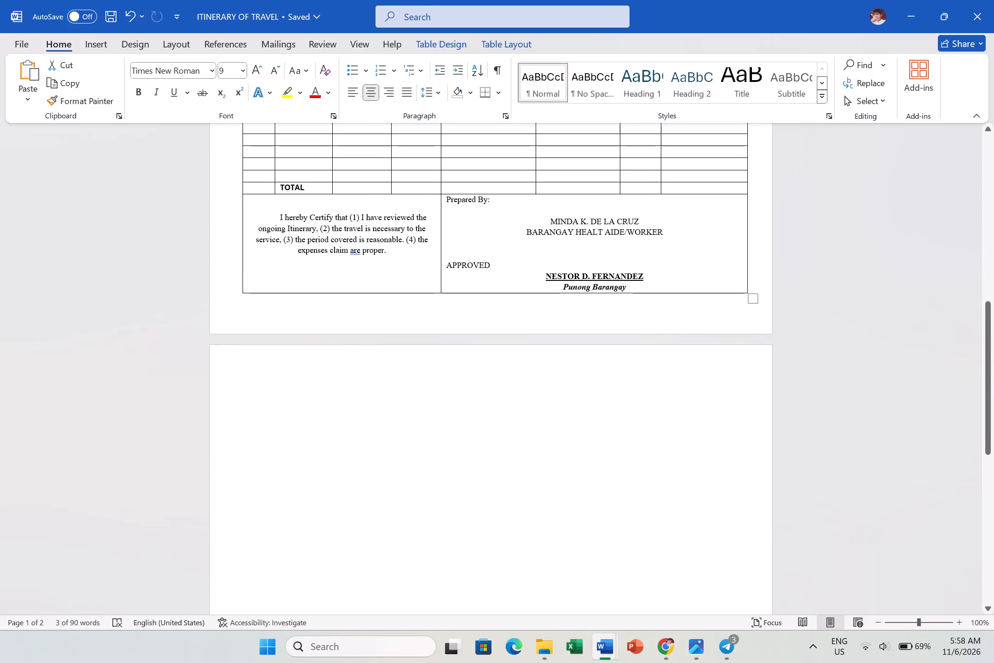
pyautogui.scroll(1, 587, 367)
pyautogui.click(469, 415)
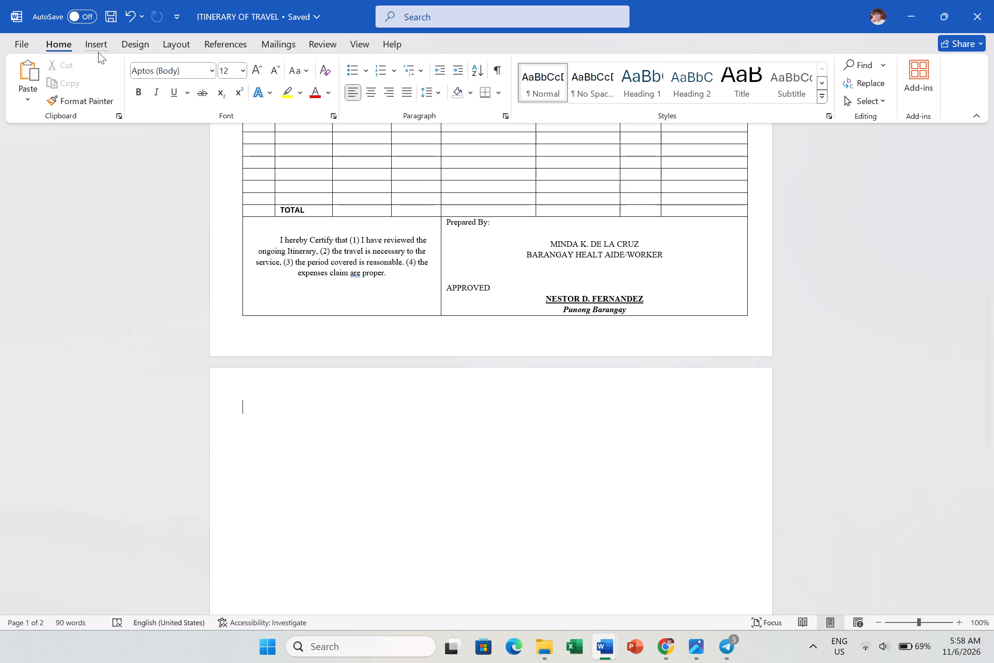
pyautogui.click(175, 43)
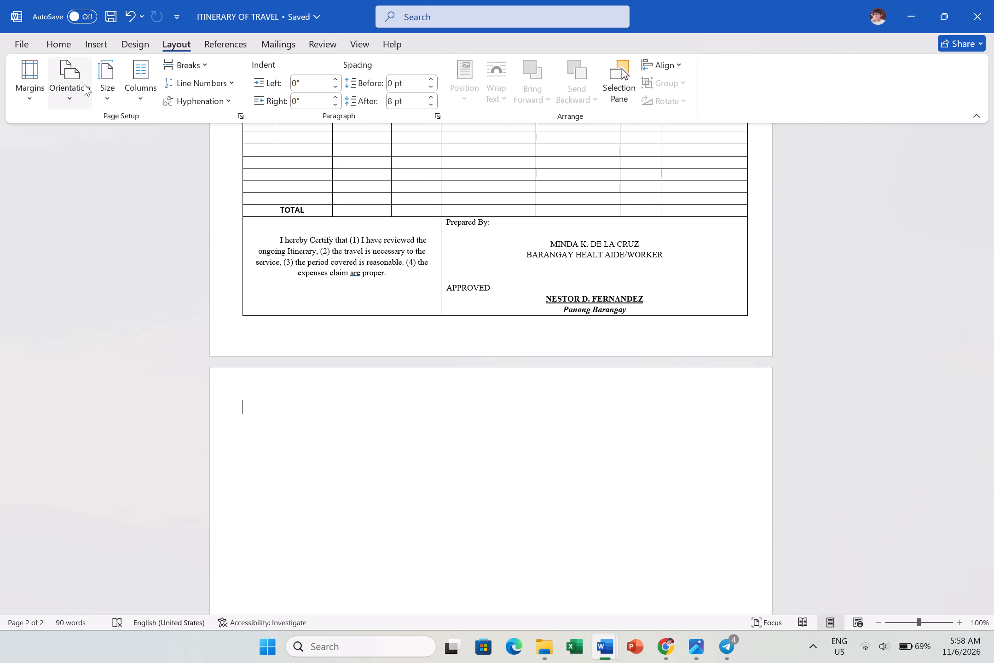
pyautogui.click(110, 87)
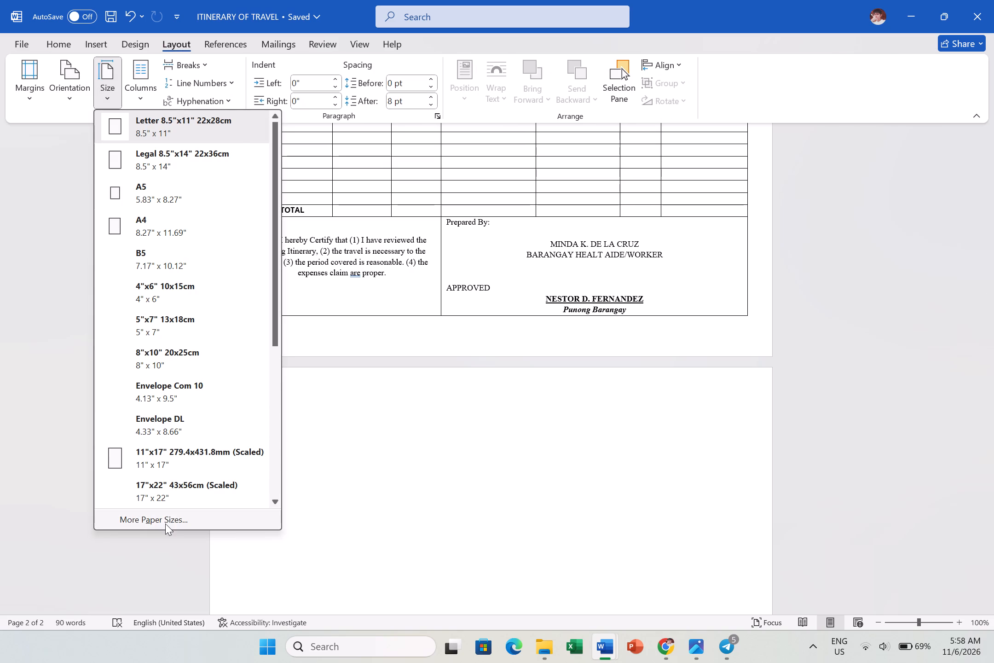
pyautogui.click(165, 524)
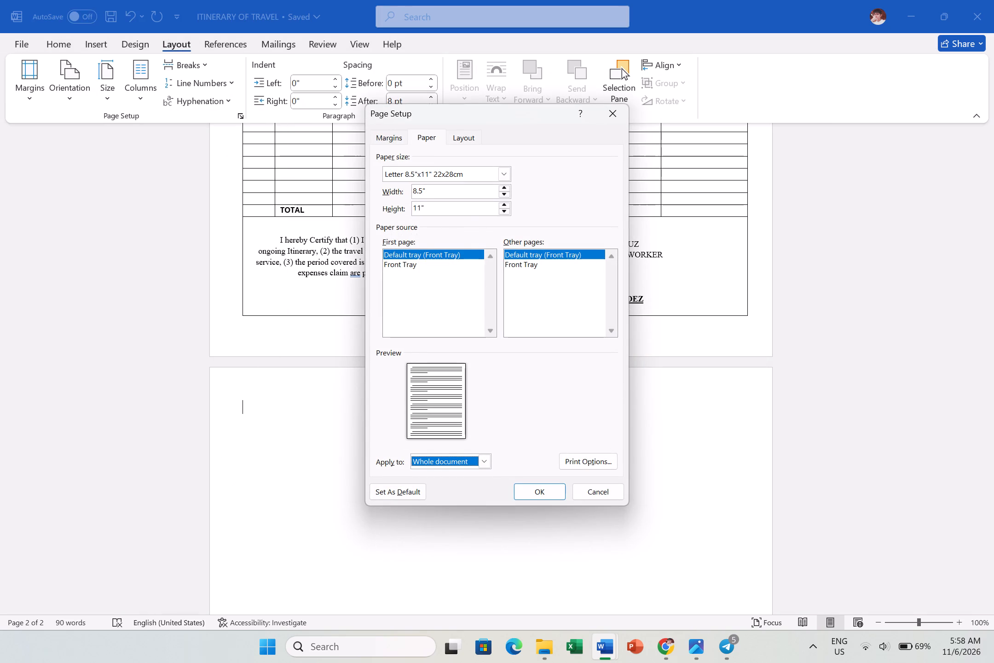
pyautogui.tripleClick(504, 205)
pyautogui.tripleClick(504, 205)
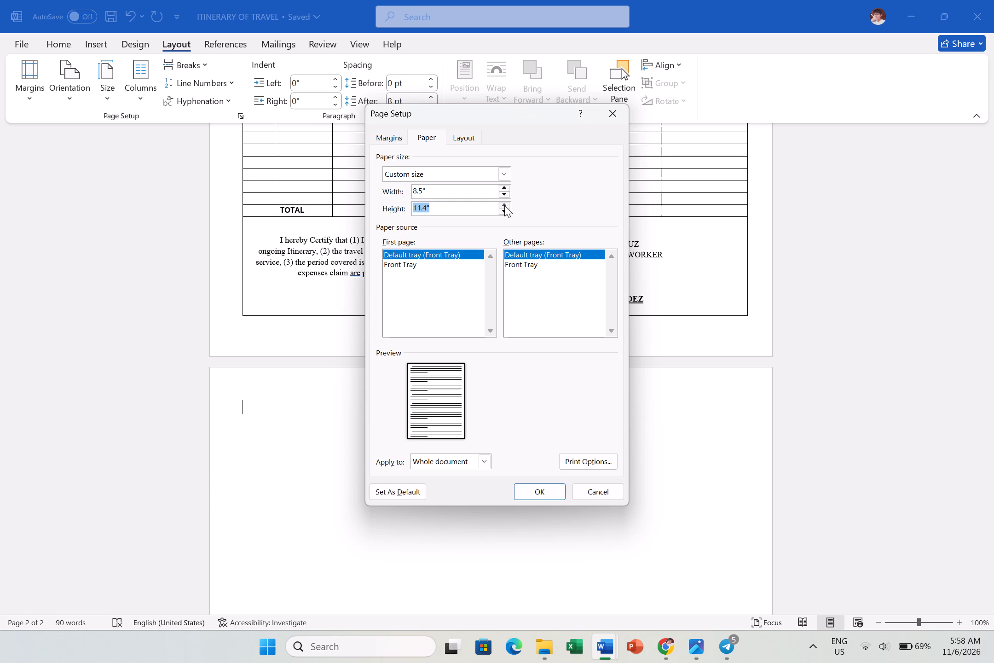
pyautogui.tripleClick(504, 205)
pyautogui.tripleClick(504, 205)
pyautogui.tripleClick(504, 205)
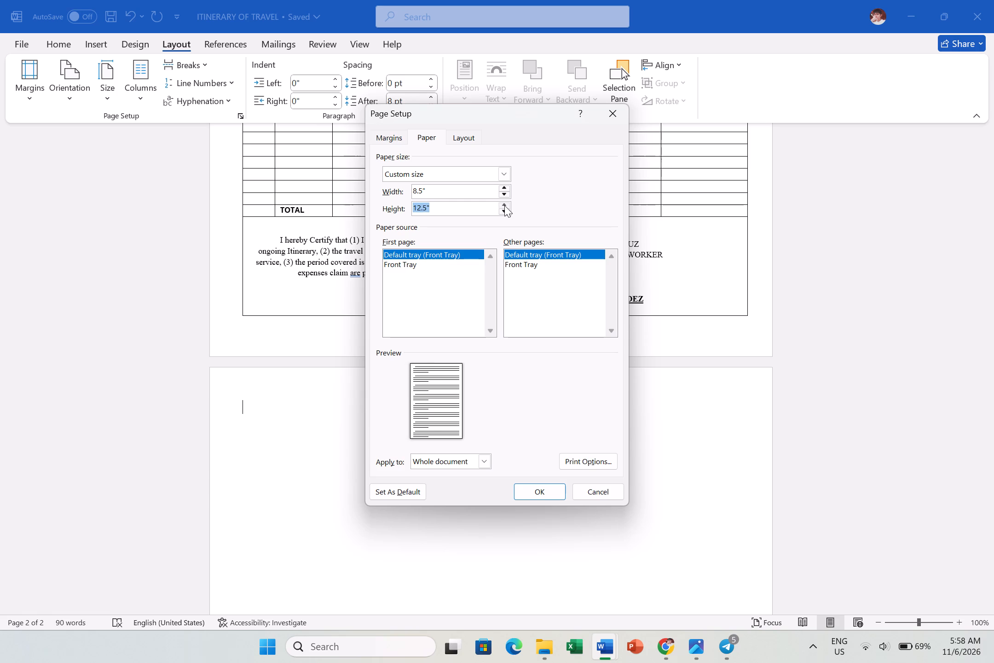
pyautogui.tripleClick(504, 205)
pyautogui.tripleClick(504, 205)
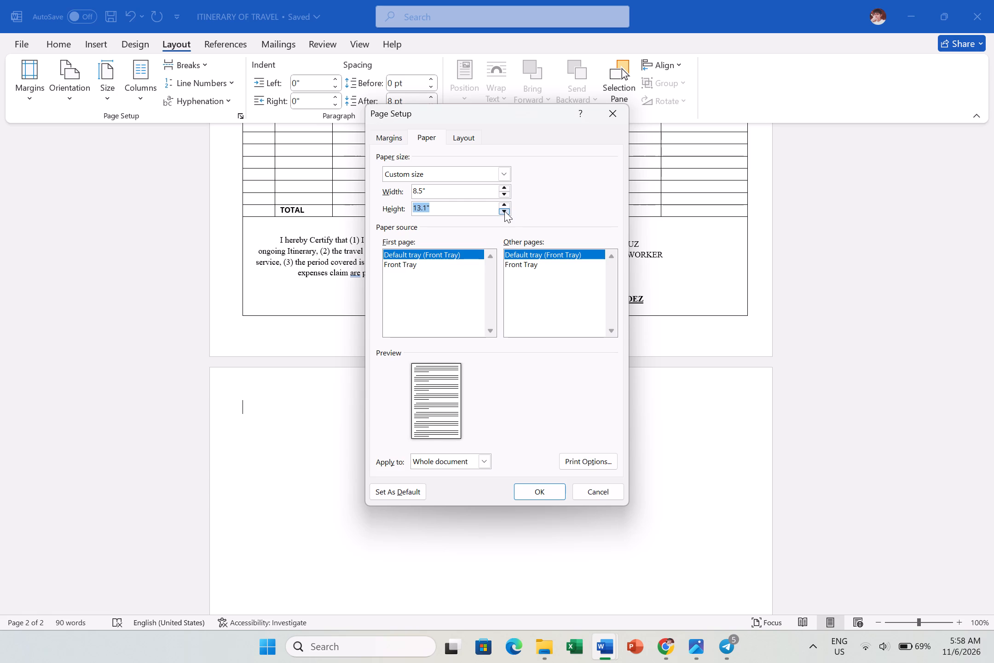
pyautogui.click(504, 211)
pyautogui.click(543, 487)
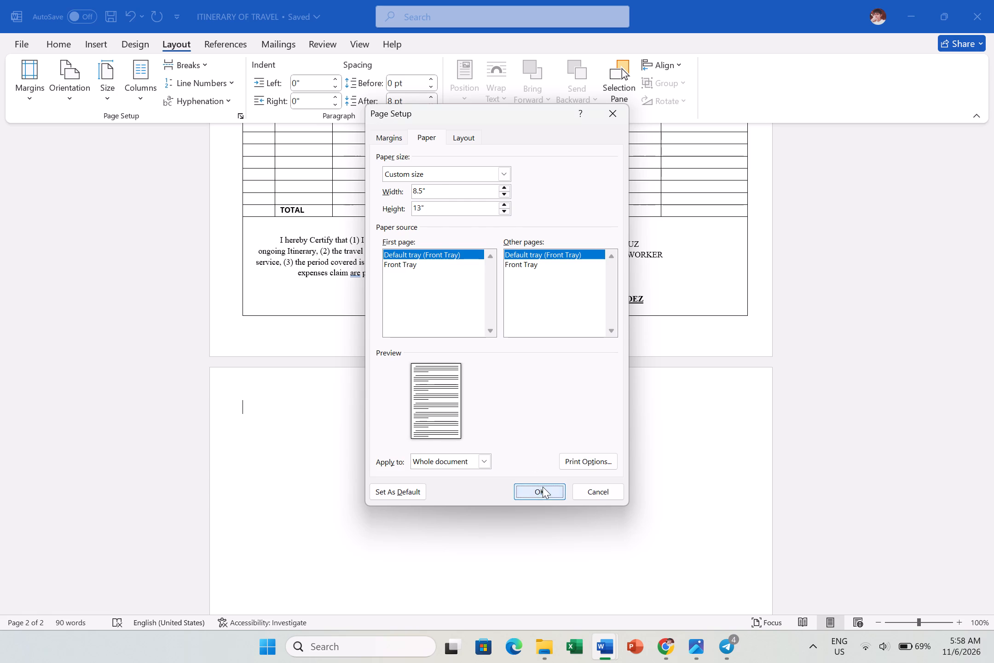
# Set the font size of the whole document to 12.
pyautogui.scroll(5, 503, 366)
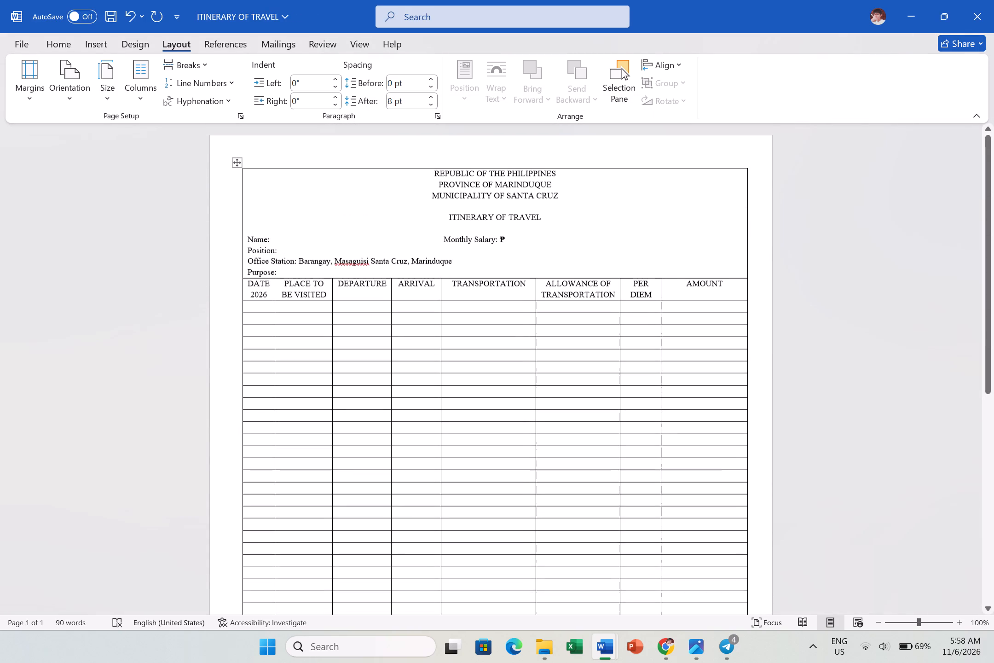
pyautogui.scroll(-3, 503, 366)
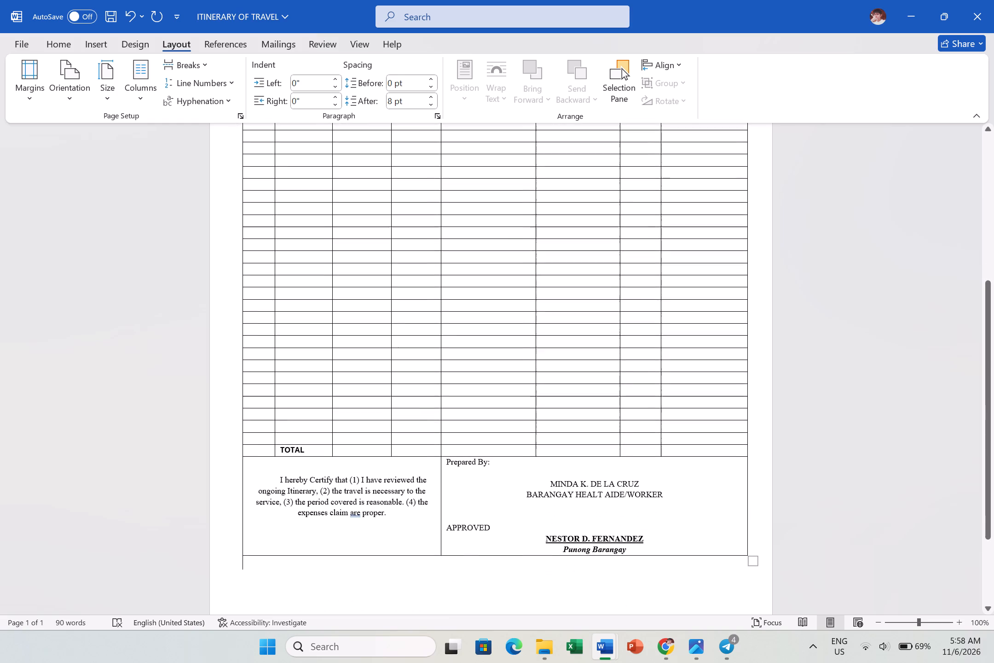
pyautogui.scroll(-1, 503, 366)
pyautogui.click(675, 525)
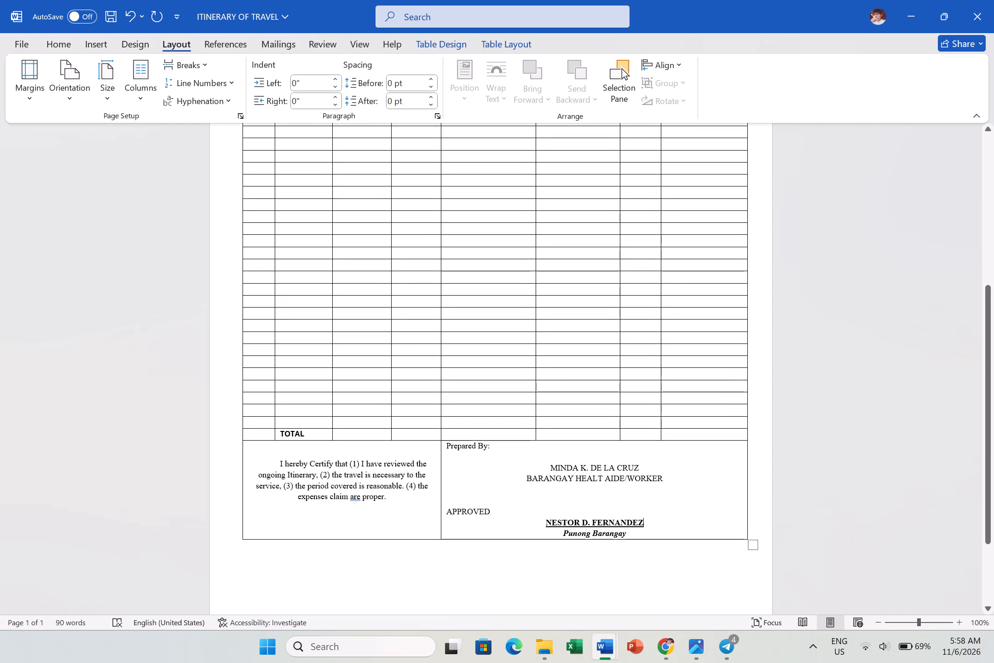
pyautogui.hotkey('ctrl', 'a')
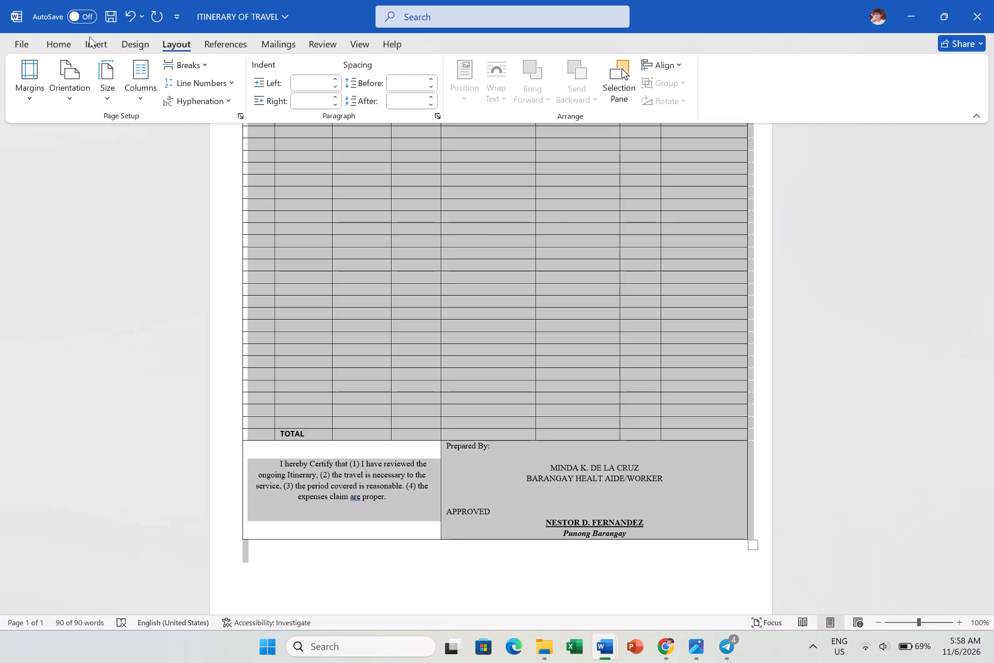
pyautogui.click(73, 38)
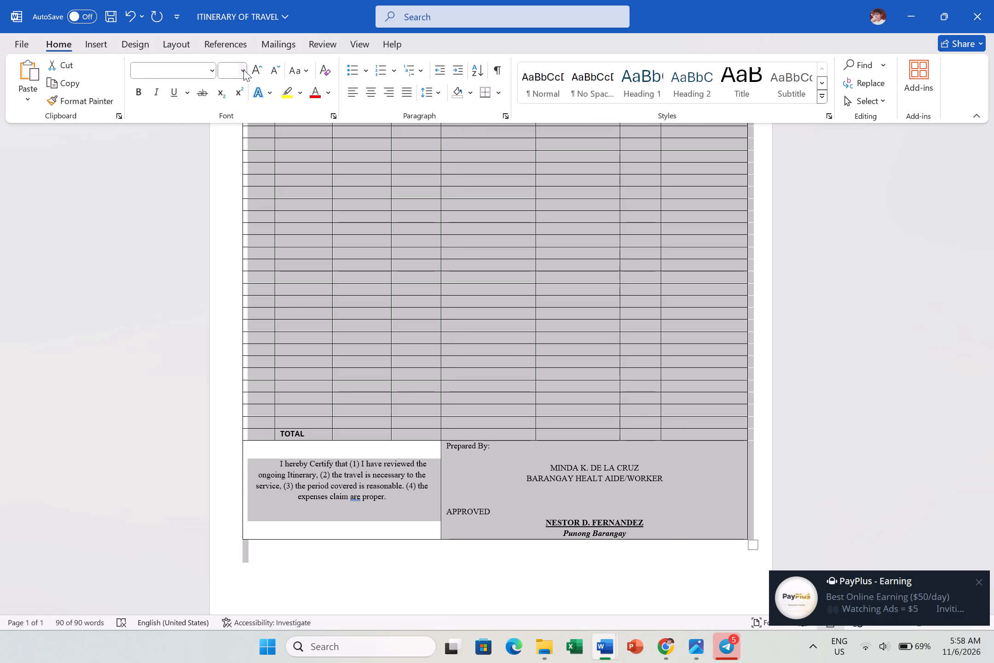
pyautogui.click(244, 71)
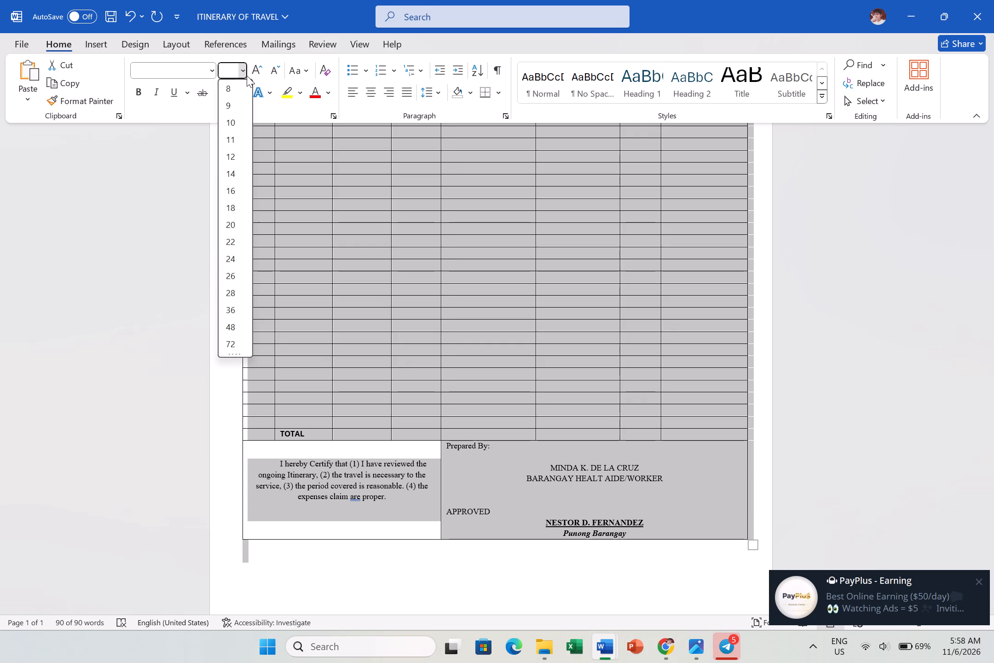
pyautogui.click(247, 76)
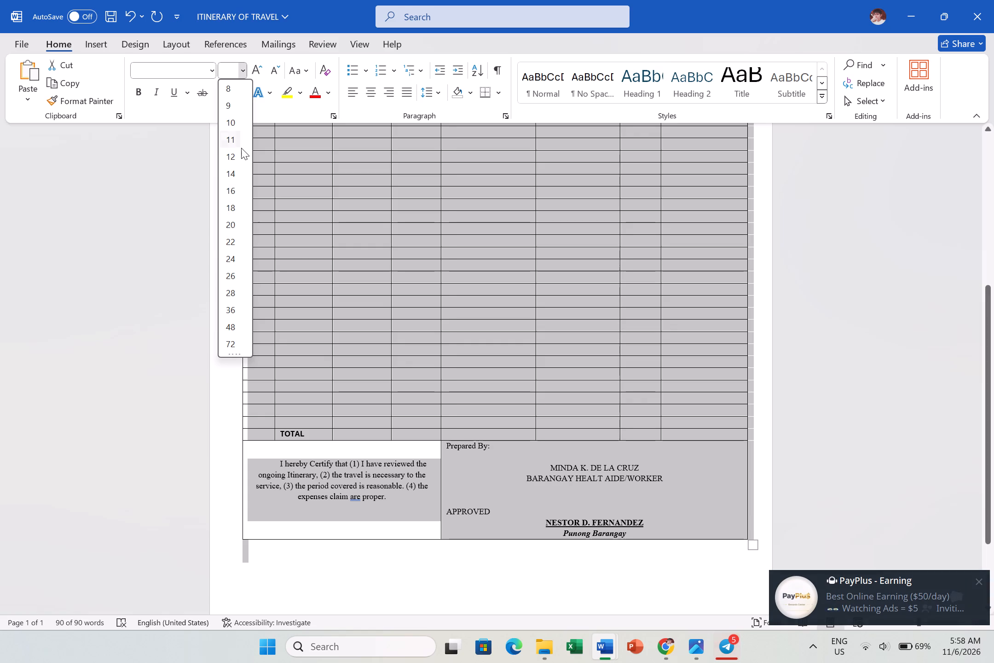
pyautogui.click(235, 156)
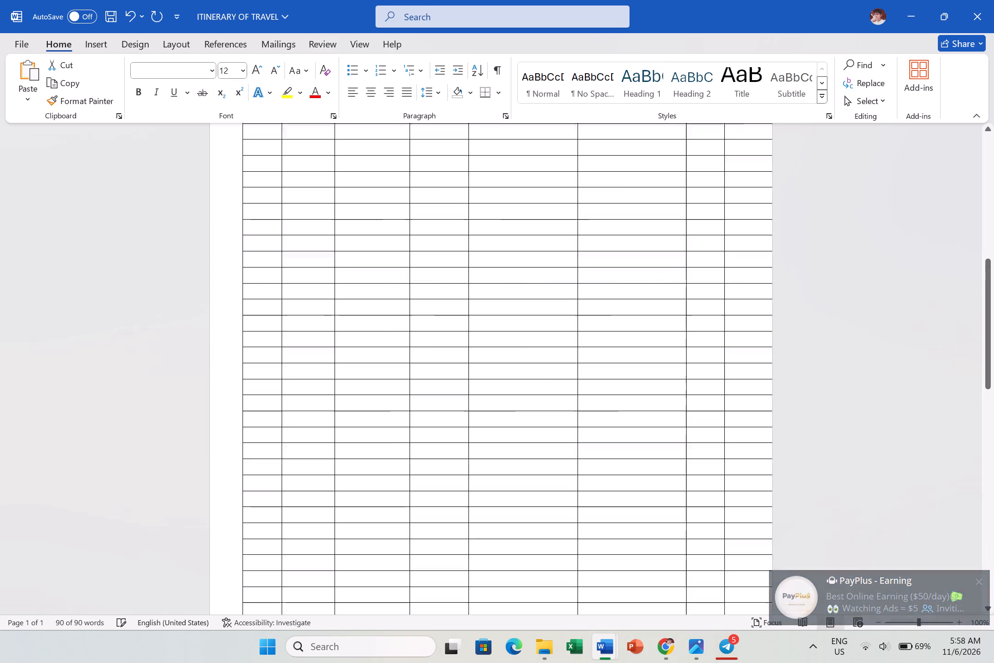
# Reduce the font size of the whole document to 10.
pyautogui.scroll(-4, 303, 234)
pyautogui.scroll(3, 303, 234)
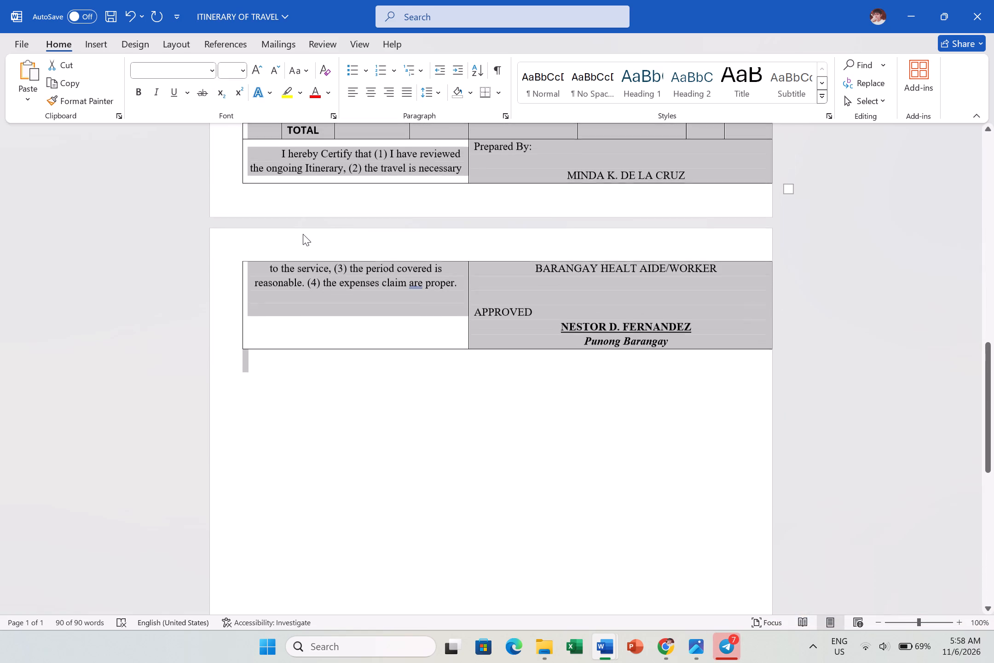
pyautogui.keyDown('ctrl'); pyautogui.scroll(-4, 303, 234); pyautogui.keyUp('ctrl')
pyautogui.scroll(5, 303, 234)
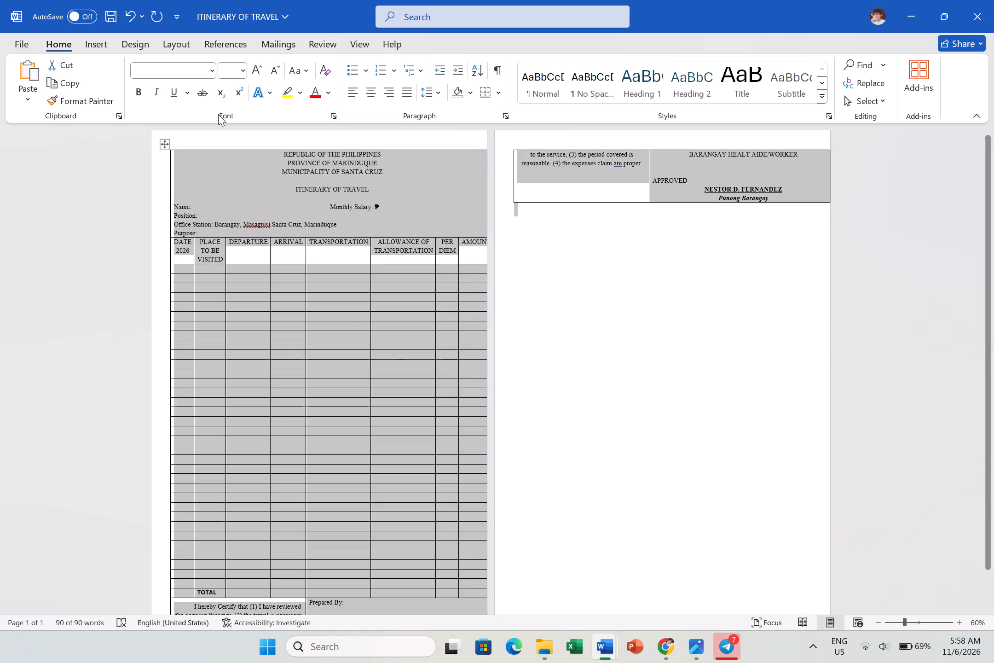
pyautogui.click(269, 75)
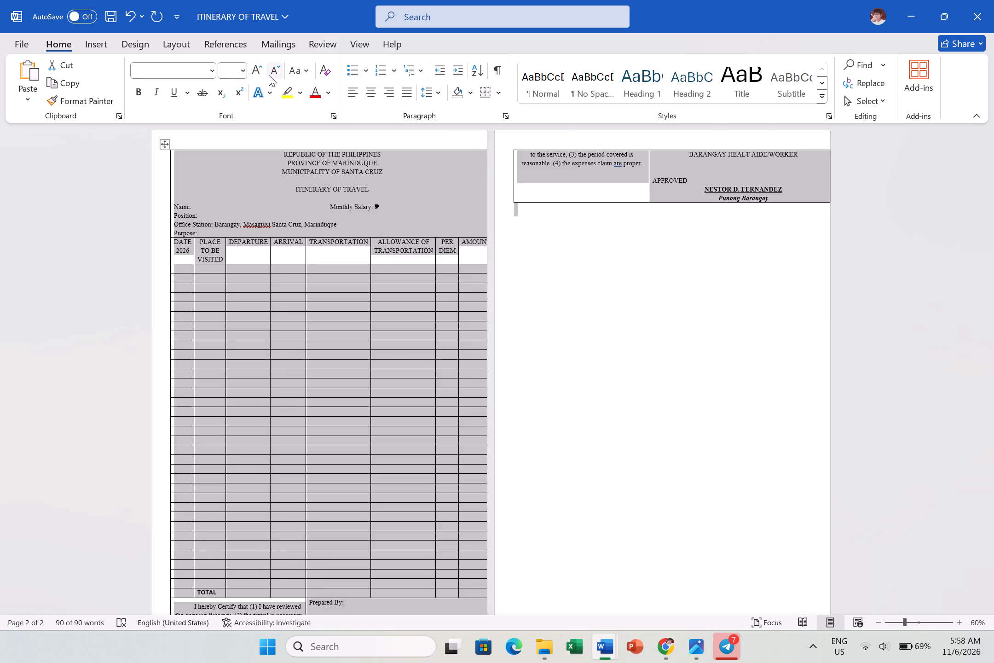
pyautogui.click(269, 75)
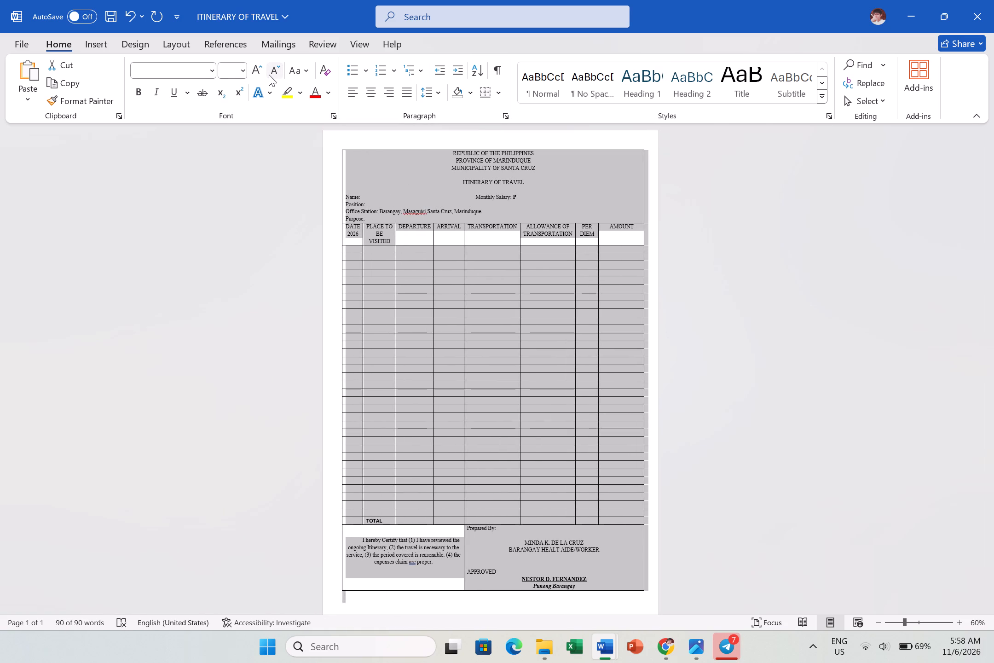
pyautogui.click(244, 70)
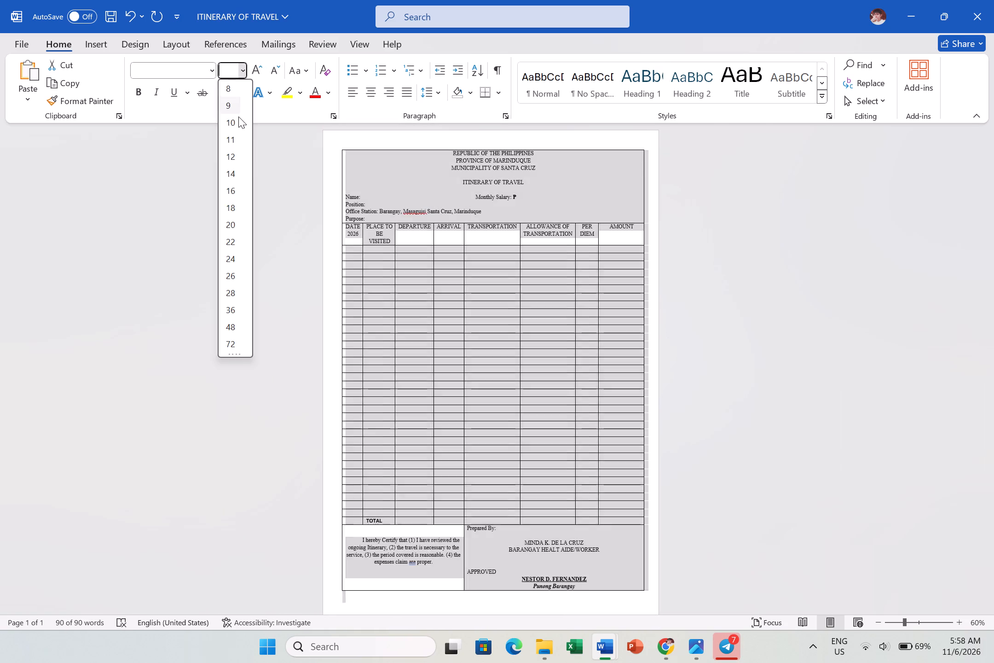
pyautogui.click(237, 126)
pyautogui.click(547, 352)
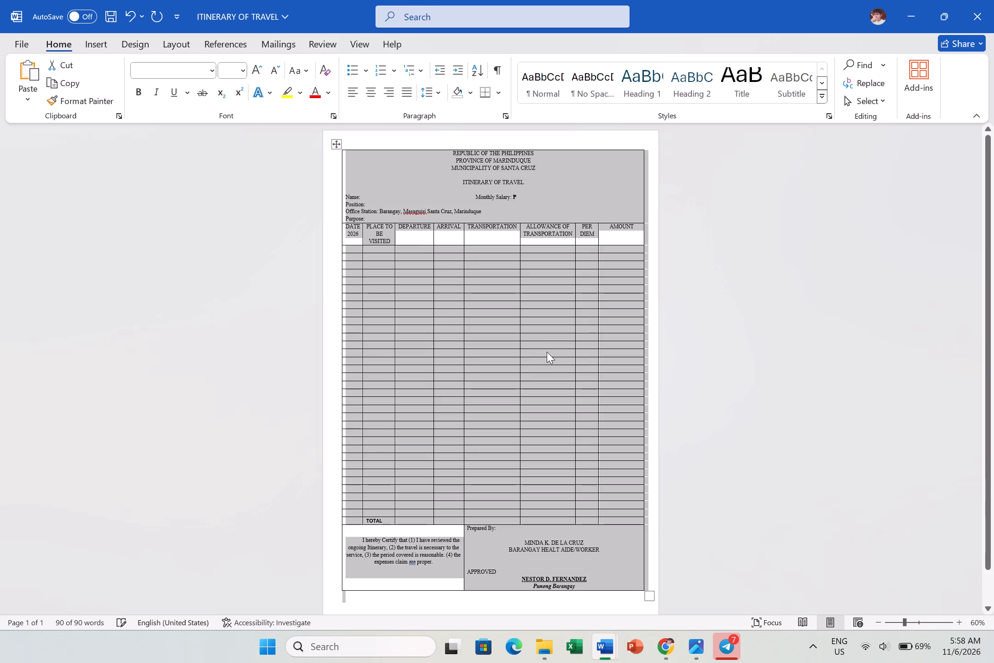
# Narrow the AMOUNT column by moving the table's outer right border slightly inward, in line with the page margin.
pyautogui.scroll(-1, 547, 352)
pyautogui.keyDown('ctrl'); pyautogui.scroll(1, 622, 357); pyautogui.keyUp('ctrl')
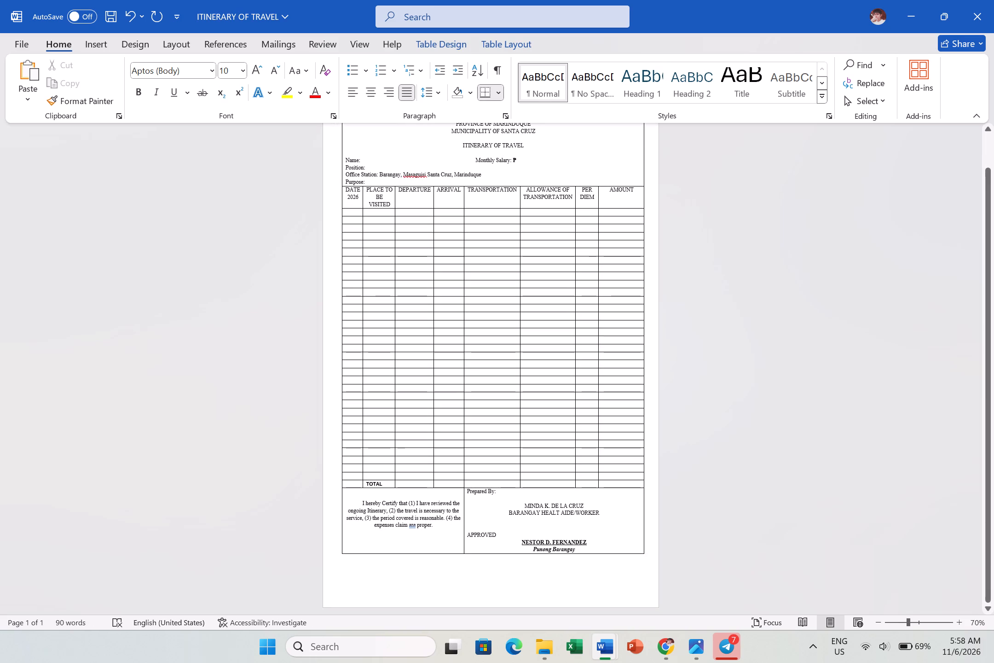
pyautogui.keyDown('ctrl'); pyautogui.scroll(2, 622, 357); pyautogui.keyUp('ctrl')
pyautogui.scroll(7, 622, 357)
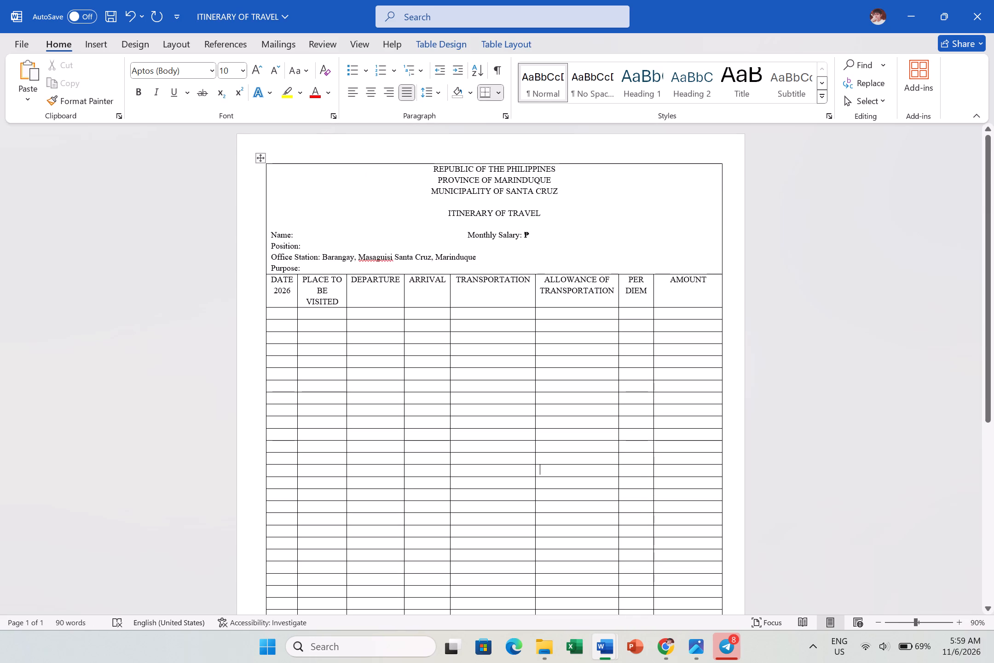
pyautogui.moveTo(722, 201); pyautogui.dragTo(711, 200)
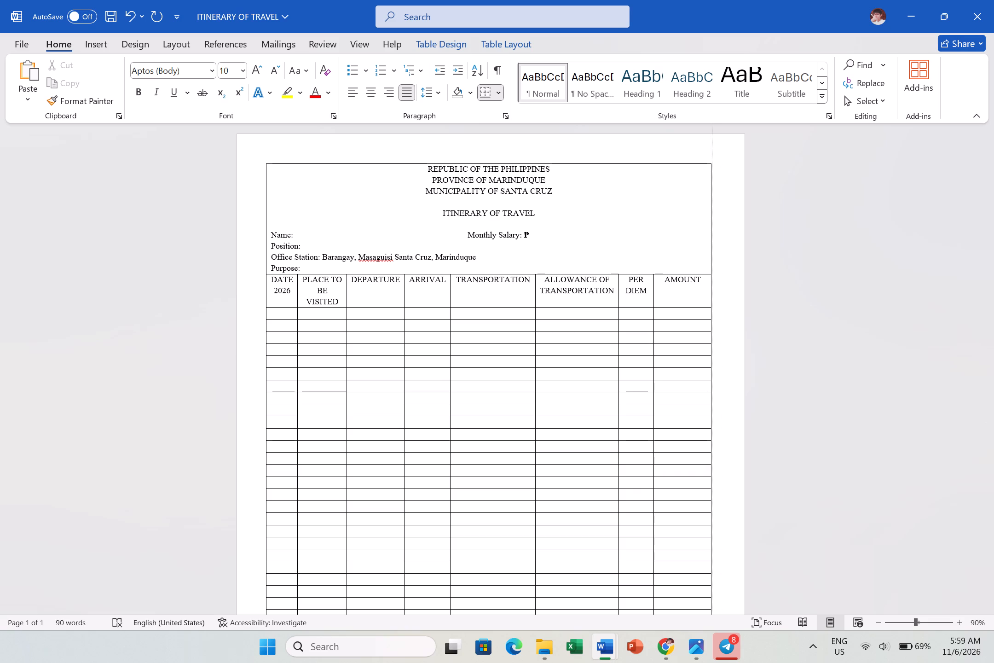
pyautogui.moveTo(711, 200); pyautogui.dragTo(711, 200)
pyautogui.click(753, 213)
pyautogui.scroll(-2, 753, 213)
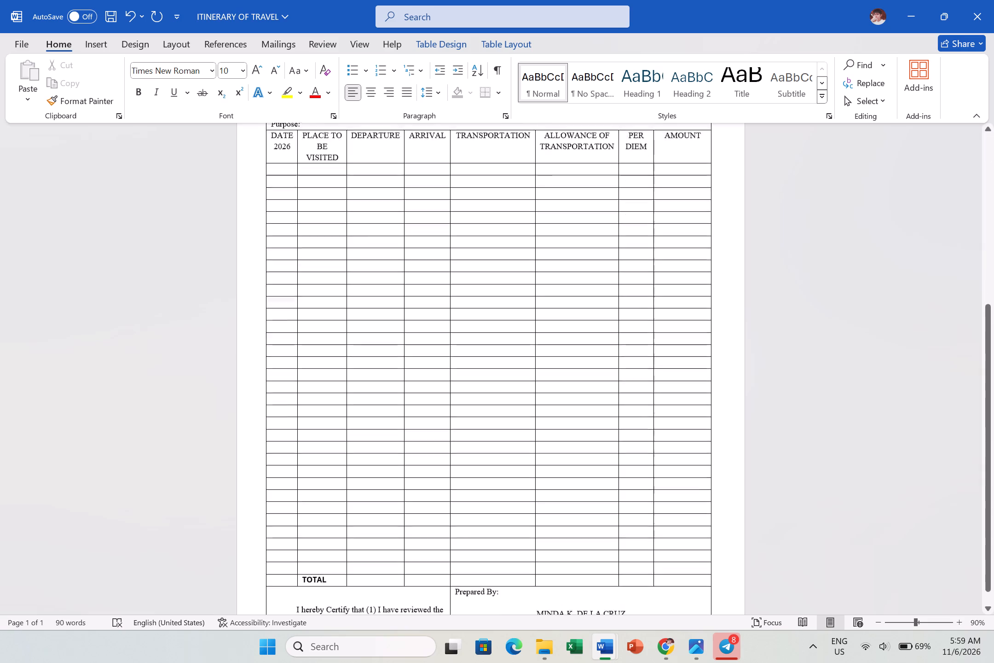
pyautogui.scroll(-3, 753, 213)
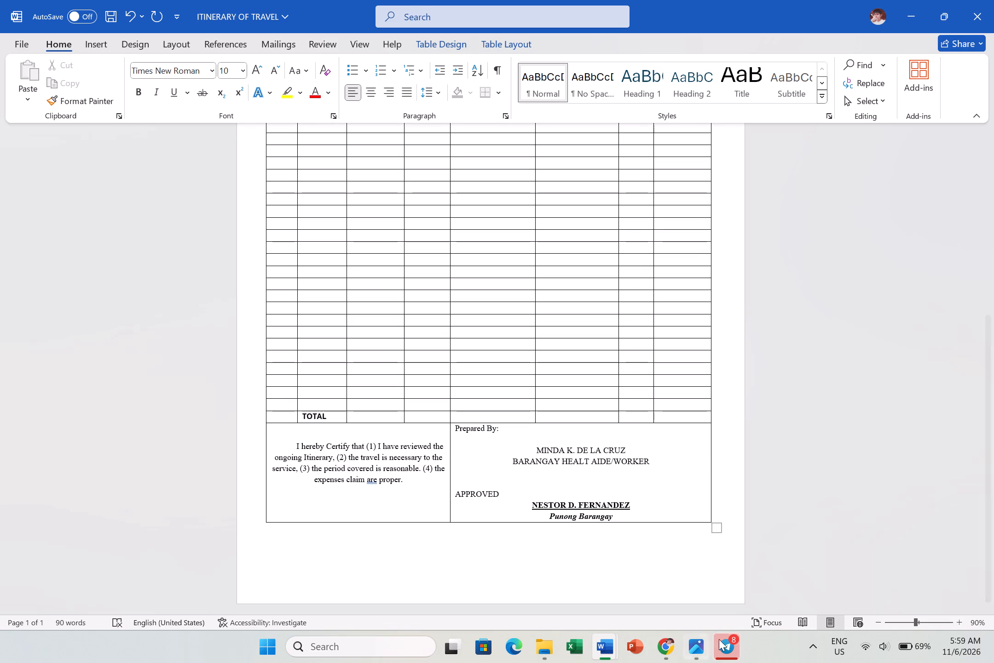
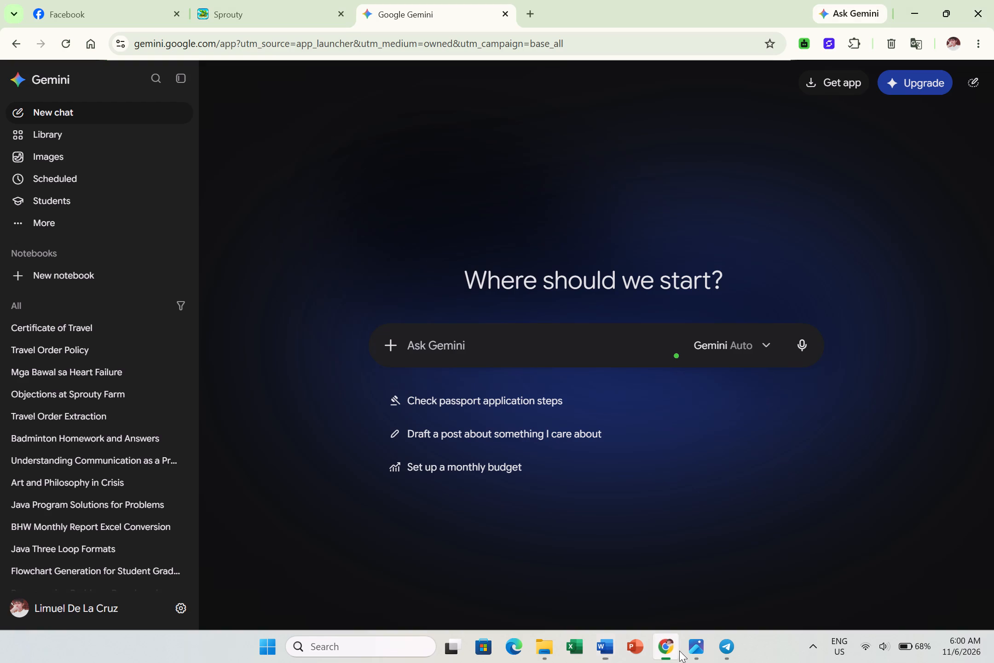
pyautogui.click(287, 0)
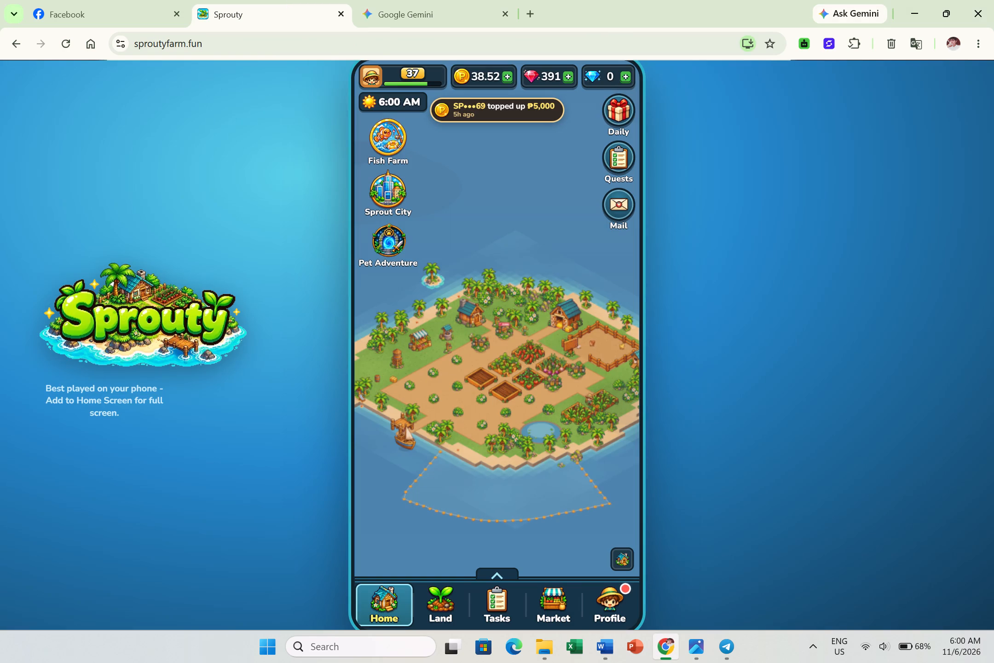
pyautogui.click(428, 611)
pyautogui.click(520, 387)
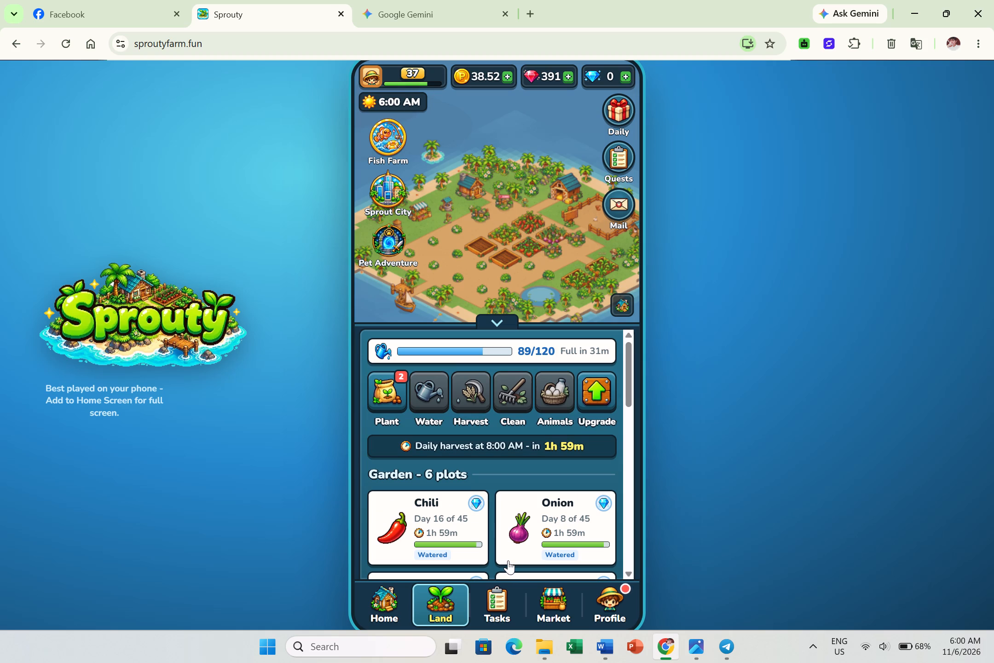
pyautogui.click(618, 645)
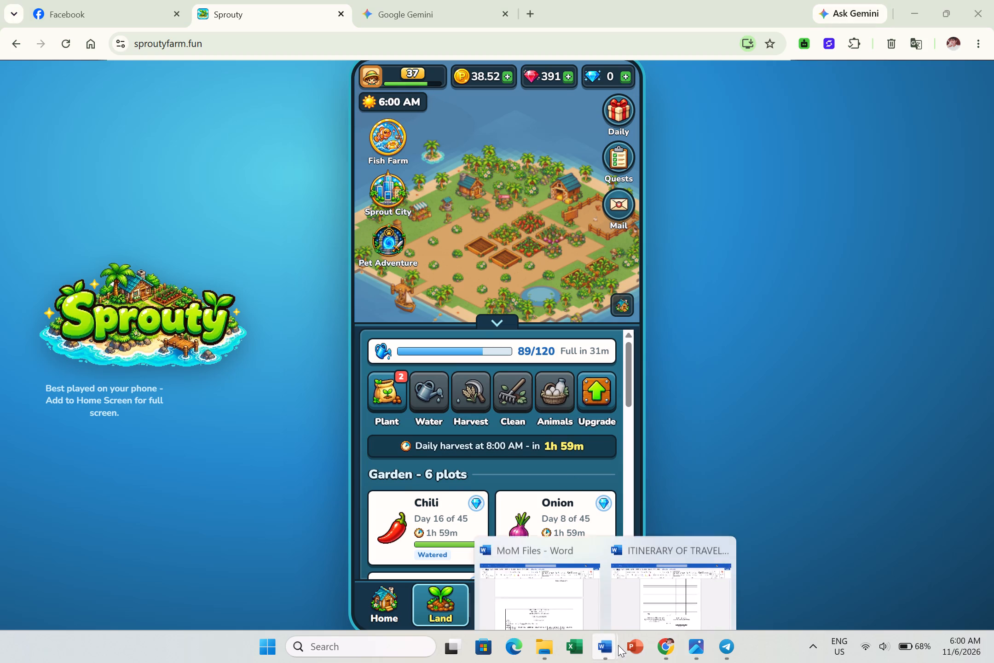
# Switch to the ITINERARY OF TRAVEL document in Word and check the form's page layout.
pyautogui.click(657, 590)
pyautogui.scroll(1, 541, 358)
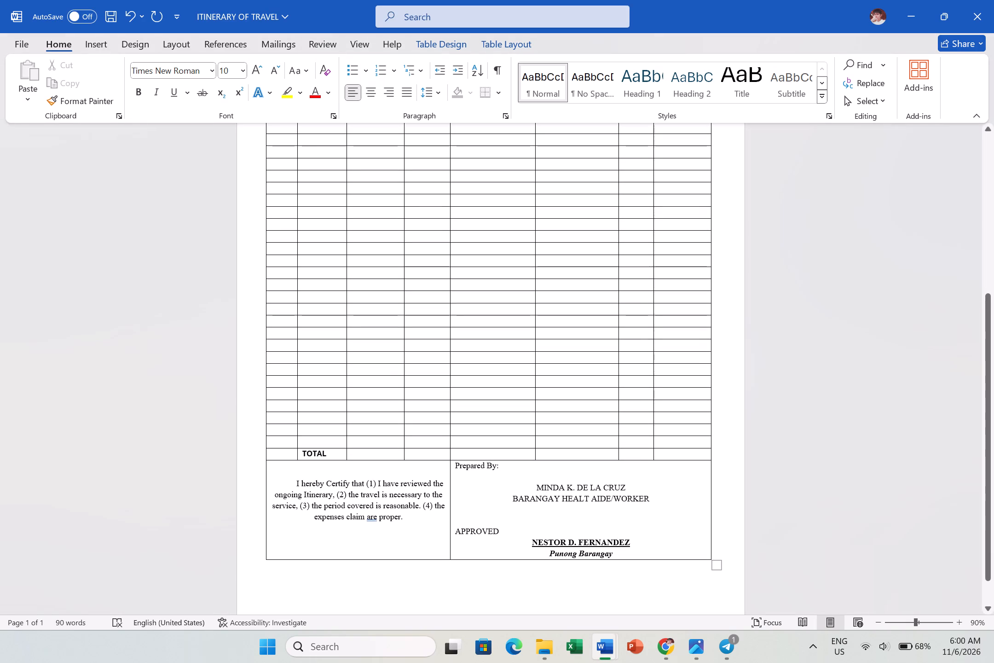
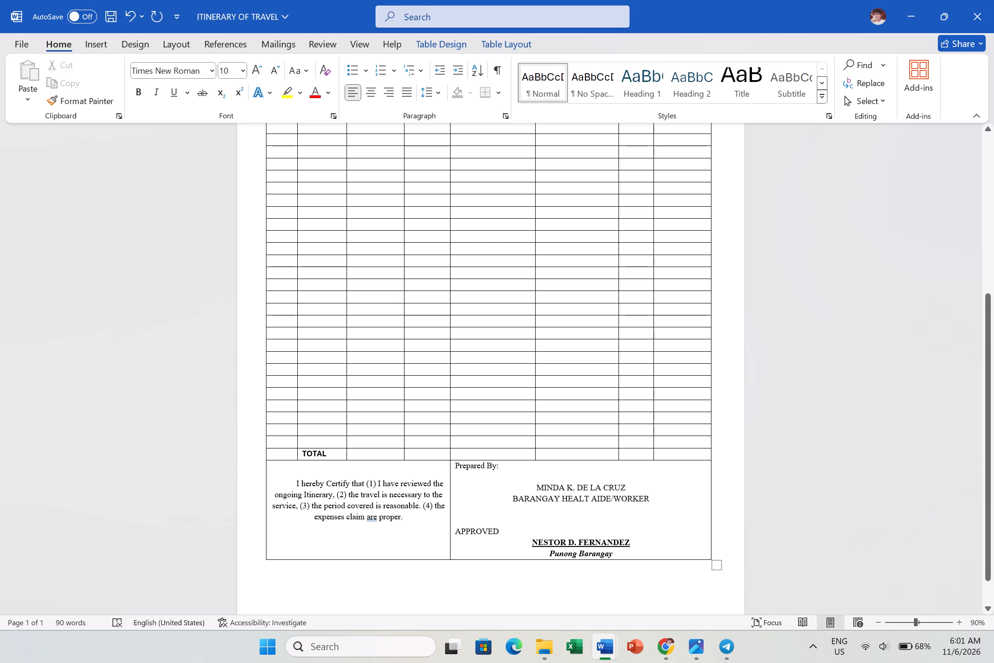
# Save the changes to the ITINERARY OF TRAVEL document under its existing name.
pyautogui.scroll(5, 540, 375)
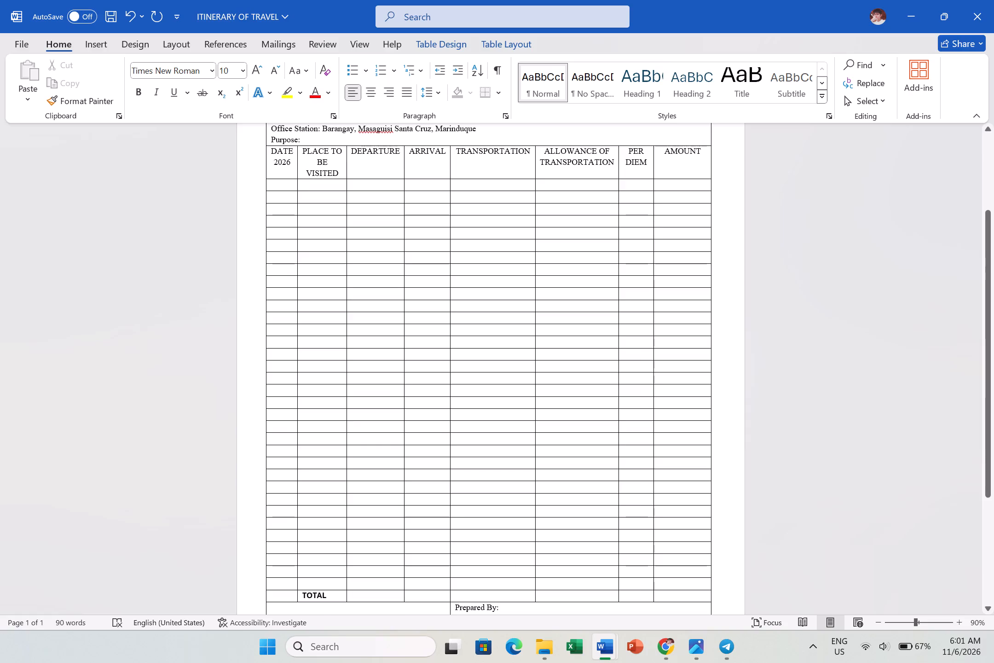
pyautogui.scroll(3, 513, 457)
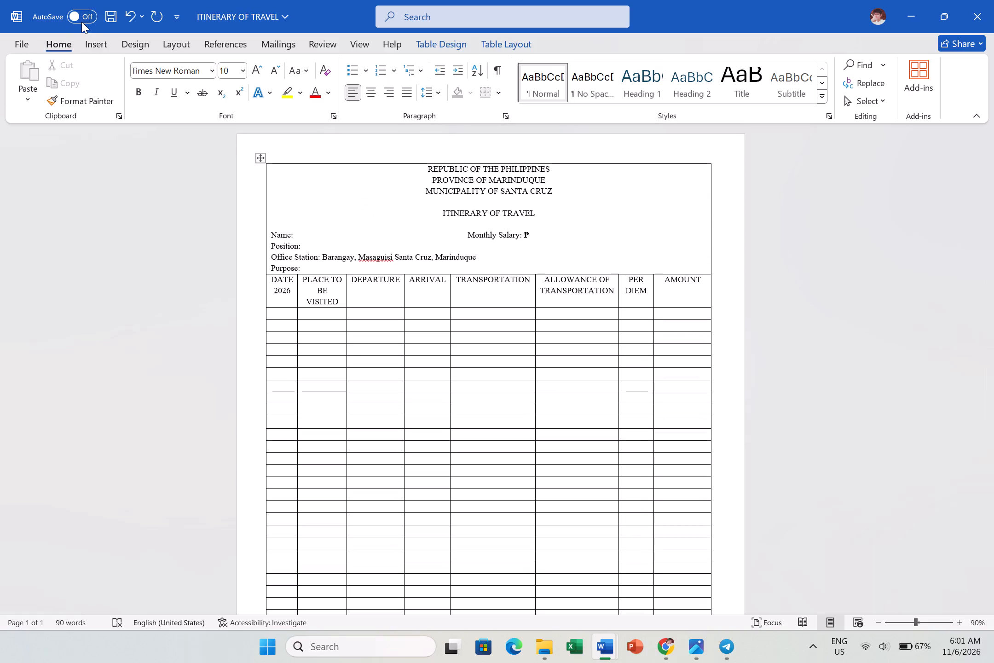
pyautogui.click(88, 21)
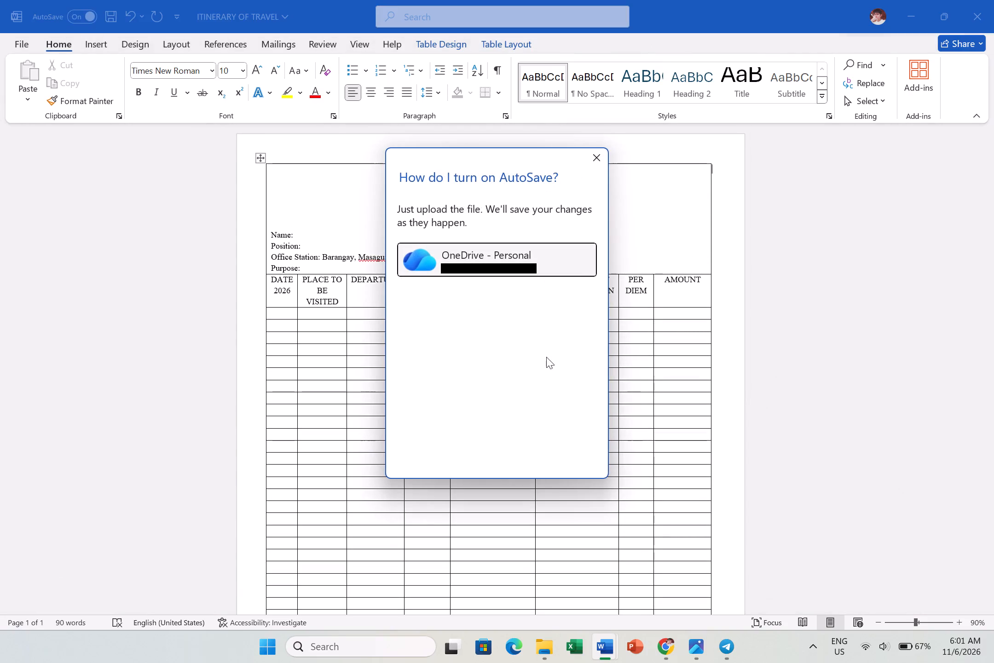
pyautogui.click(606, 156)
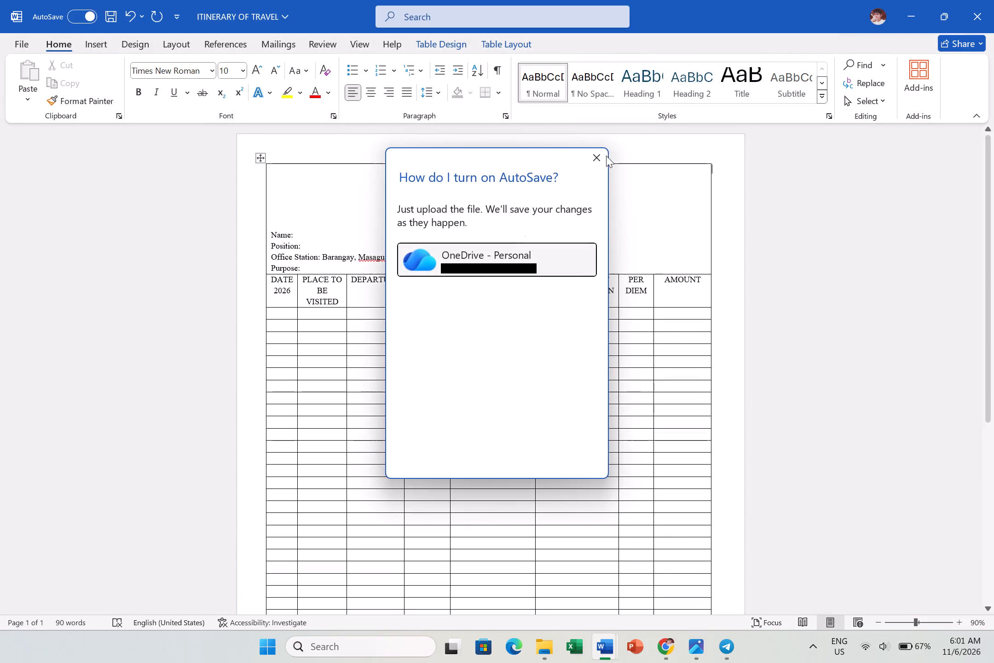
pyautogui.click(29, 47)
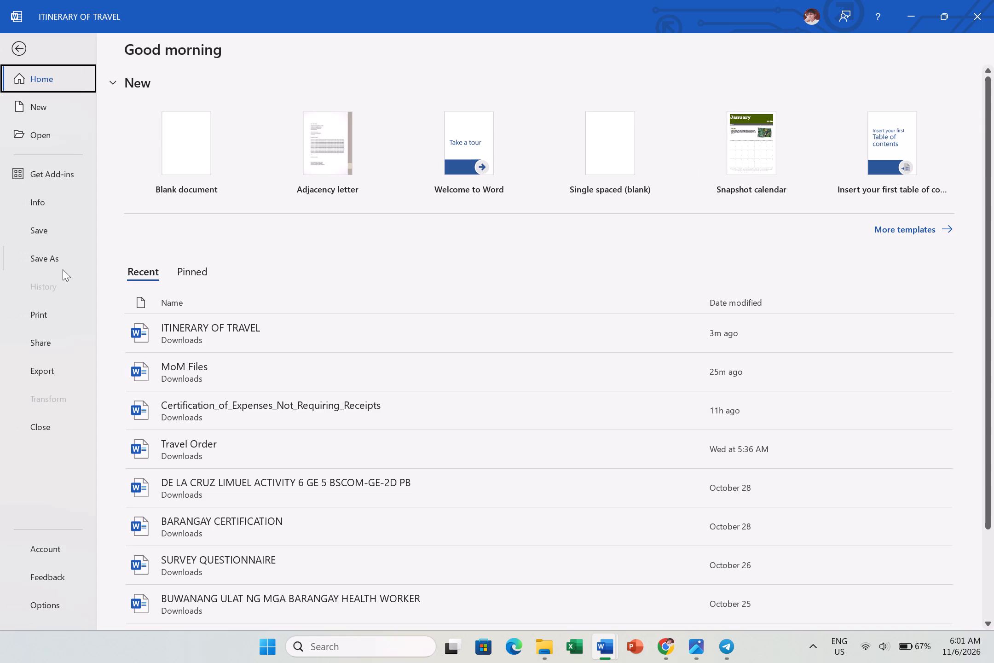
pyautogui.click(45, 229)
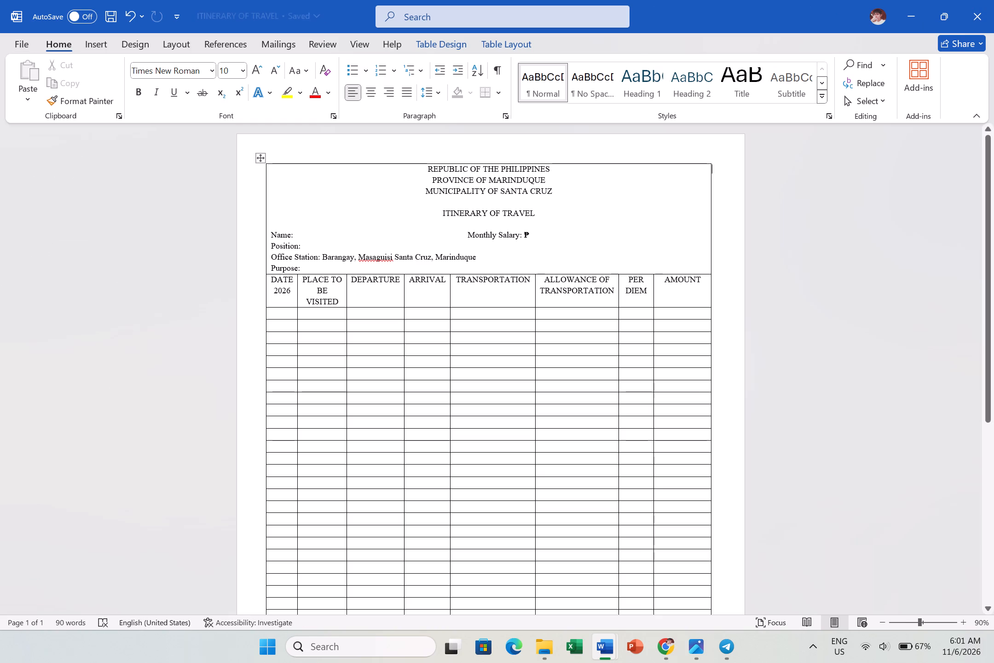
# Switch to the Sprouty farm game in Chrome, harvest the ready crops and start planting the empty plots.
pyautogui.click(666, 651)
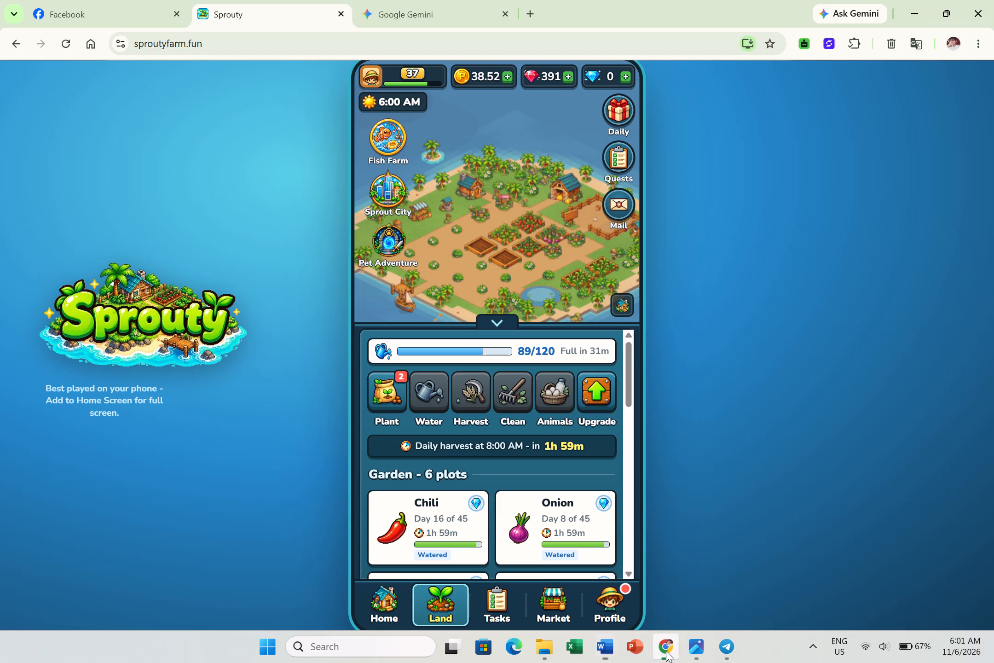
pyautogui.click(468, 391)
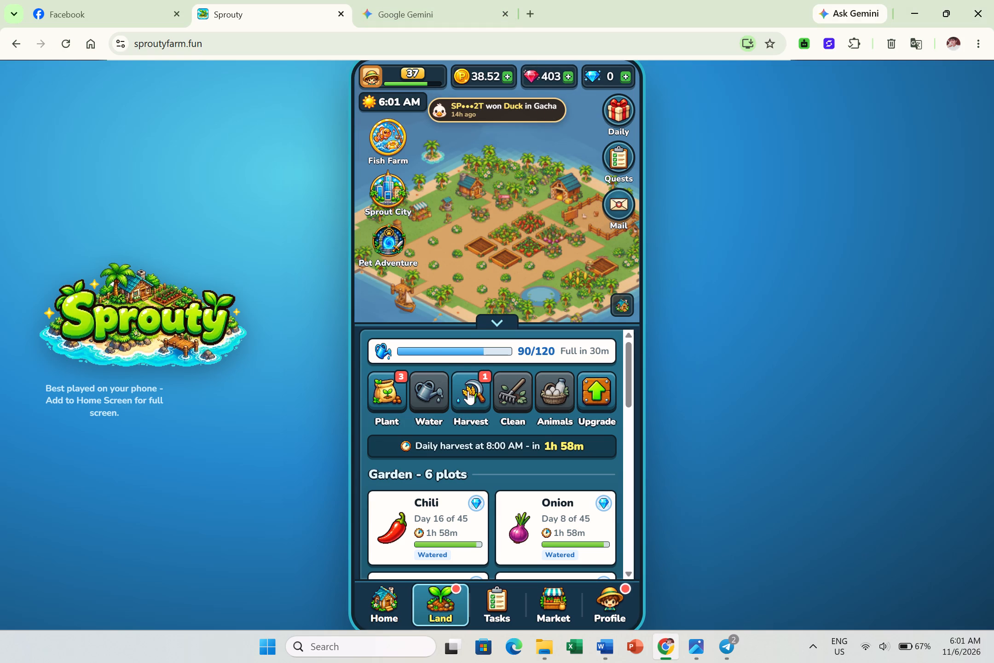
pyautogui.click(384, 398)
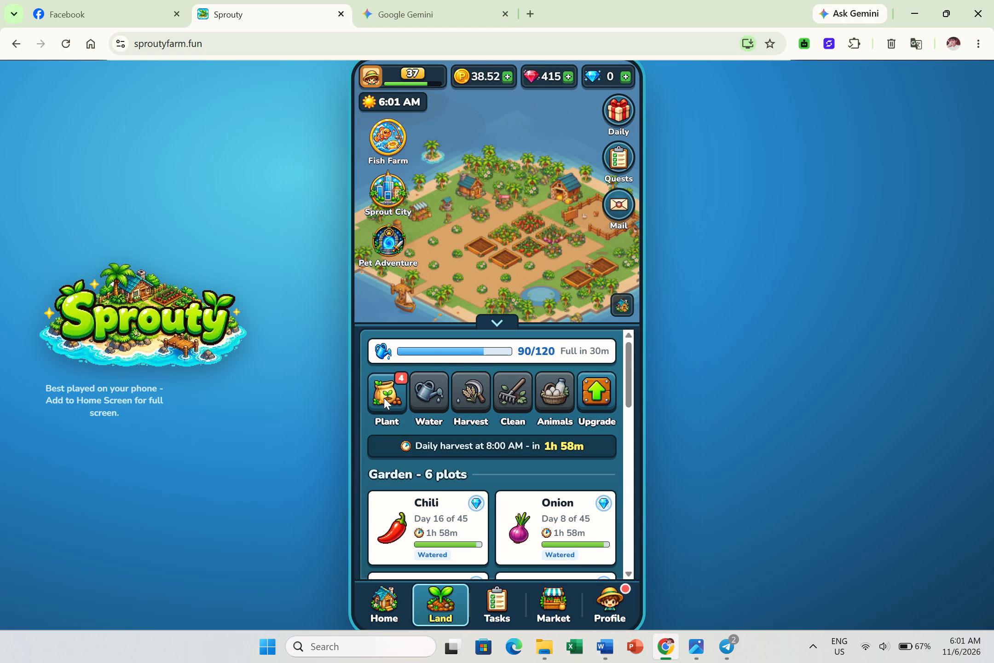
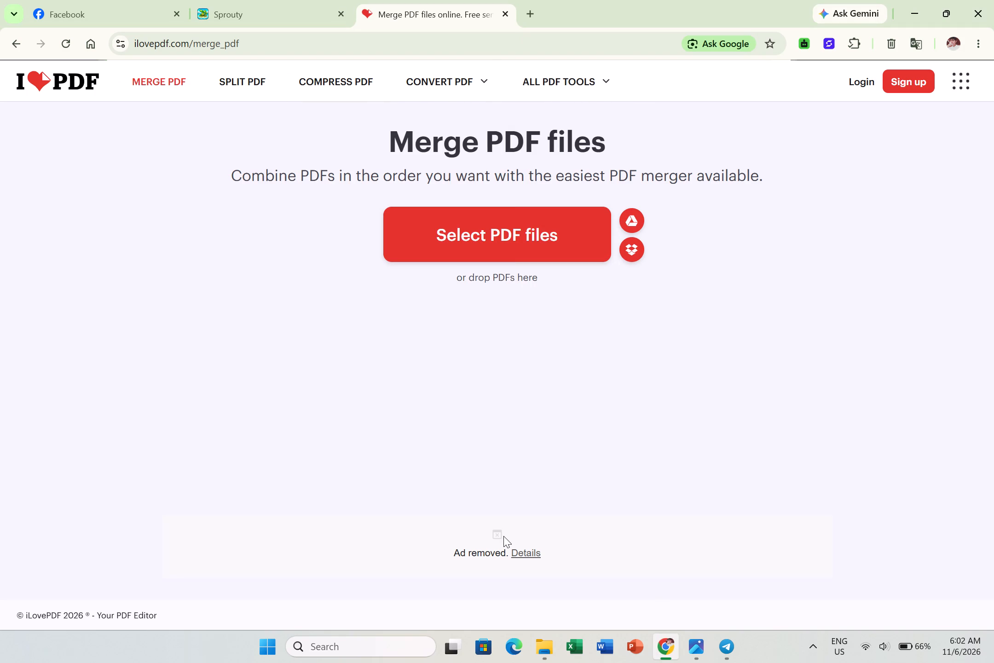
pyautogui.click(545, 651)
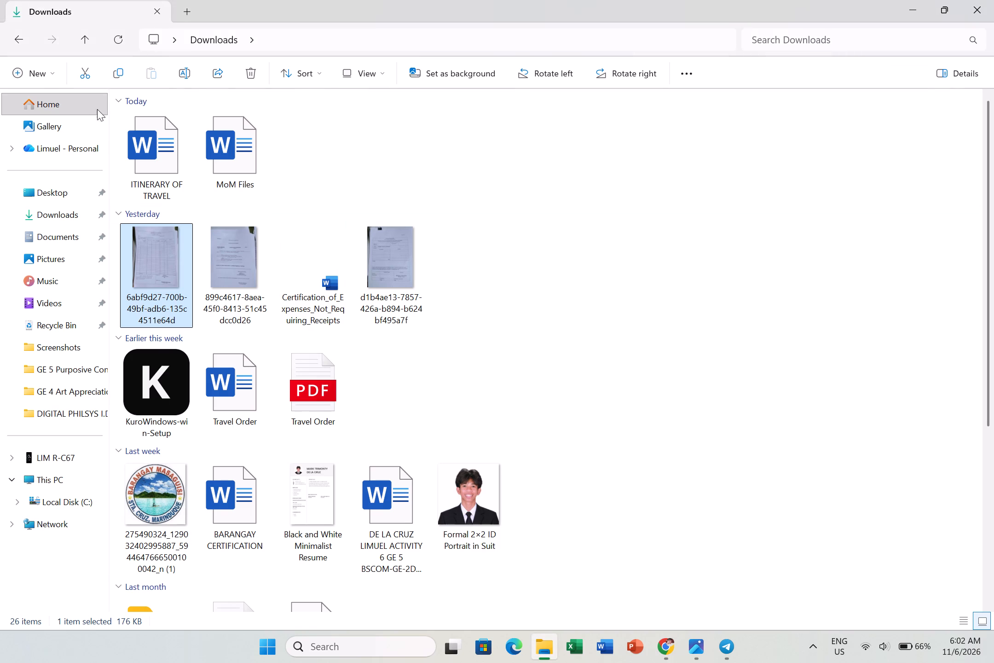
pyautogui.moveTo(309, 159); pyautogui.dragTo(125, 154)
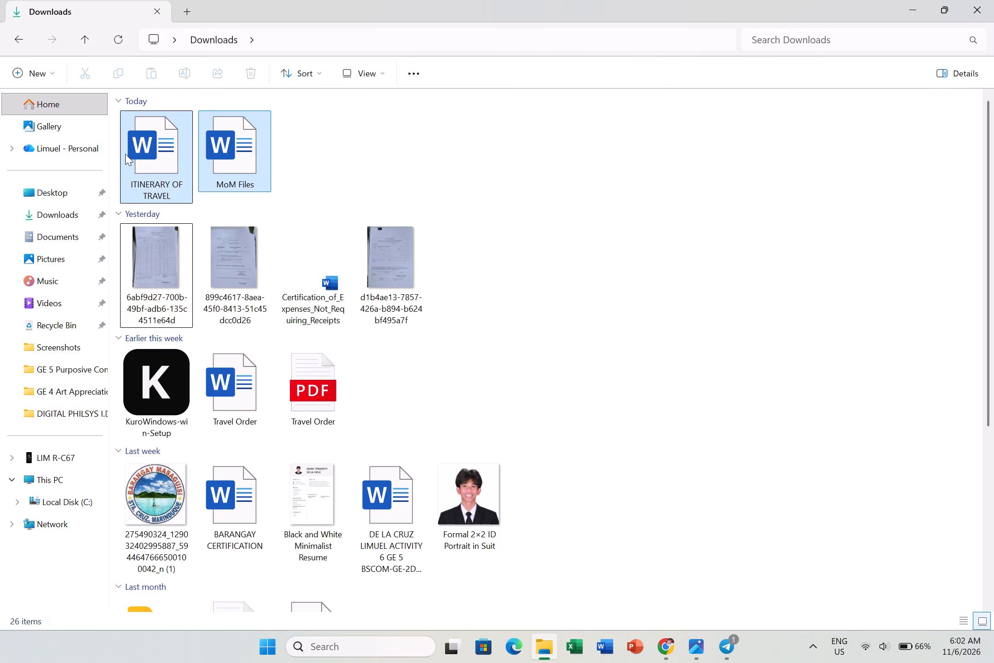
pyautogui.click(323, 175)
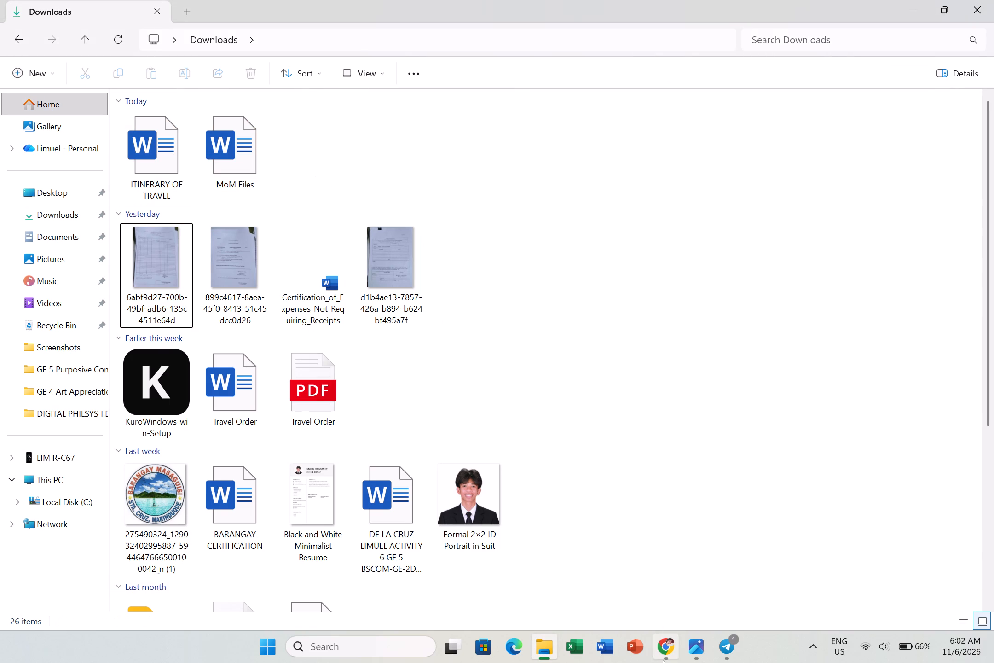
pyautogui.click(688, 662)
pyautogui.click(676, 655)
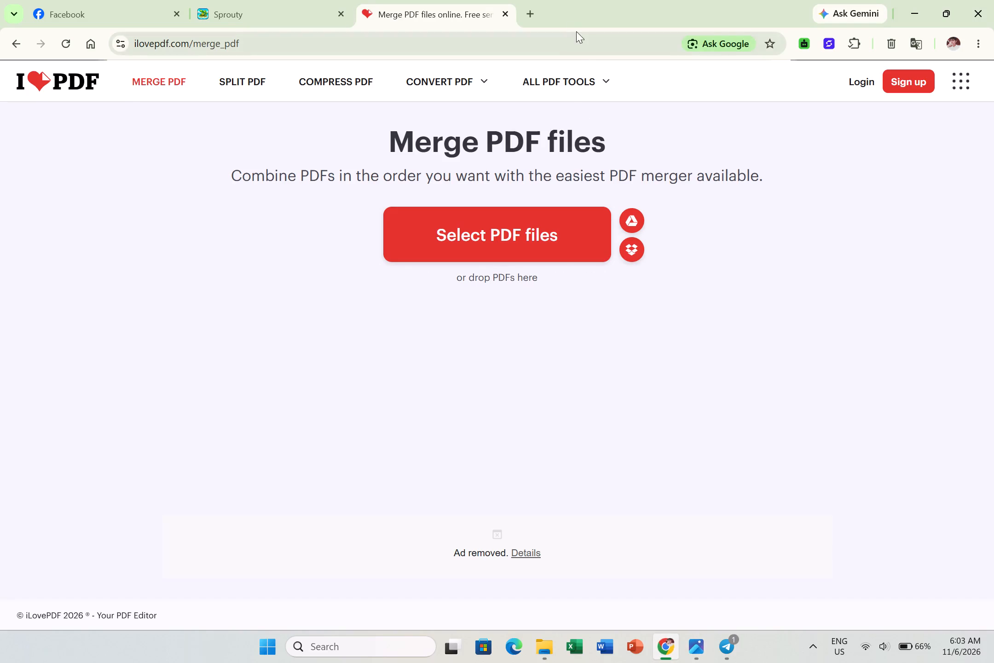
# Search Google for "word to pdf" in another new tab and open iLovePDF's Word to PDF converter.
pyautogui.click(537, 8)
pyautogui.press('m')
pyautogui.press('BackSpace')
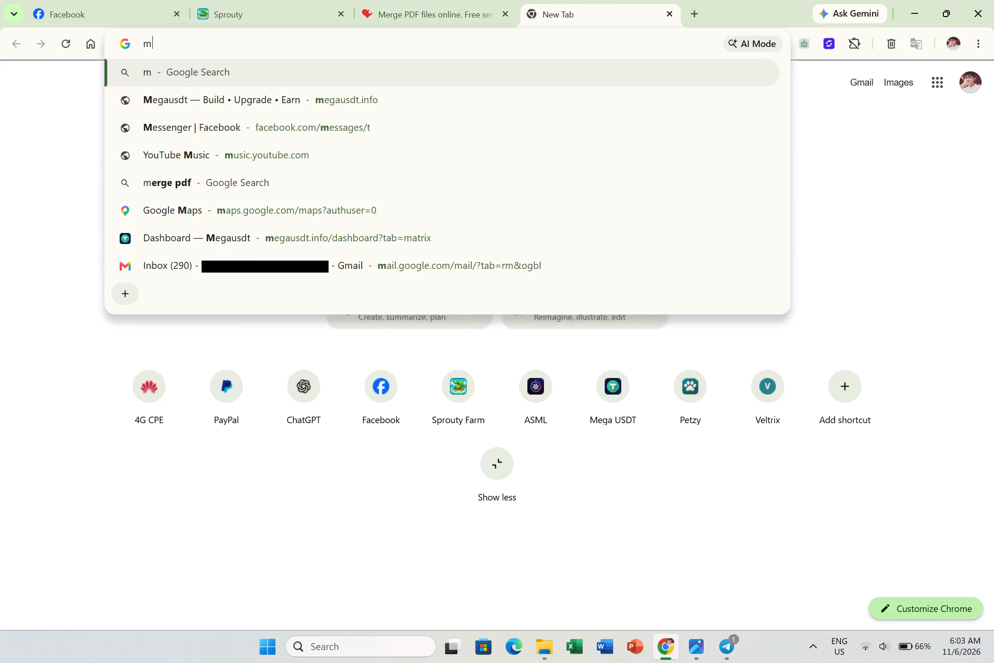
pyautogui.press('BackSpace')
pyautogui.write('word')
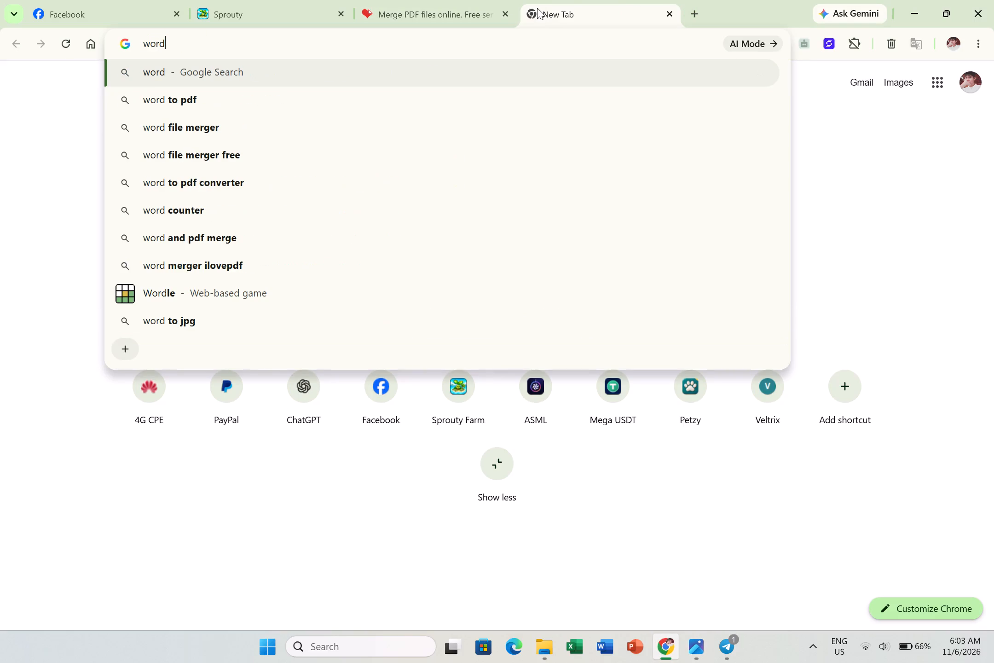
pyautogui.click(394, 98)
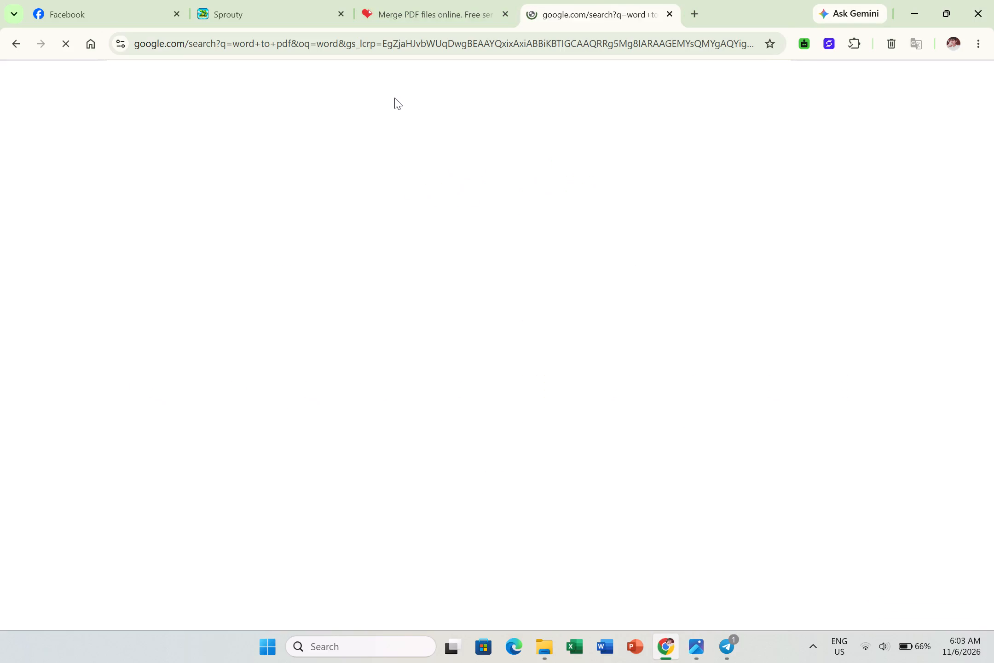
pyautogui.click(282, 205)
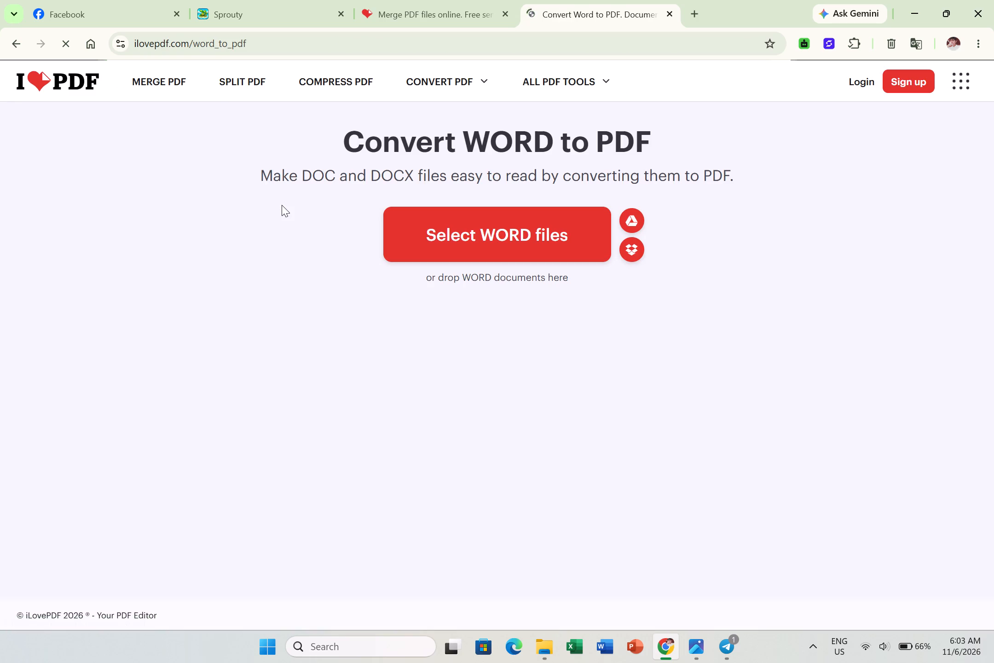
# Upload MoM Files and ITINERARY OF TRAVEL from Downloads to the converter and start converting both to PDF.
pyautogui.click(445, 255)
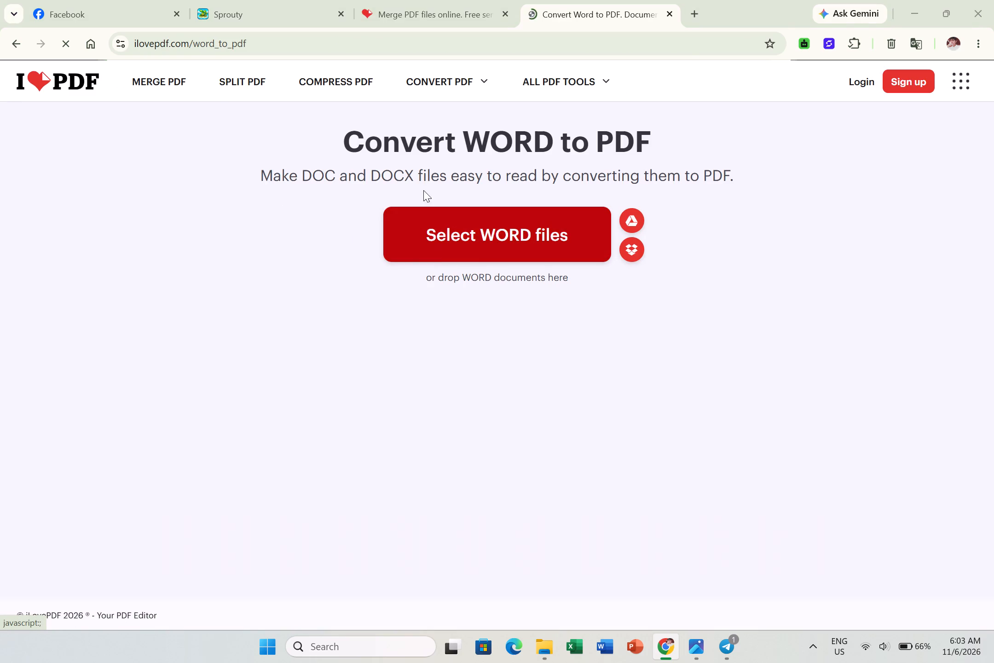
pyautogui.moveTo(283, 149); pyautogui.dragTo(155, 131)
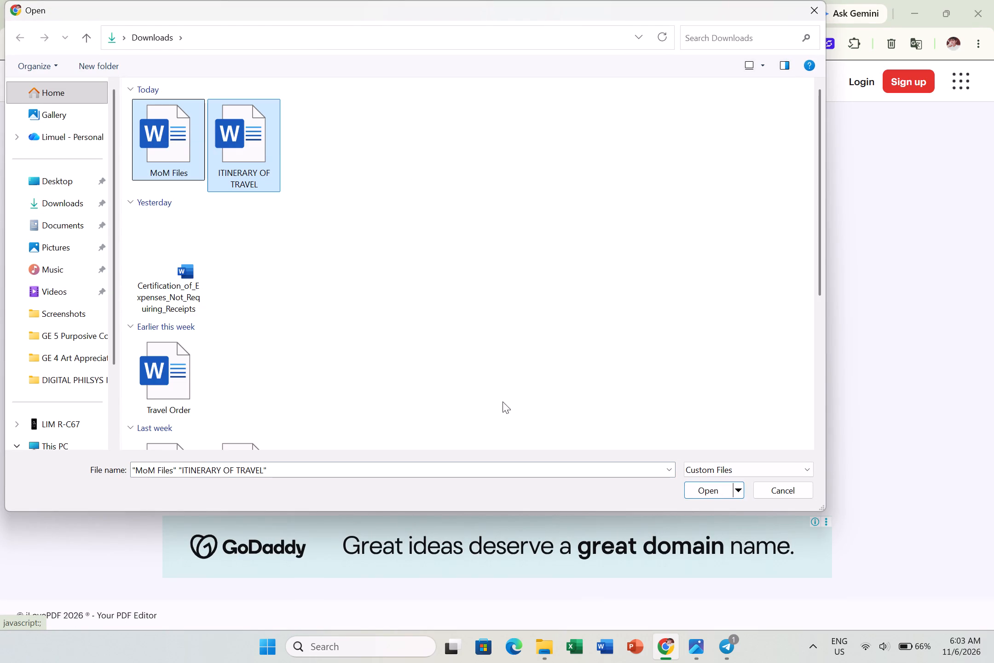
pyautogui.click(720, 492)
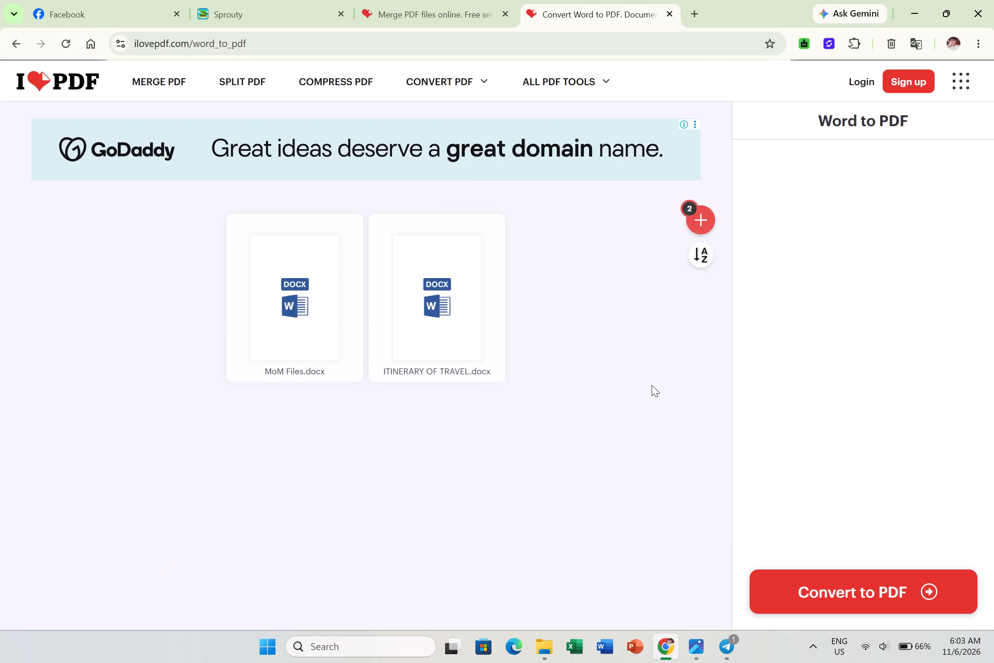
pyautogui.click(820, 597)
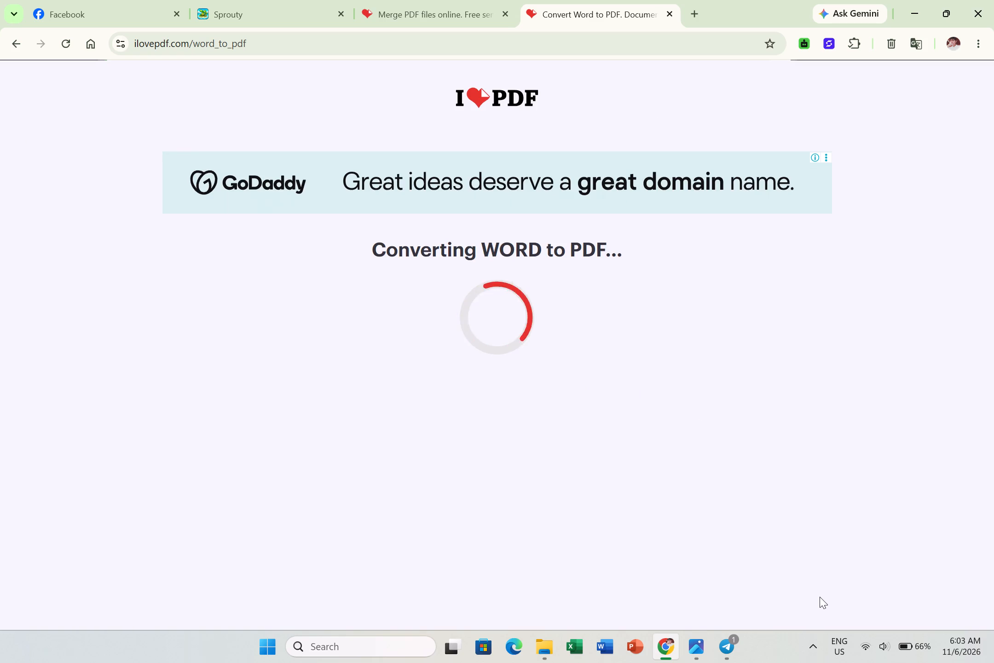
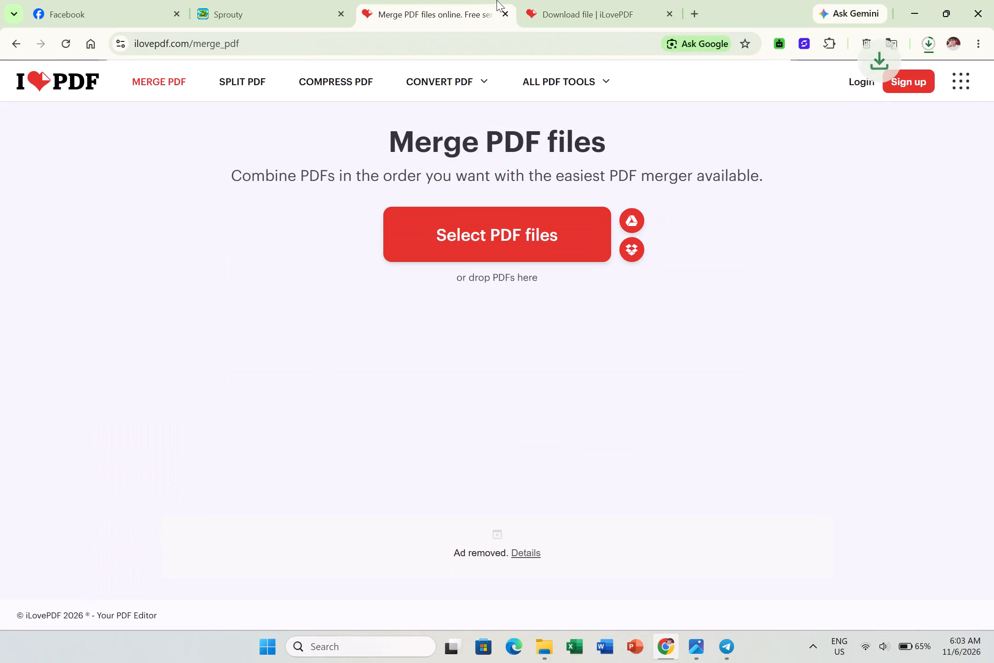
# Open the downloaded ilovepdf_converted.zip and move the ITINERARY OF TRAVEL and MoM Files PDFs from it into the Downloads folder.
pyautogui.click(586, 12)
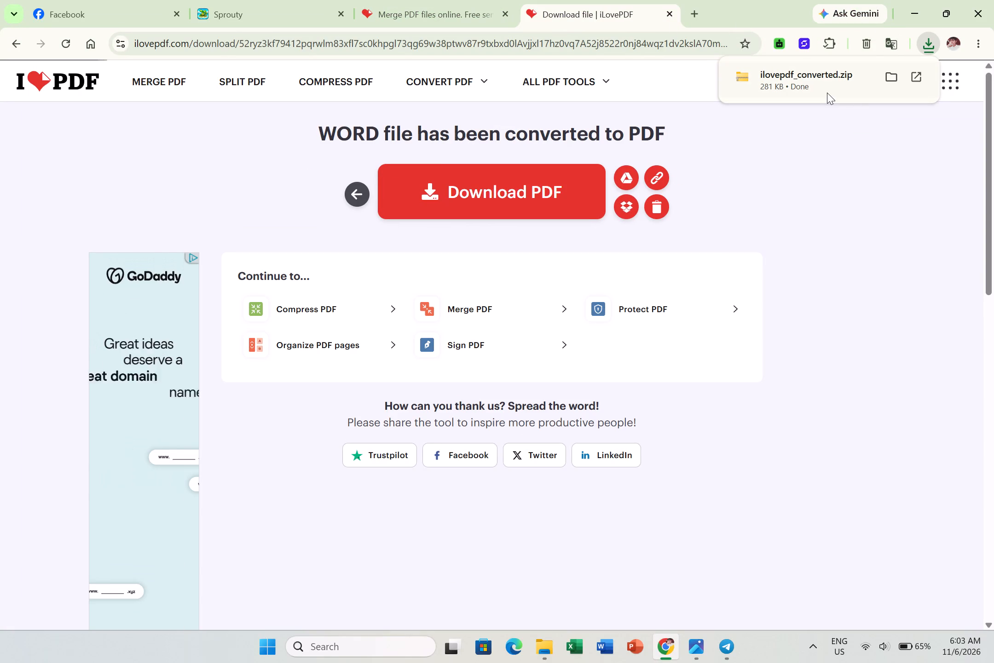
pyautogui.click(827, 93)
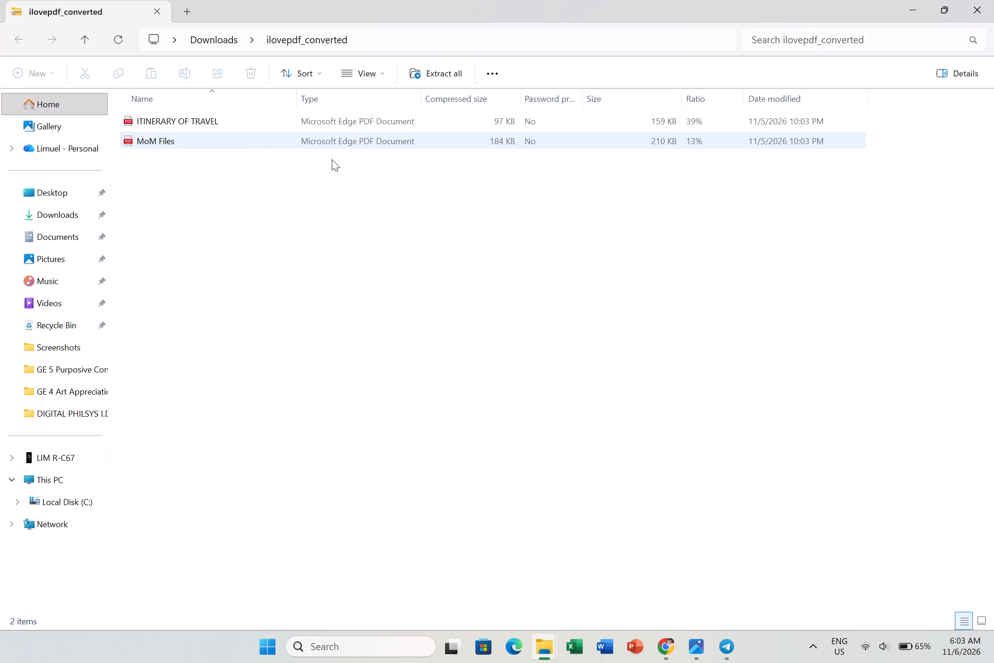
pyautogui.click(197, 152)
pyautogui.moveTo(197, 152); pyautogui.dragTo(170, 161)
pyautogui.moveTo(170, 161); pyautogui.dragTo(169, 118)
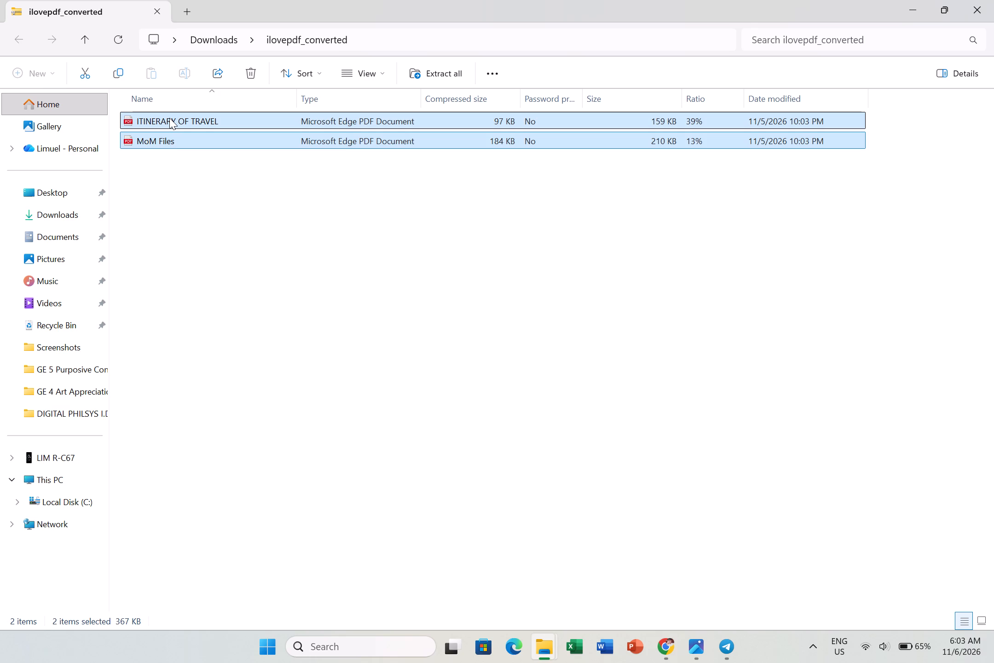
pyautogui.hotkey('ctrl', 'x')
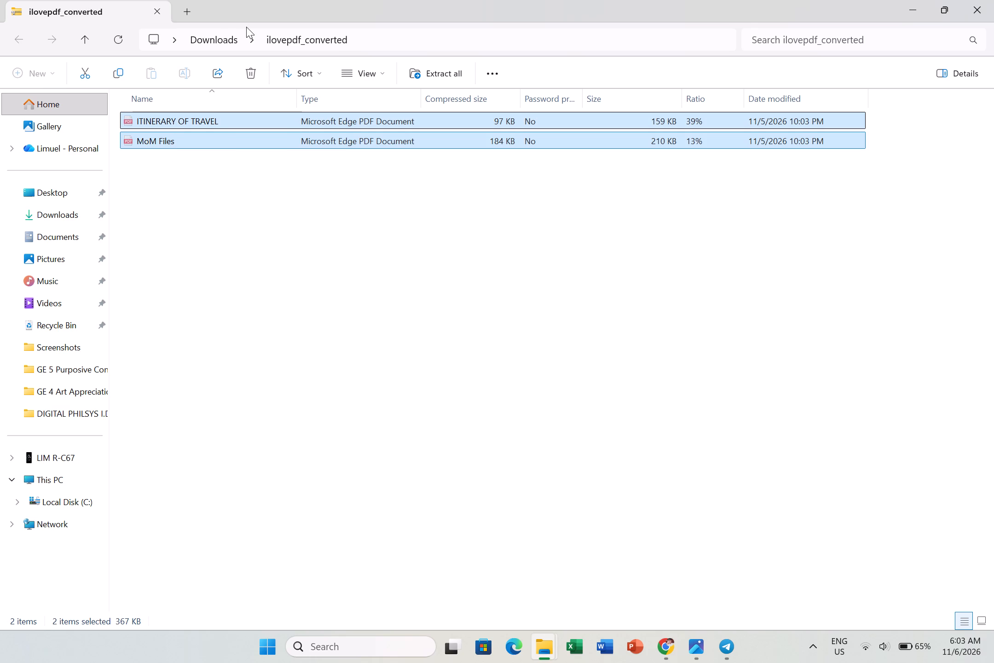
pyautogui.click(231, 36)
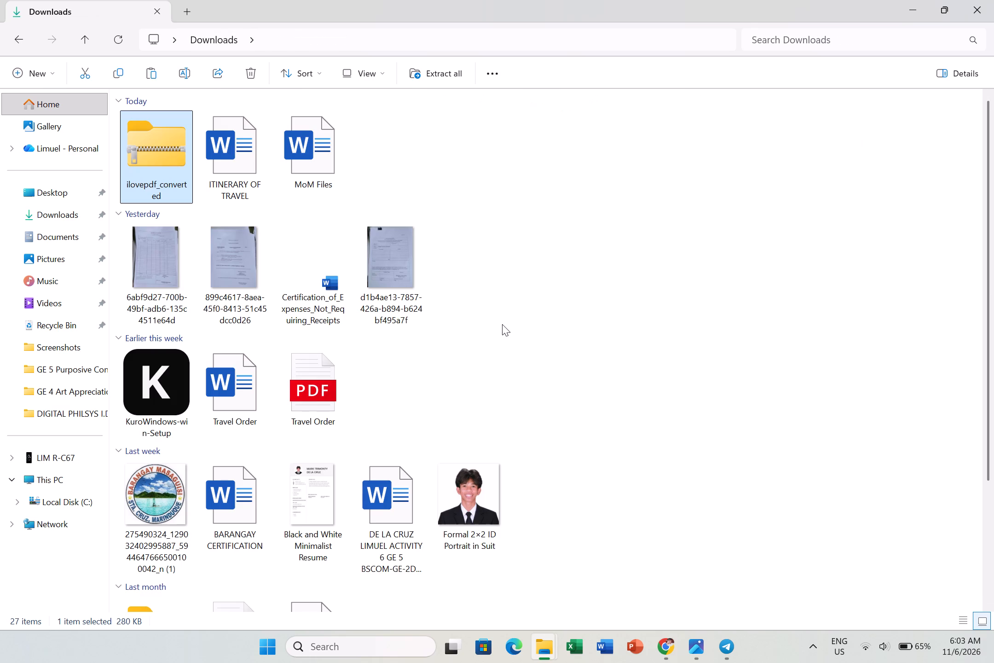
pyautogui.hotkey('ctrl', 'v')
# Delete the ilovepdf_converted zip archive from the Downloads folder.
pyautogui.click(172, 138)
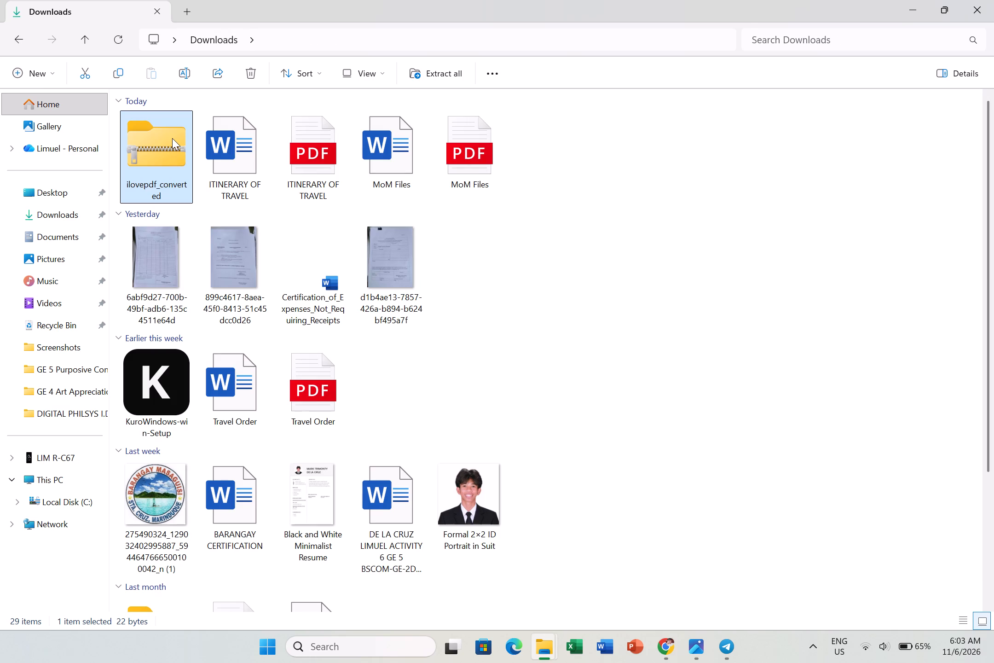
pyautogui.press('Delete')
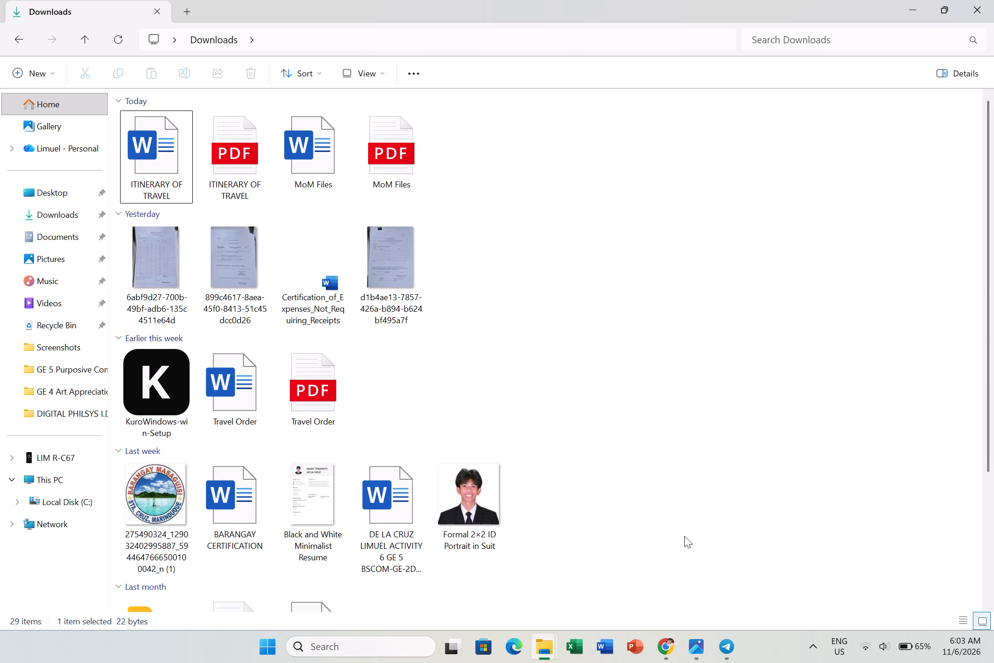
# Switch to Chrome, close the finished conversion page, and load the ITINERARY OF TRAVEL and MoM Files PDFs into Merge PDF.
pyautogui.click(661, 632)
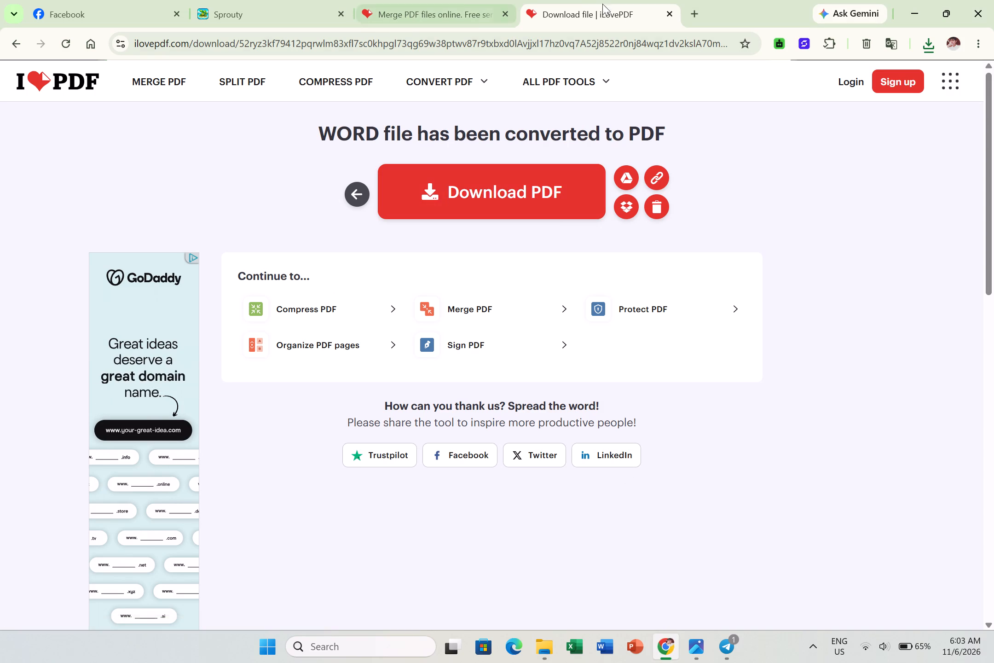
pyautogui.click(670, 17)
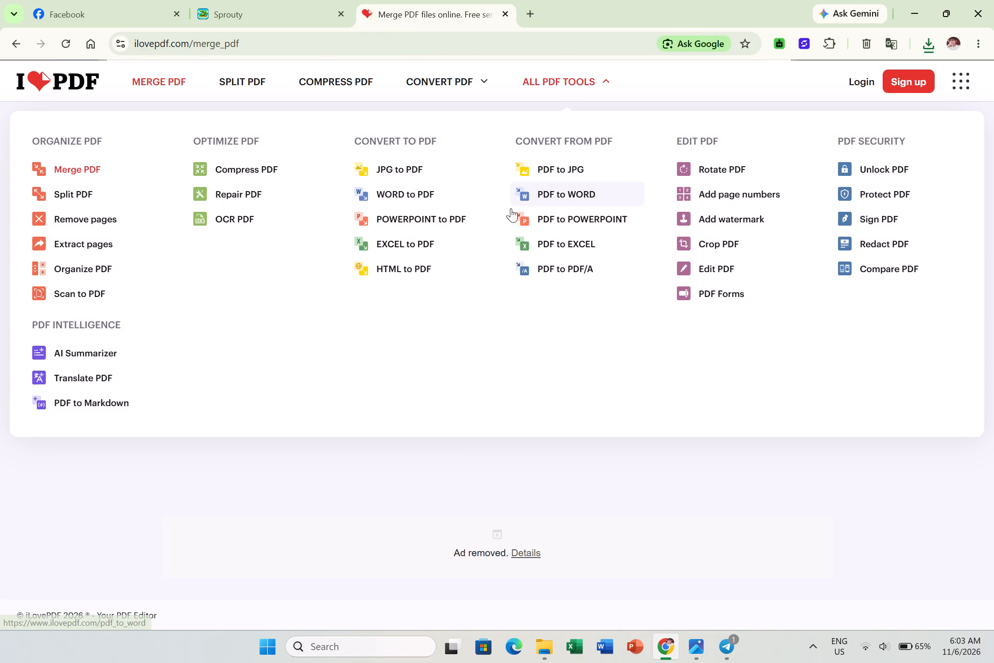
pyautogui.click(509, 244)
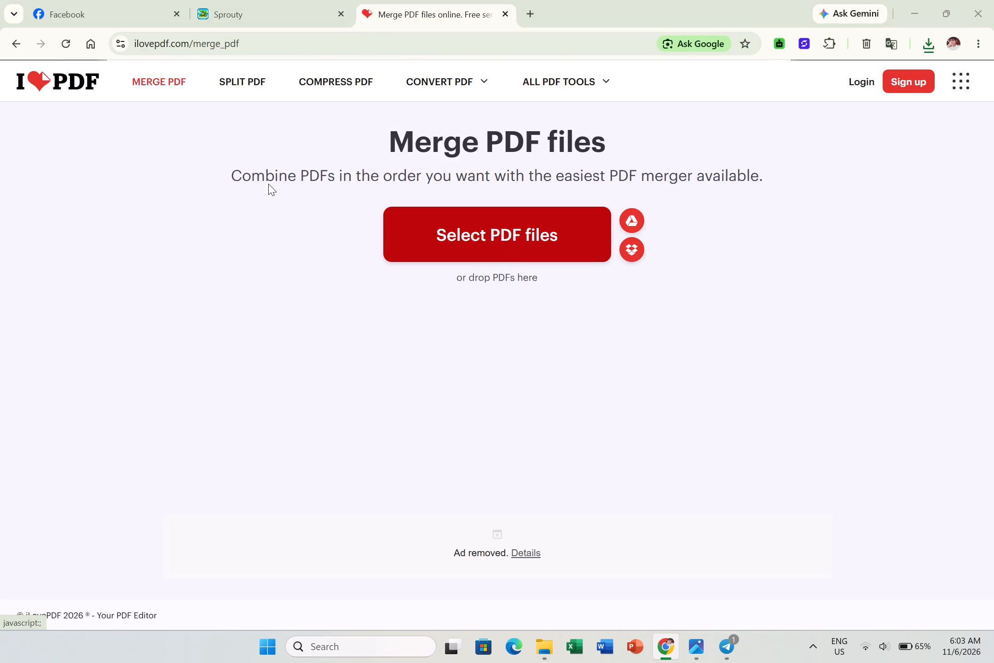
pyautogui.moveTo(317, 154); pyautogui.dragTo(161, 128)
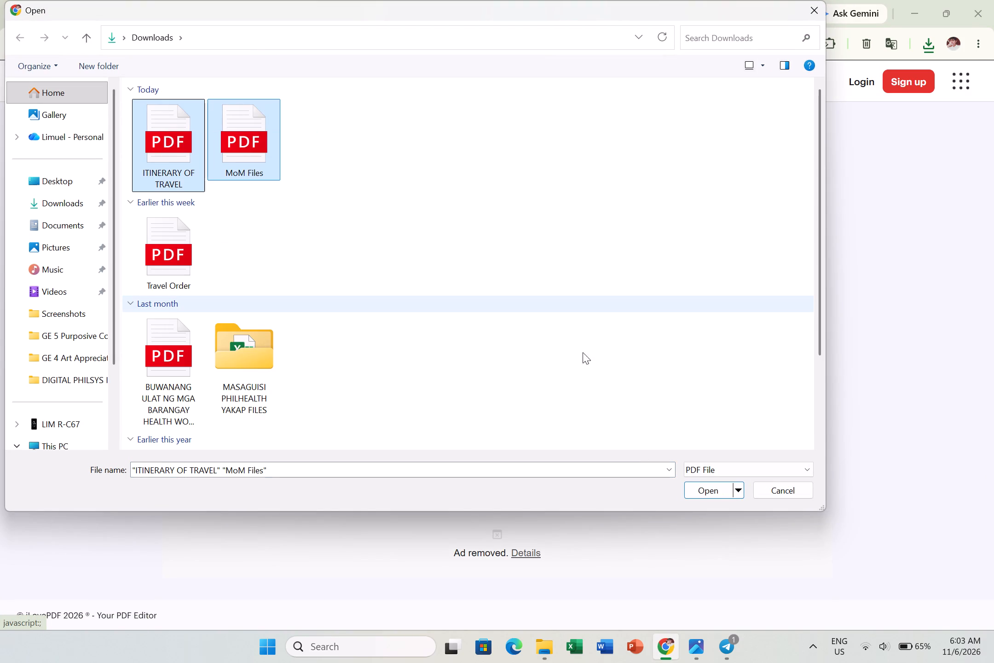
pyautogui.click(699, 485)
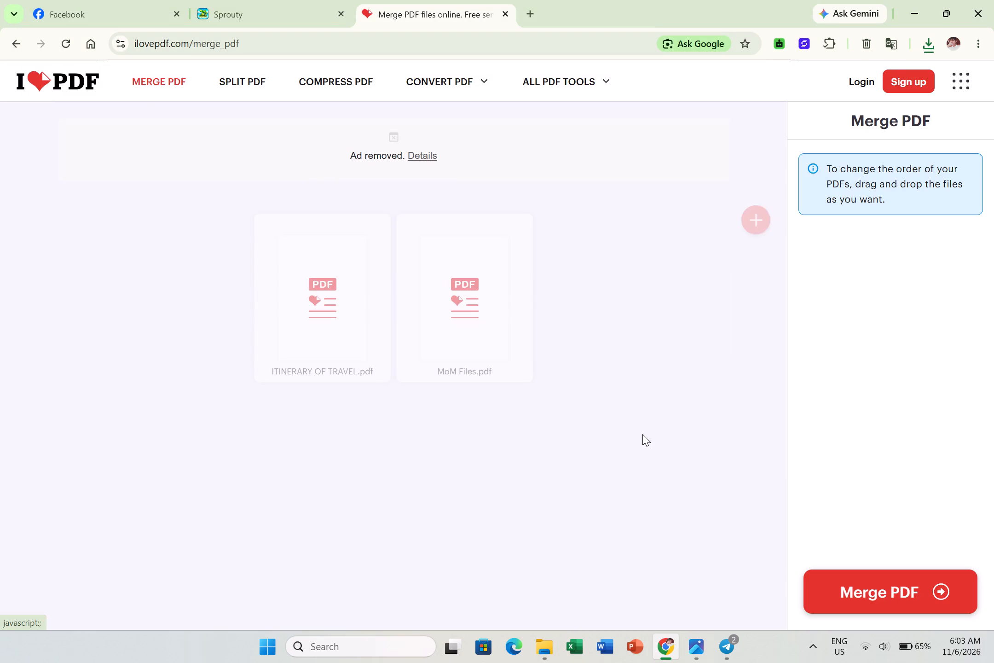
# Merge the two PDFs with ITINERARY OF TRAVEL before MoM Files, and download the merged file.
pyautogui.click(858, 595)
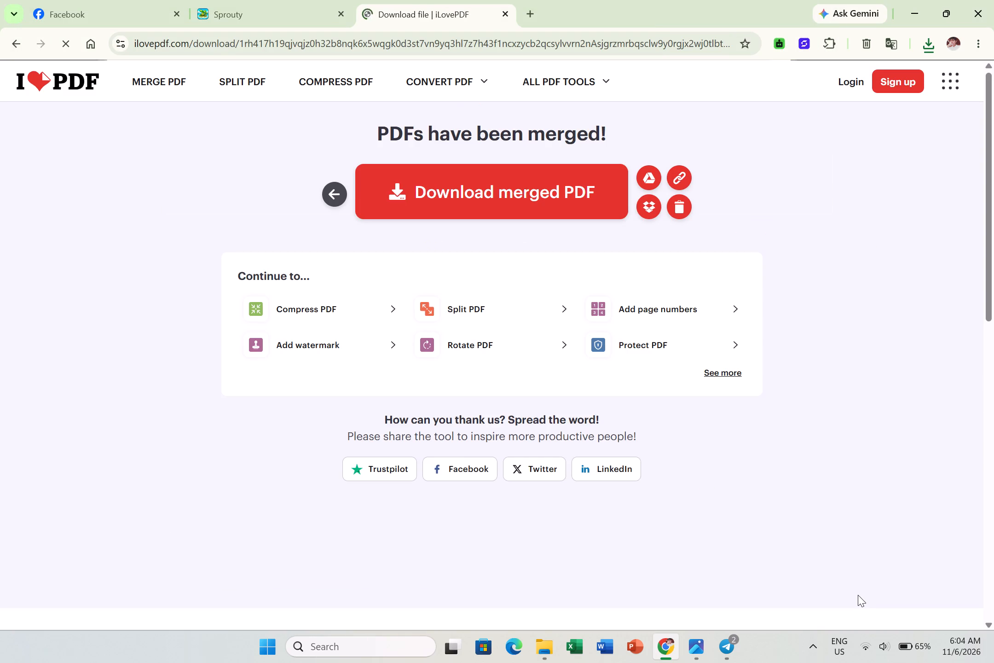
pyautogui.click(557, 202)
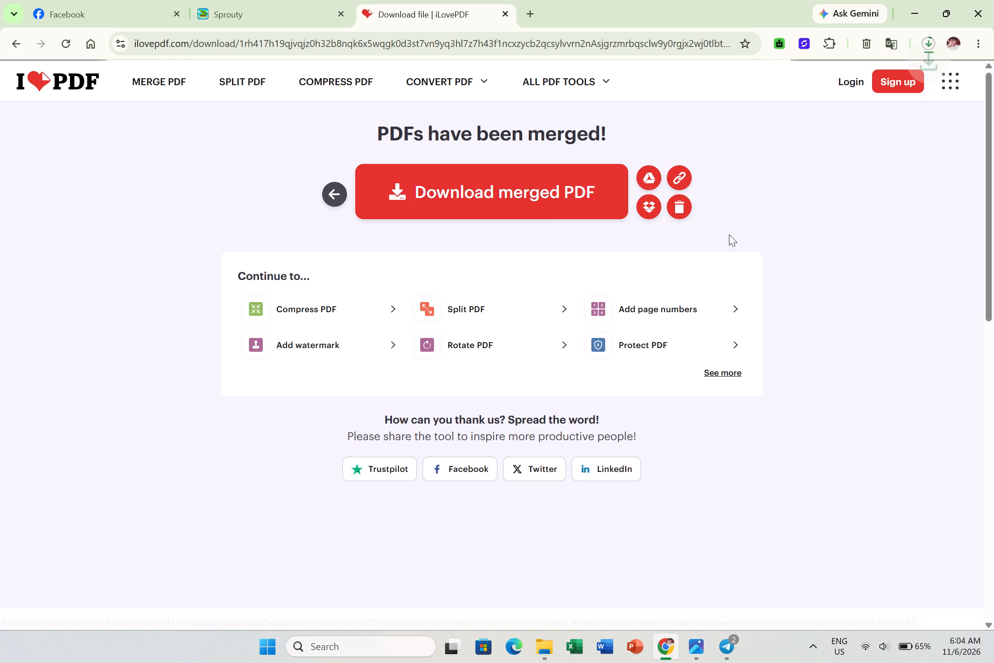
# Open the downloaded MoM Files_merged.pdf, dismiss the Gemini tip, and look through all its pages.
pyautogui.click(831, 73)
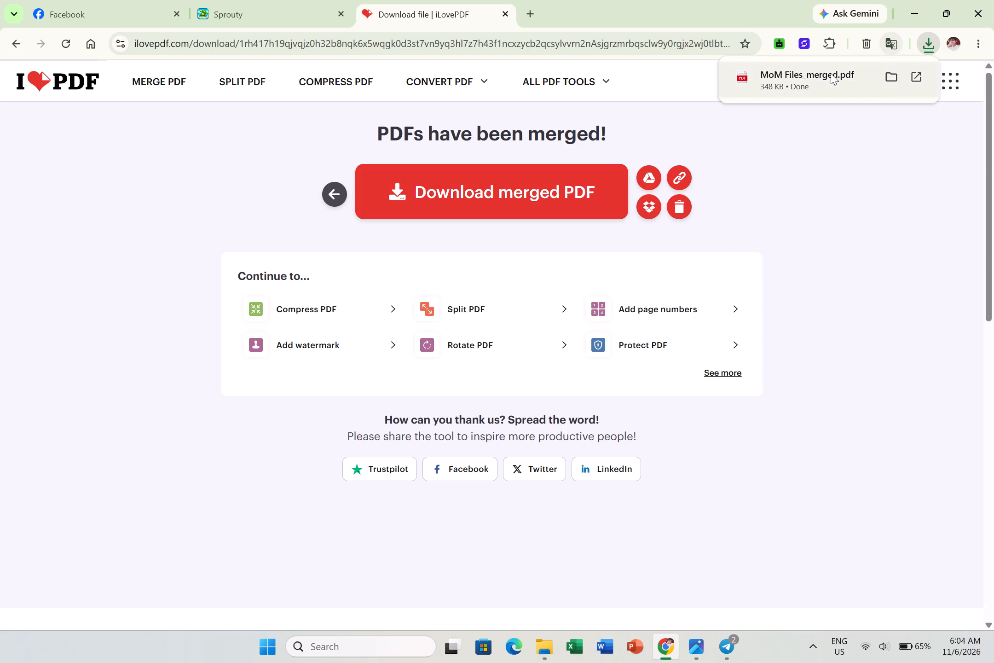
pyautogui.scroll(4, 716, 278)
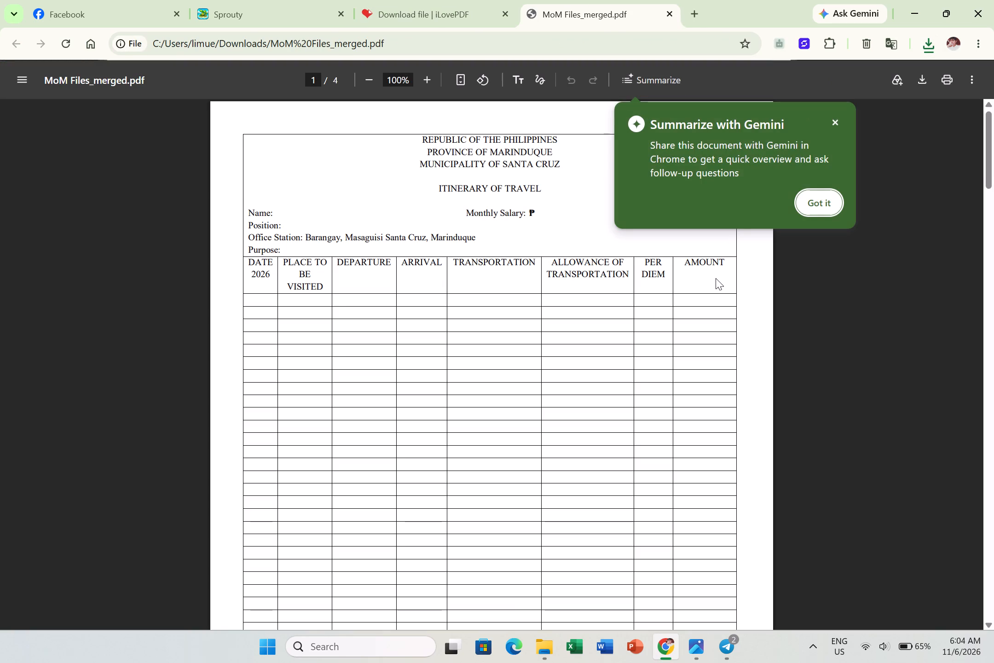
pyautogui.click(874, 326)
pyautogui.scroll(-3, 874, 326)
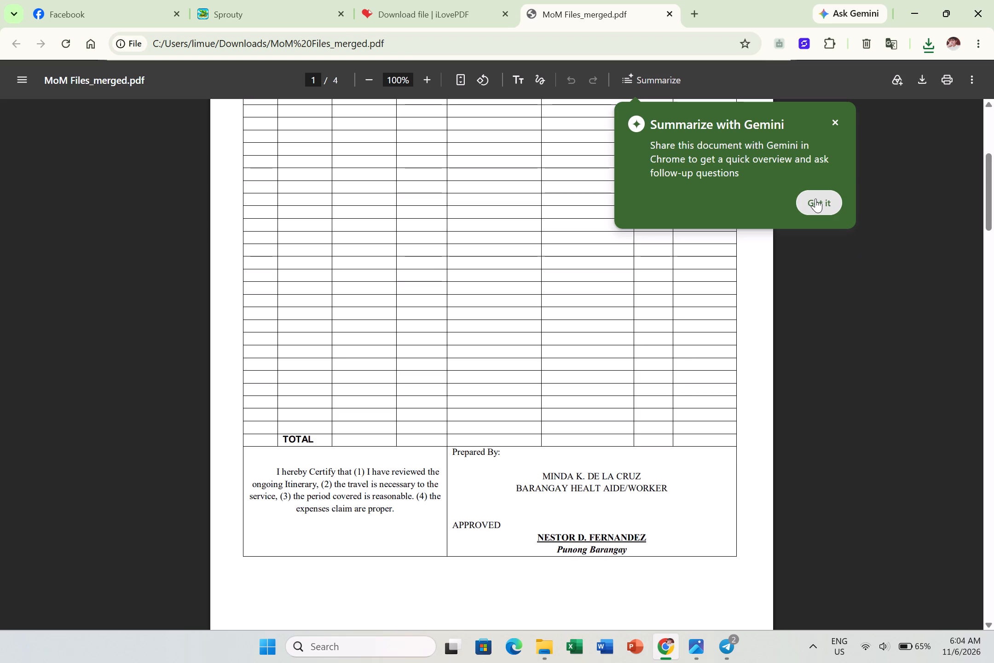
pyautogui.click(815, 198)
pyautogui.scroll(-5, 815, 198)
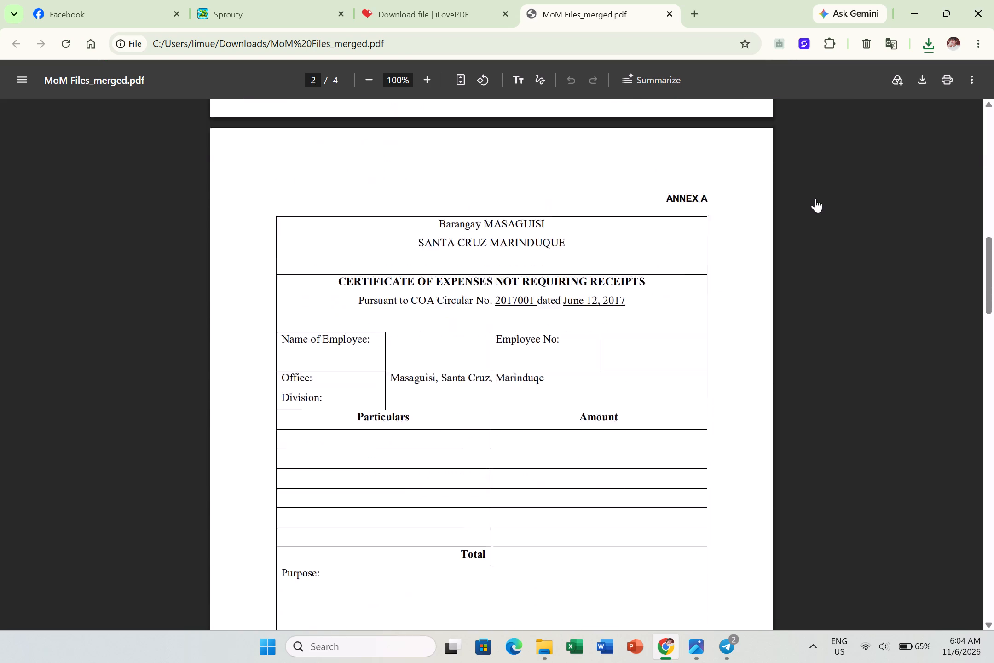
pyautogui.scroll(-2, 815, 198)
pyautogui.scroll(4, 773, 464)
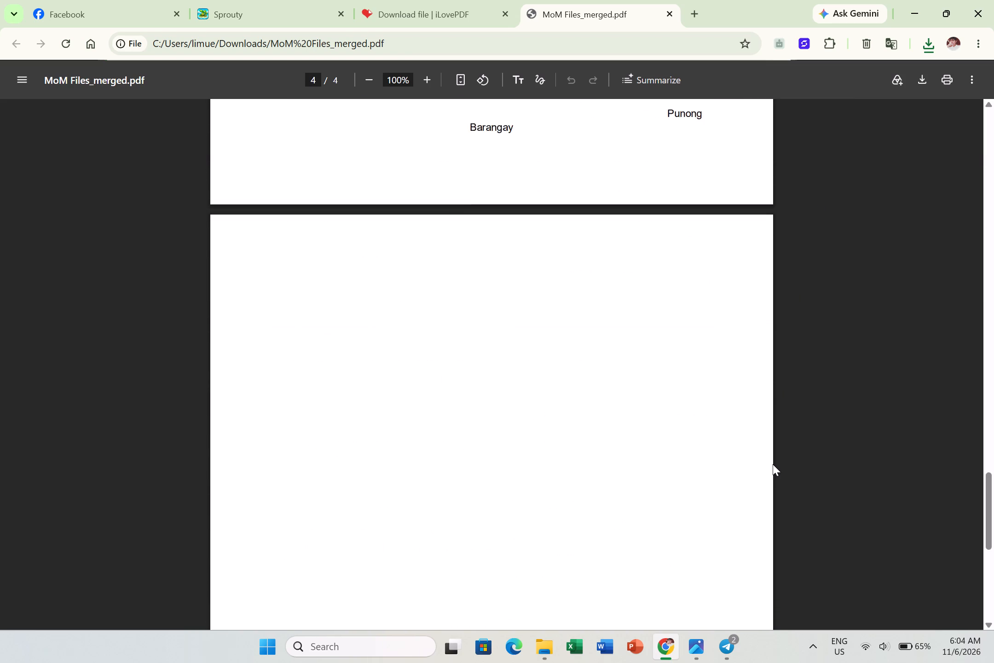
pyautogui.scroll(3, 773, 464)
pyautogui.scroll(-10, 773, 464)
pyautogui.scroll(10, 773, 464)
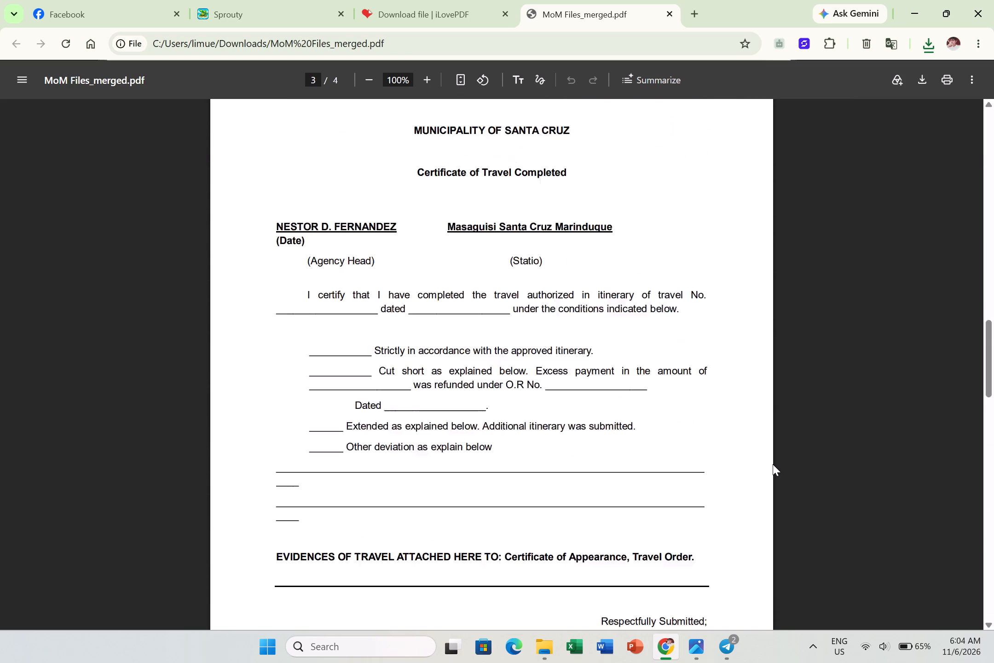
pyautogui.scroll(10, 773, 464)
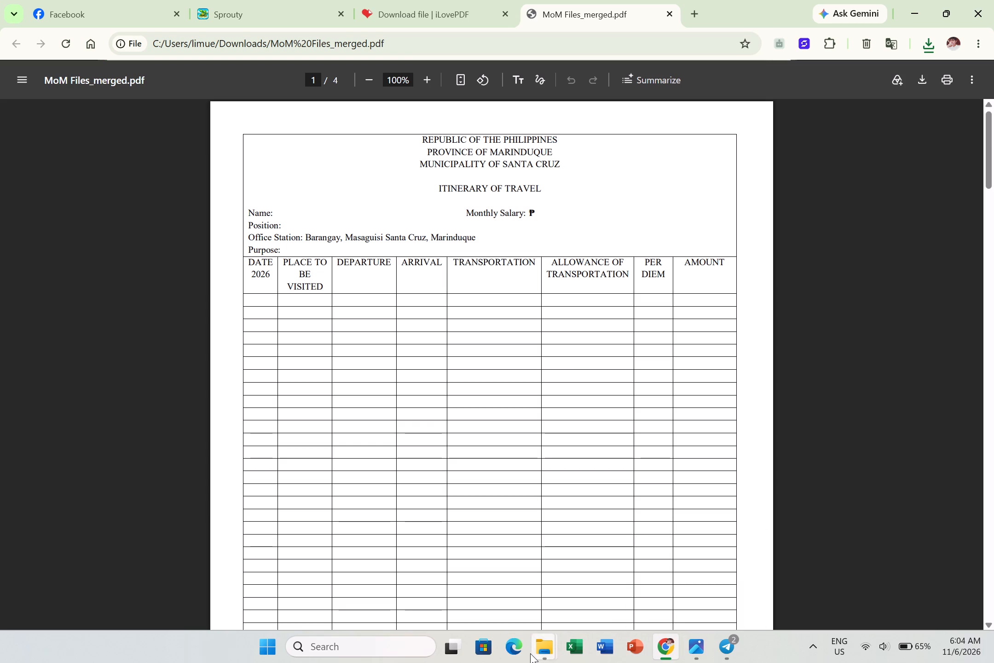
# Switch to Photos, view the whole photographed itinerary of travel form for comparison, and close the photo.
pyautogui.click(704, 646)
pyautogui.scroll(7, 628, 382)
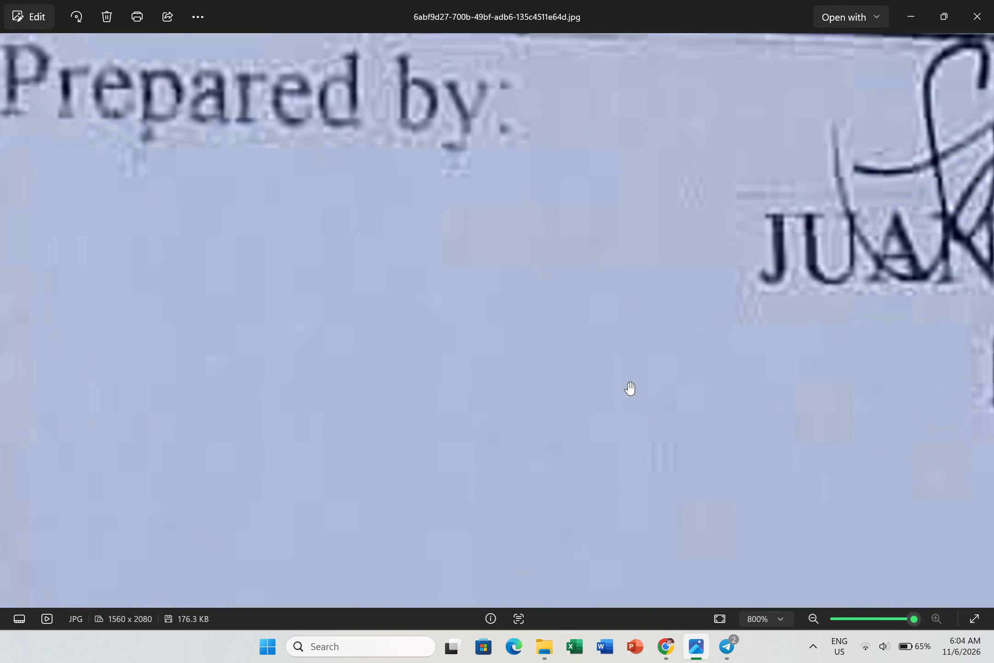
pyautogui.keyDown('ctrl'); pyautogui.scroll(-15, 628, 382); pyautogui.keyUp('ctrl')
pyautogui.keyDown('ctrl'); pyautogui.scroll(-11, 628, 382); pyautogui.keyUp('ctrl')
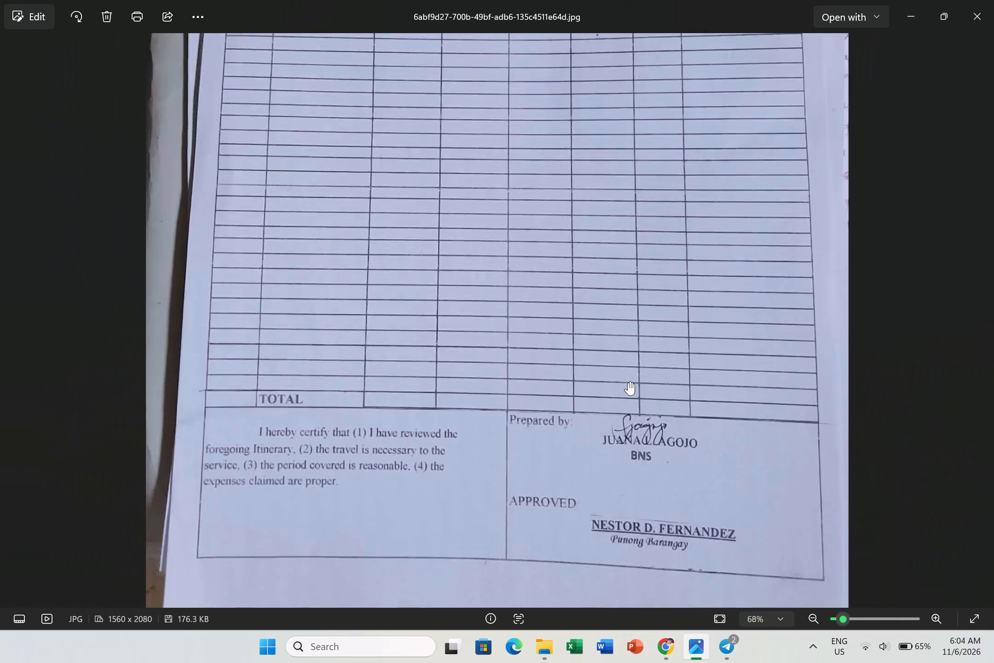
pyautogui.keyDown('ctrl'); pyautogui.scroll(-7, 628, 382); pyautogui.keyUp('ctrl')
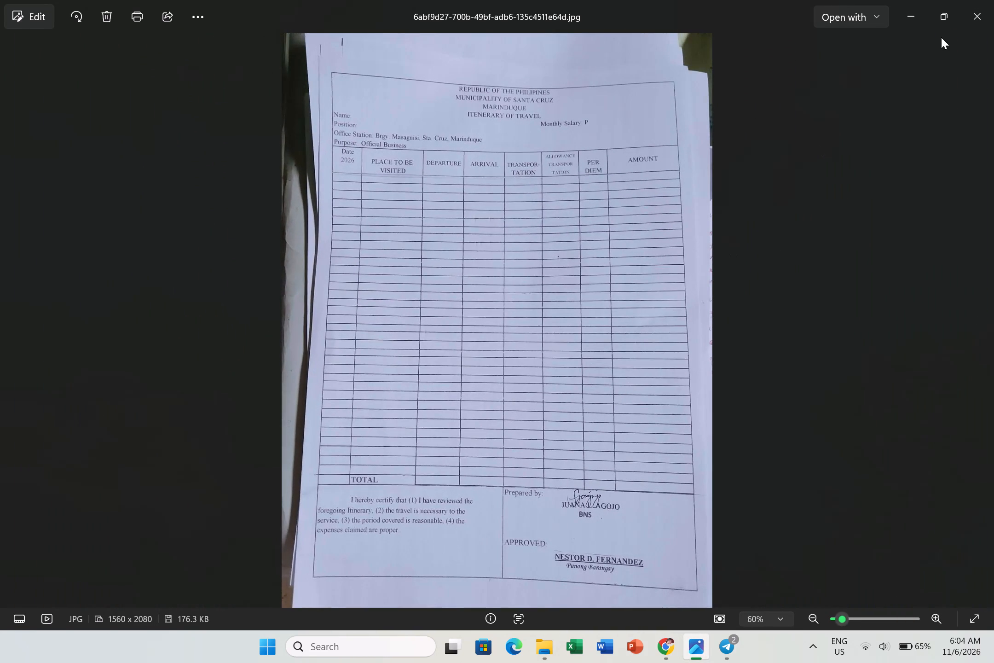
pyautogui.click(993, 0)
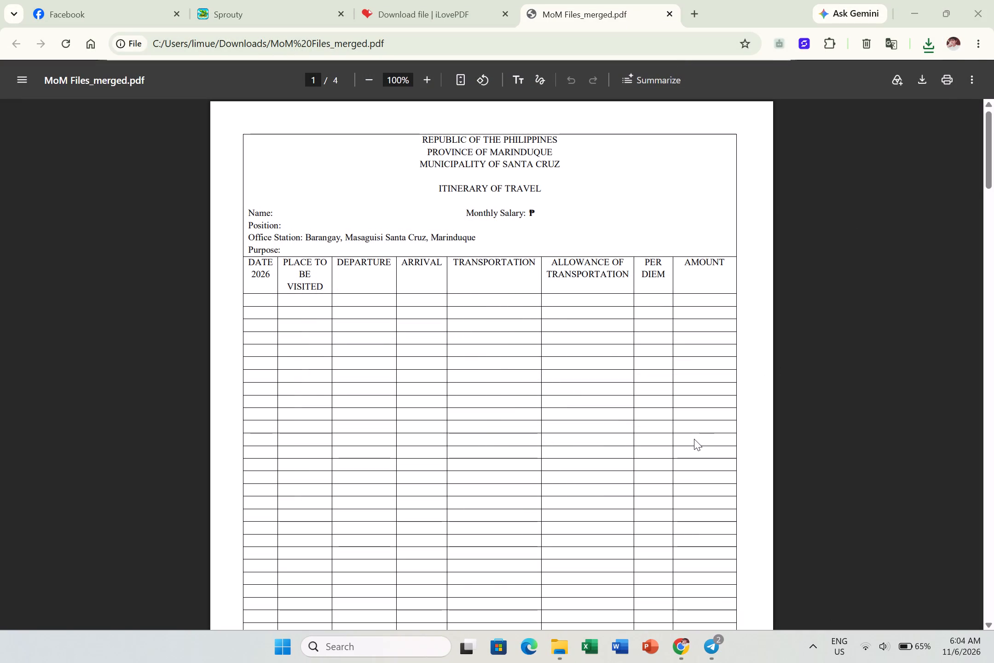
# Review the itinerary of travel page in the merged PDF, from its header to the signature block and the start of Annex A.
pyautogui.scroll(-1, 694, 439)
pyautogui.scroll(3, 694, 439)
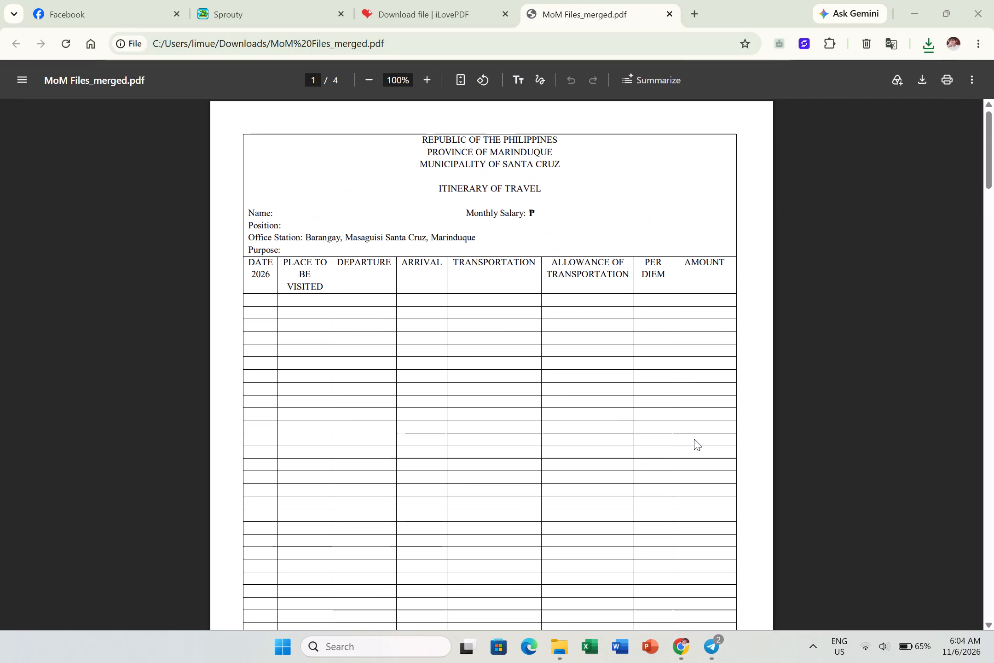
pyautogui.scroll(-4, 694, 439)
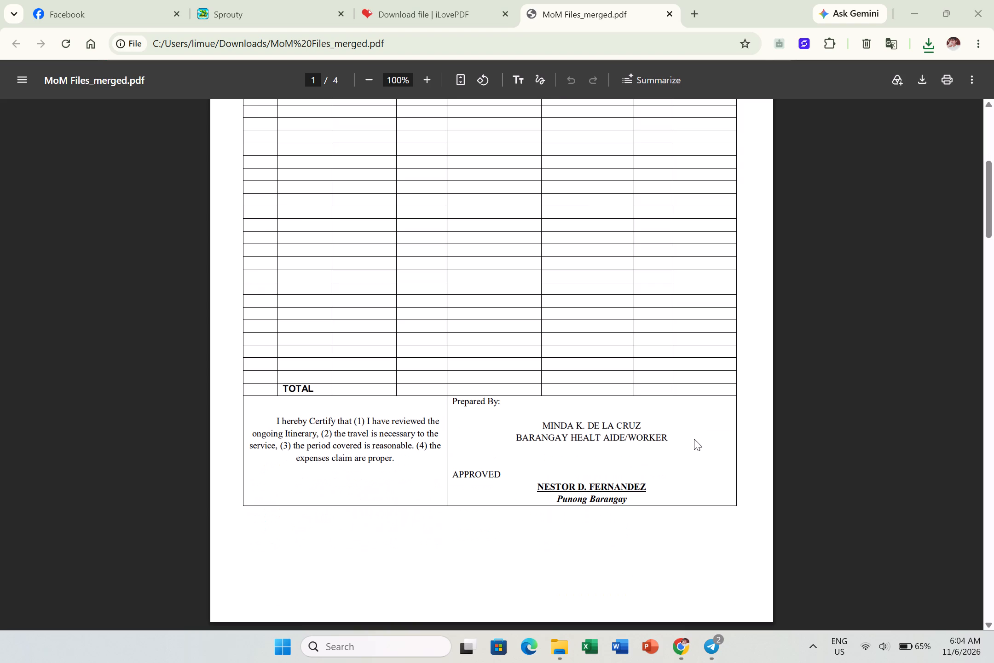
pyautogui.scroll(10, 694, 439)
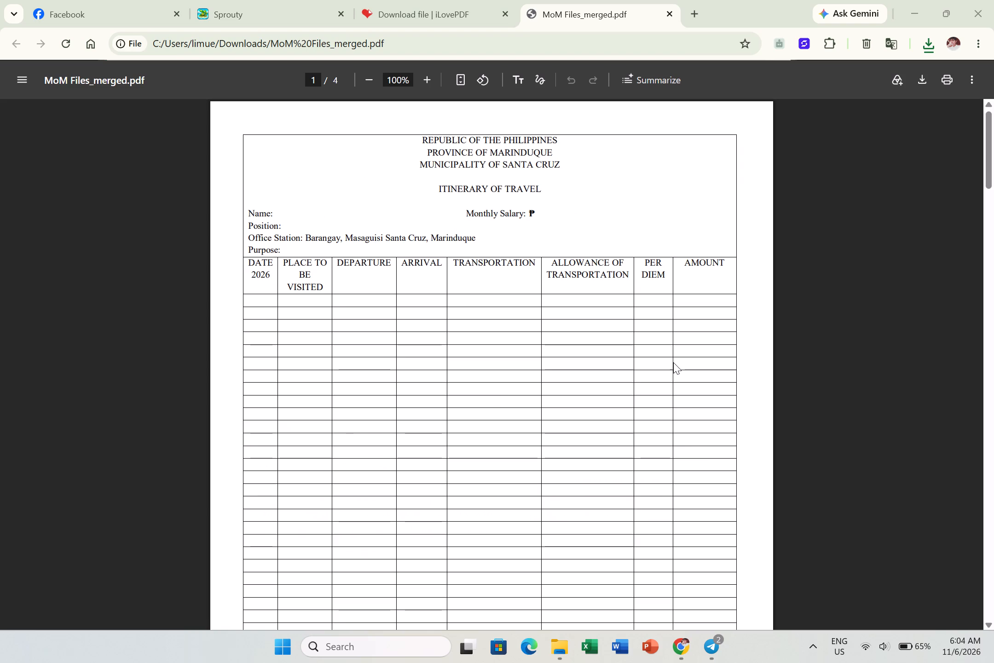
pyautogui.scroll(13, 673, 362)
pyautogui.moveTo(988, 189); pyautogui.dragTo(993, 192)
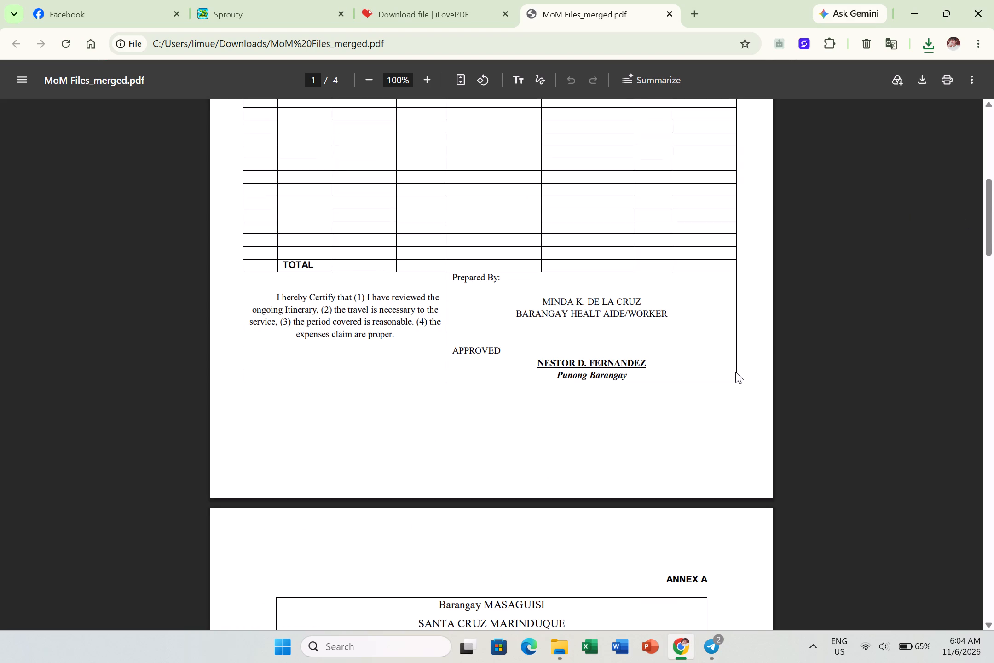
pyautogui.scroll(-4, 735, 372)
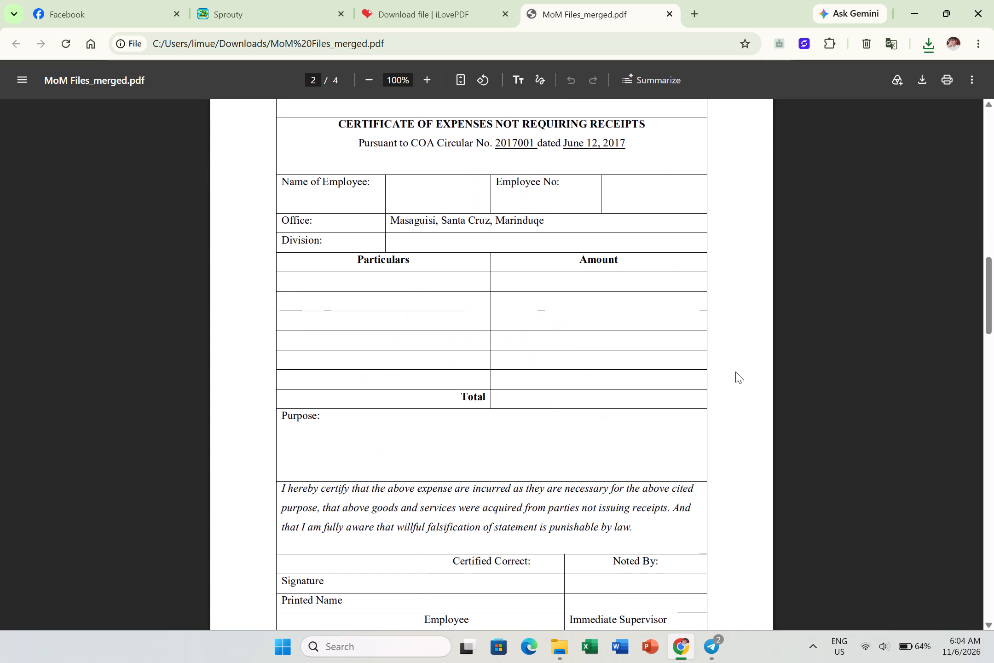
pyautogui.scroll(-2, 735, 372)
pyautogui.scroll(5, 735, 372)
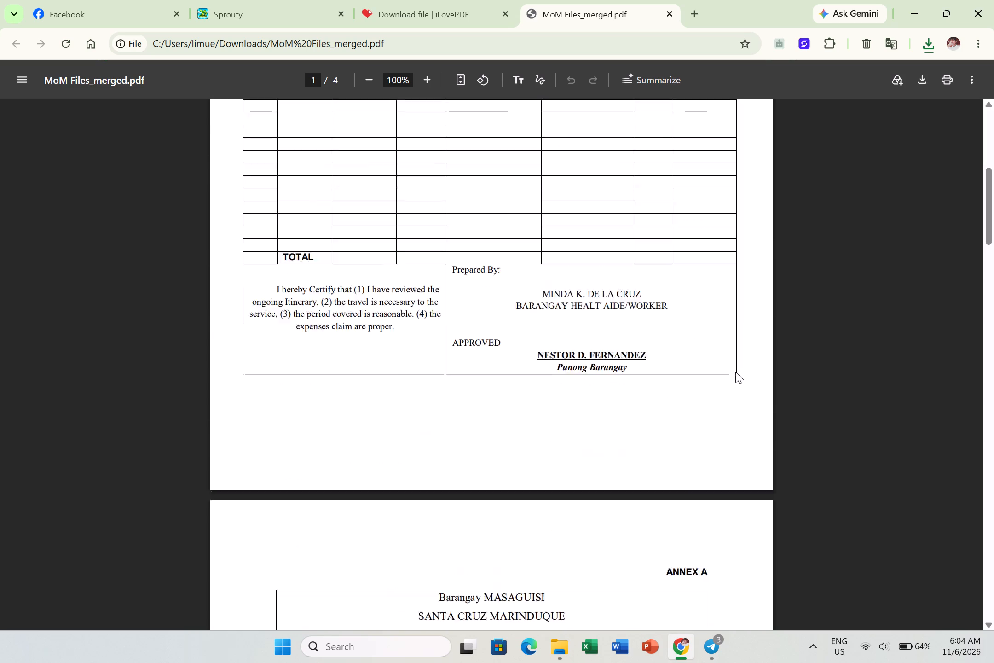
pyautogui.scroll(6, 735, 372)
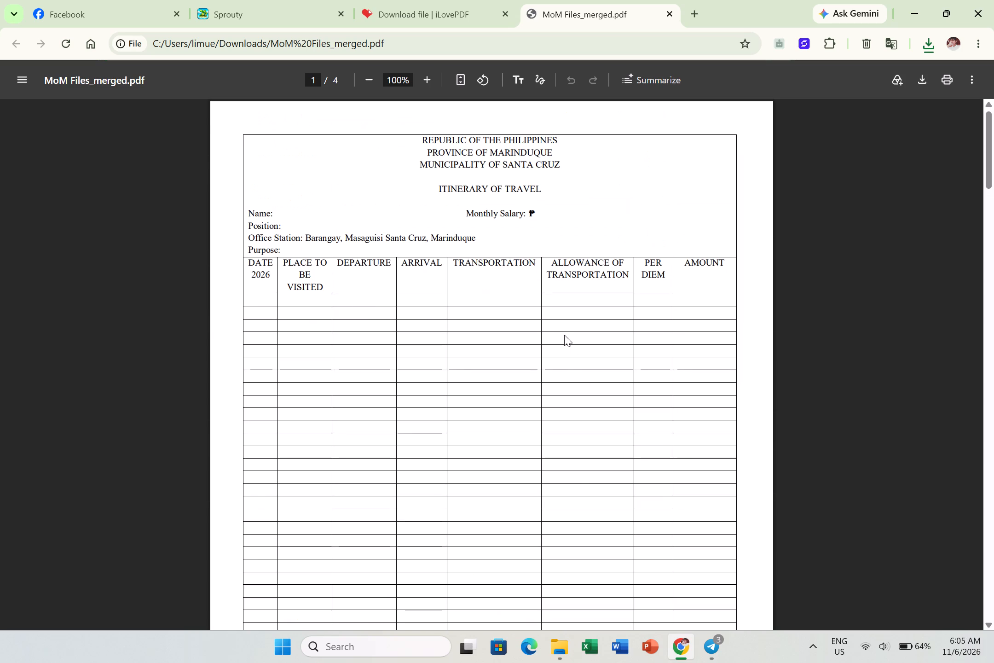
# Examine the Annex A certificate of expenses page and its transition to Appendix B in the merged PDF, dismissing the Phone Link notification.
pyautogui.scroll(-8, 580, 482)
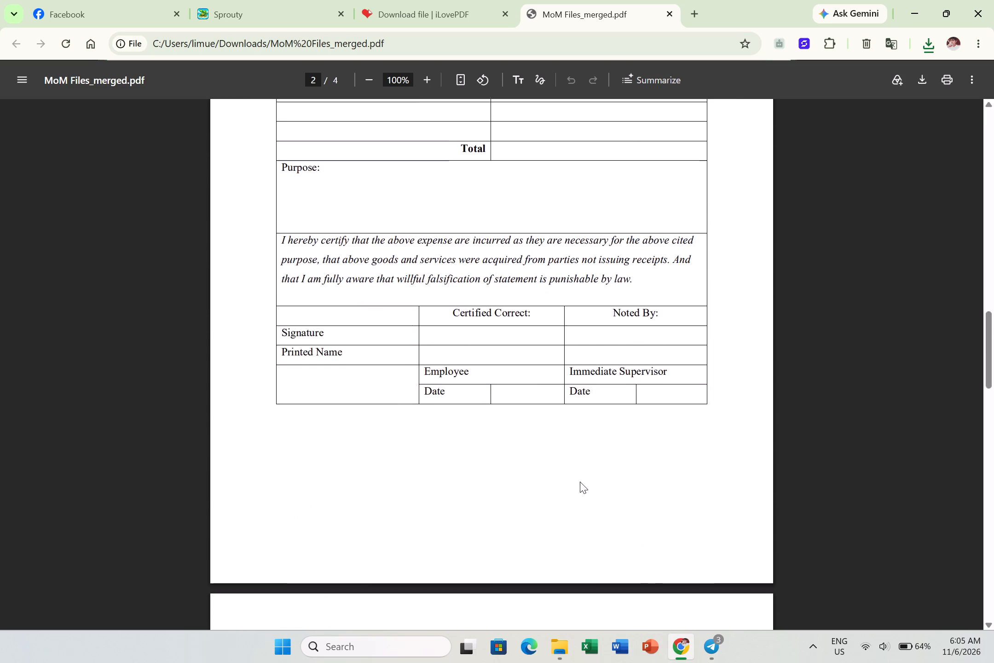
pyautogui.scroll(-3, 580, 482)
pyautogui.scroll(8, 580, 482)
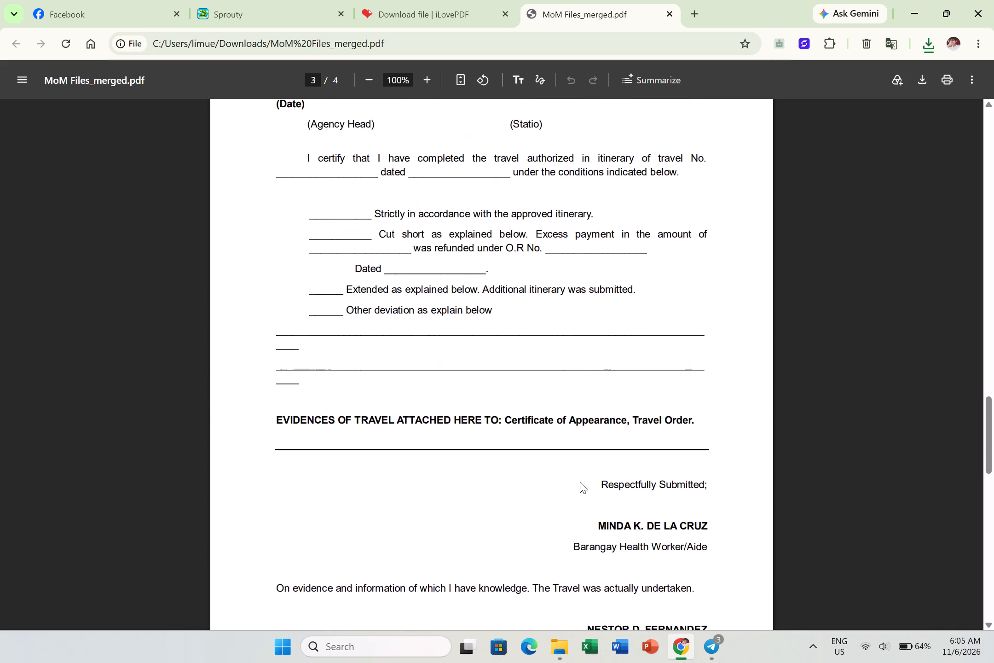
pyautogui.scroll(10, 580, 482)
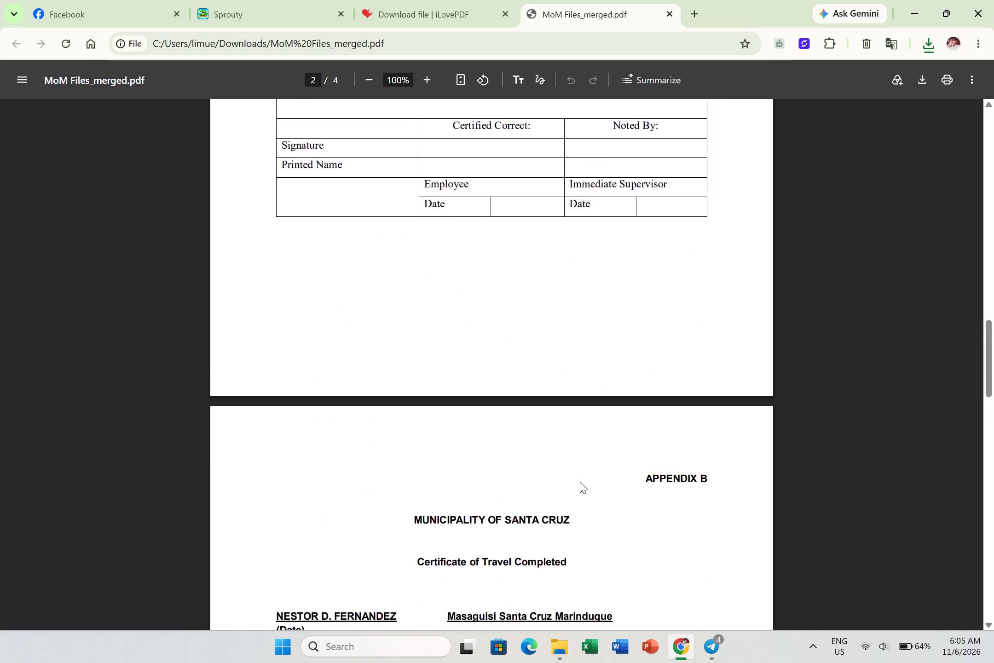
pyautogui.scroll(6, 580, 482)
pyautogui.scroll(-7, 580, 482)
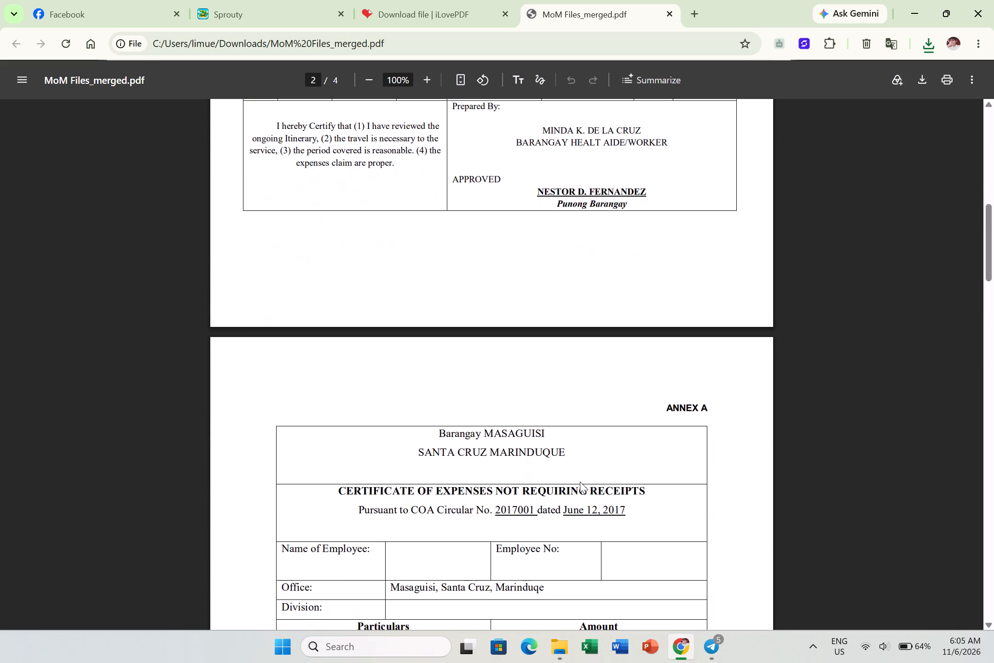
pyautogui.scroll(-3, 580, 482)
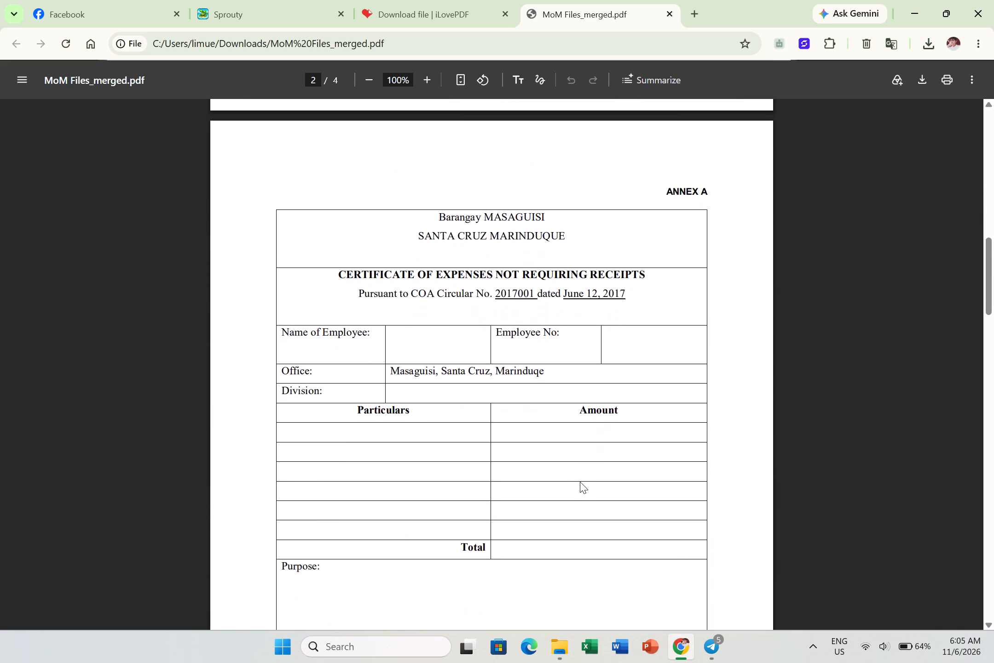
pyautogui.scroll(-2, 580, 482)
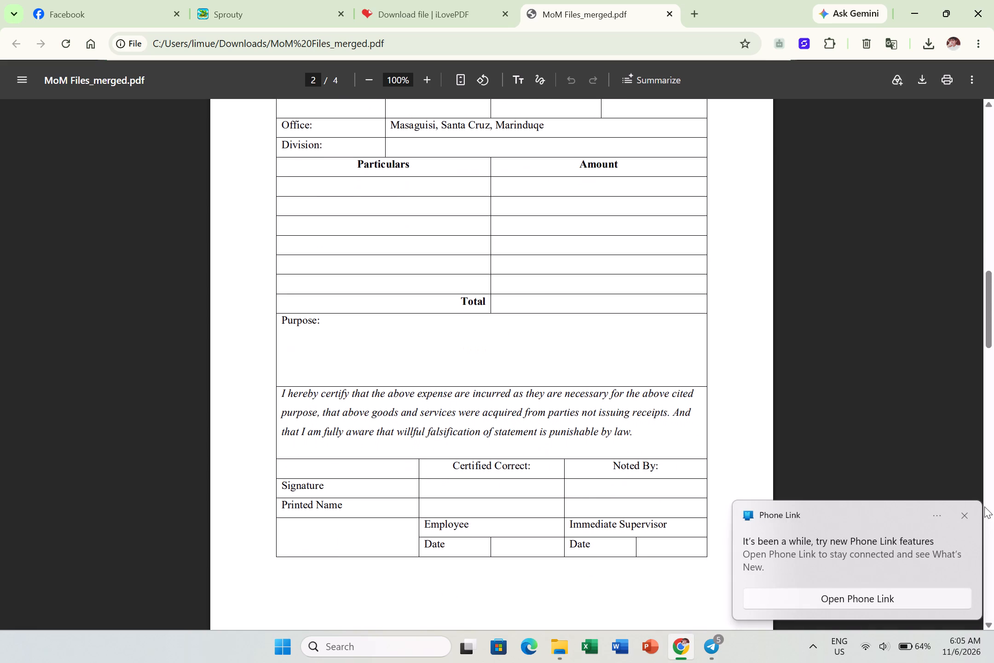
pyautogui.click(965, 514)
pyautogui.scroll(-4, 748, 422)
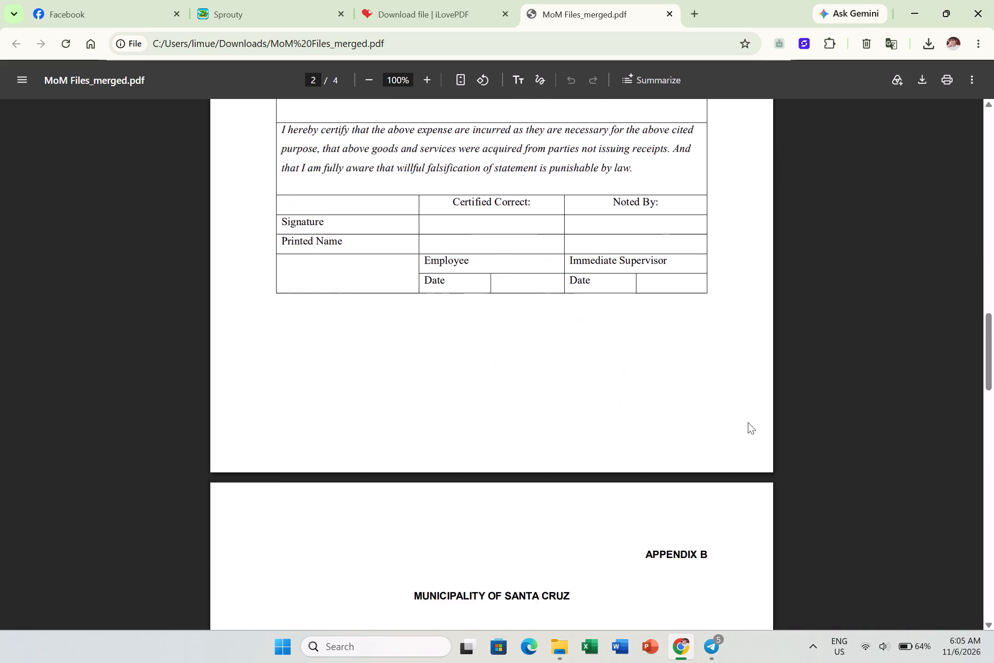
# Examine the layout of the Appendix B Certificate of Travel Completed page, from its heading lines to the signatures and following page.
pyautogui.scroll(-2, 748, 422)
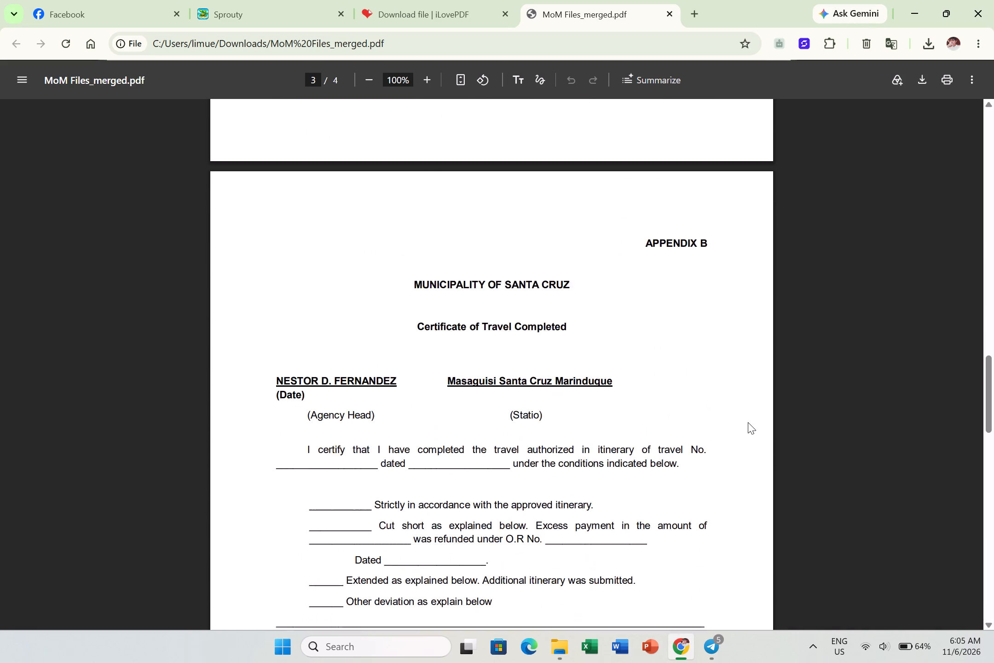
pyautogui.scroll(-3, 748, 422)
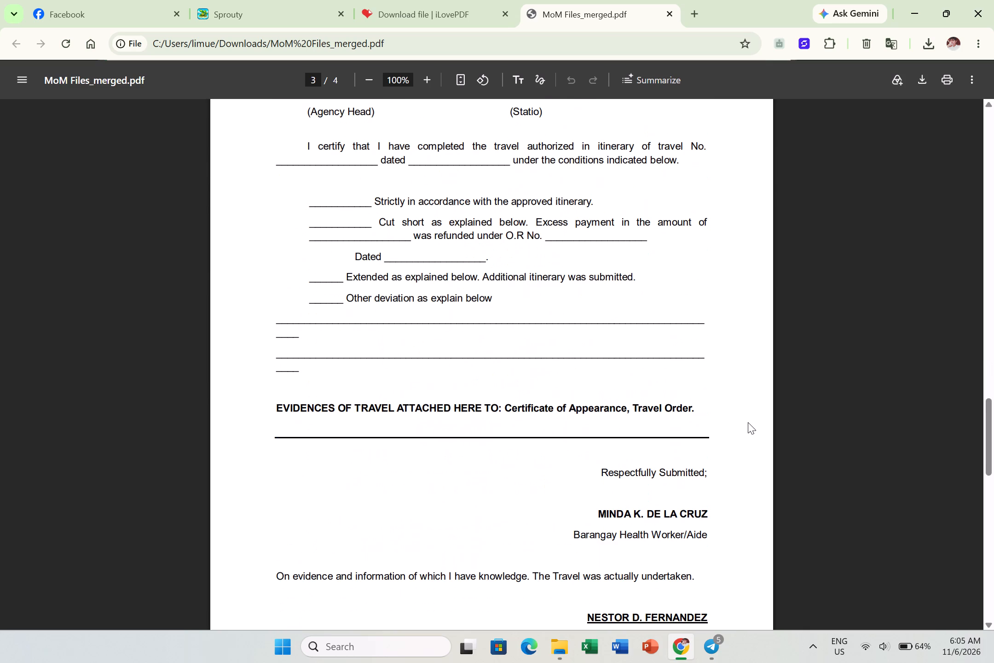
pyautogui.scroll(1, 748, 422)
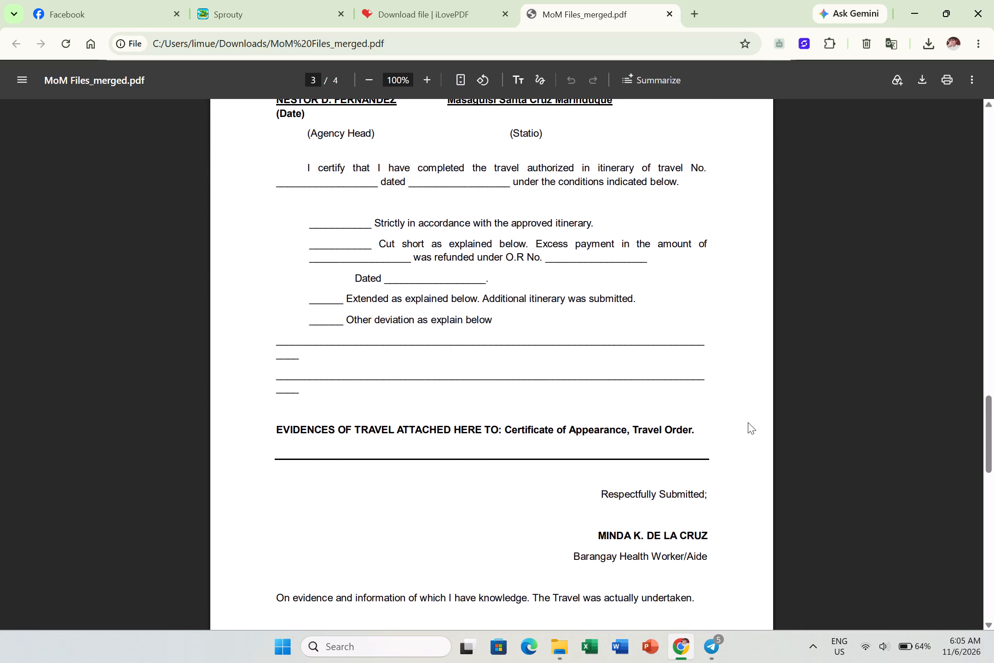
pyautogui.scroll(2, 748, 422)
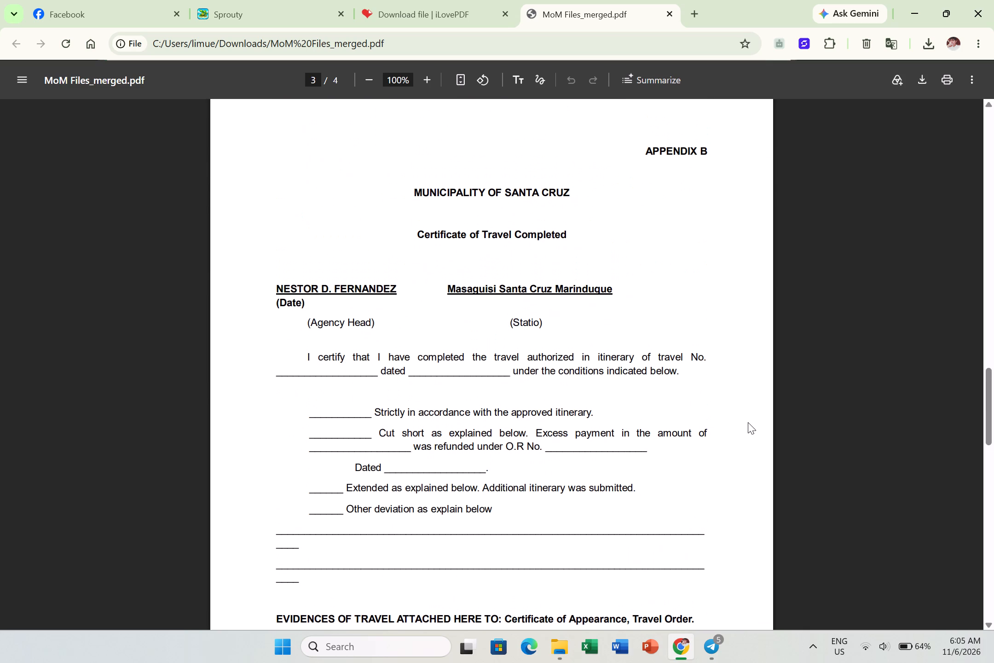
pyautogui.scroll(-1, 774, 406)
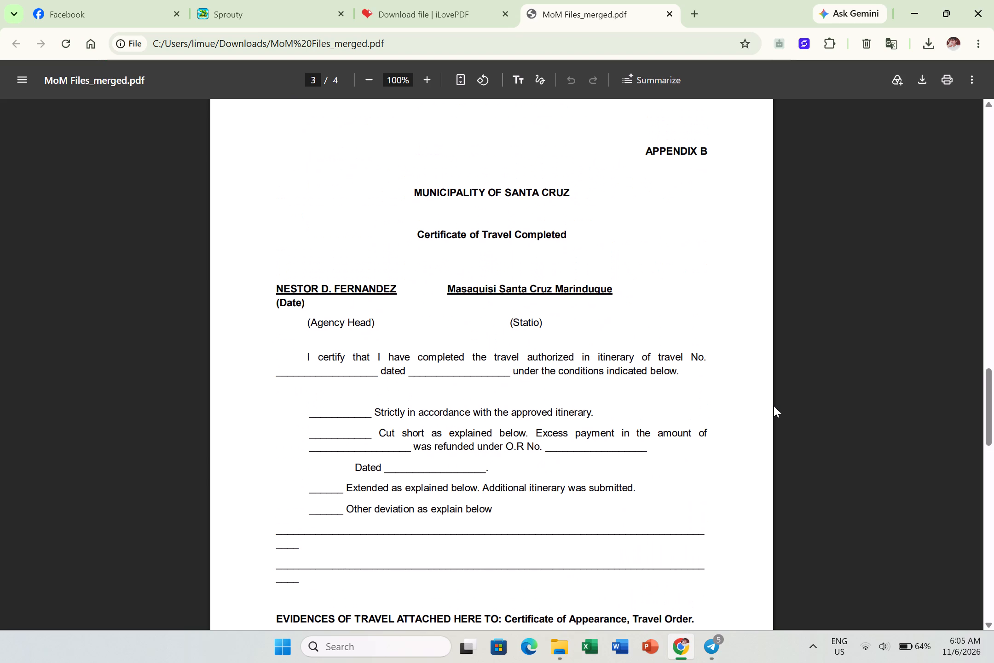
pyautogui.scroll(-4, 774, 406)
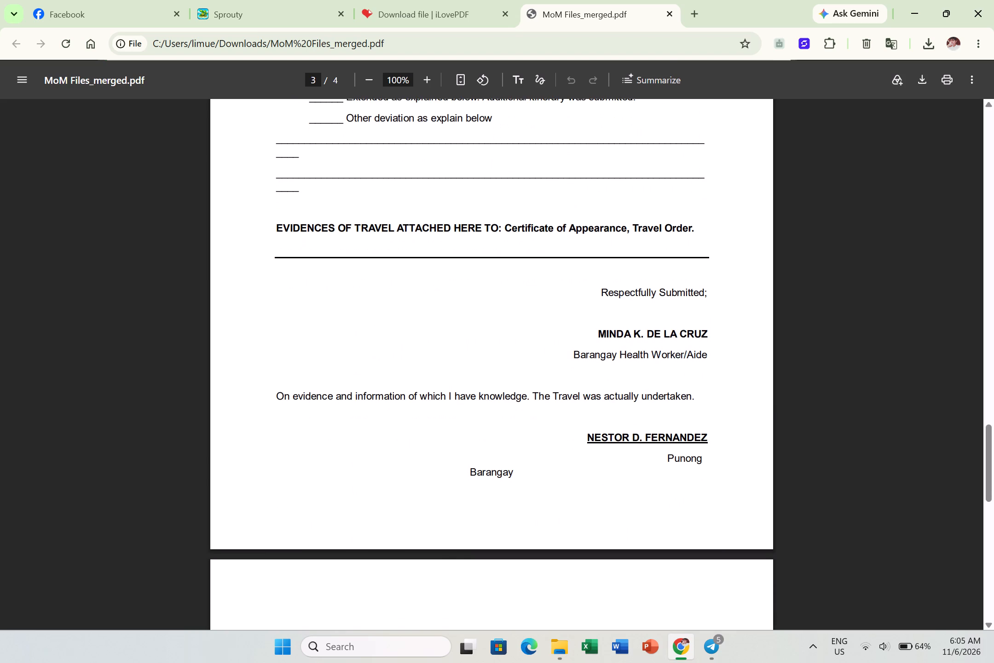
# Close the merged PDF and the finished iLovePDF download page.
pyautogui.click(670, 18)
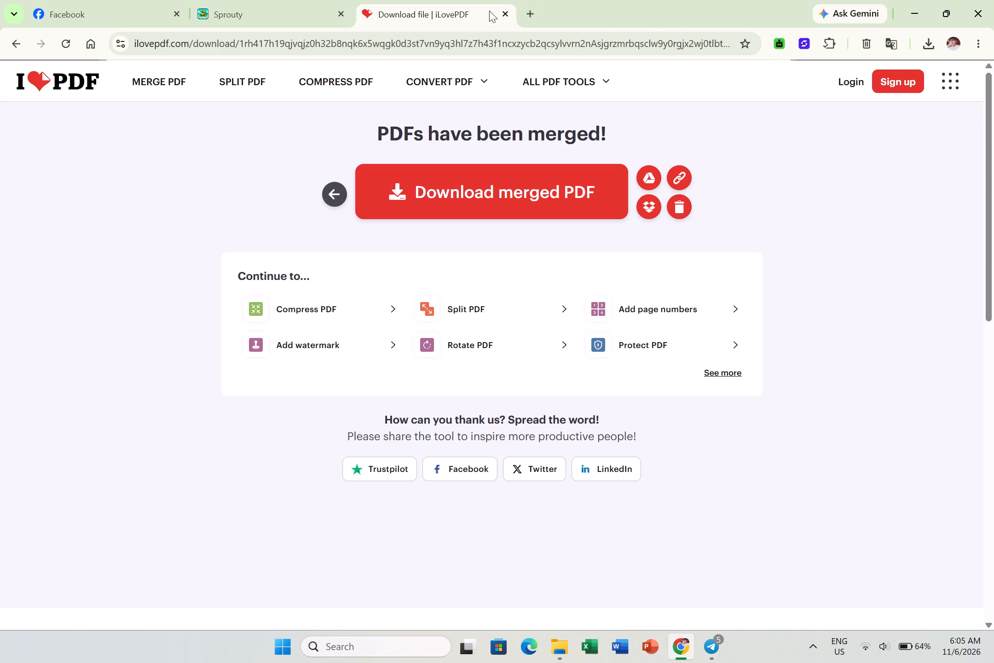
pyautogui.click(503, 14)
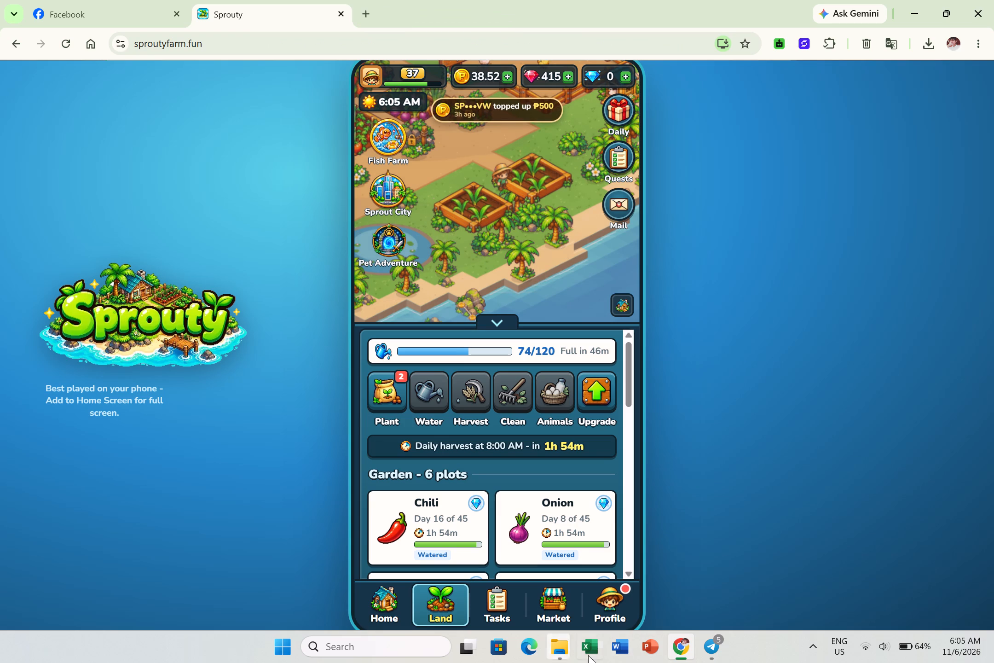
# Switch to File Explorer, close the duplicate Downloads window, and delete the MoM Files_merged PDF.
pyautogui.click(559, 644)
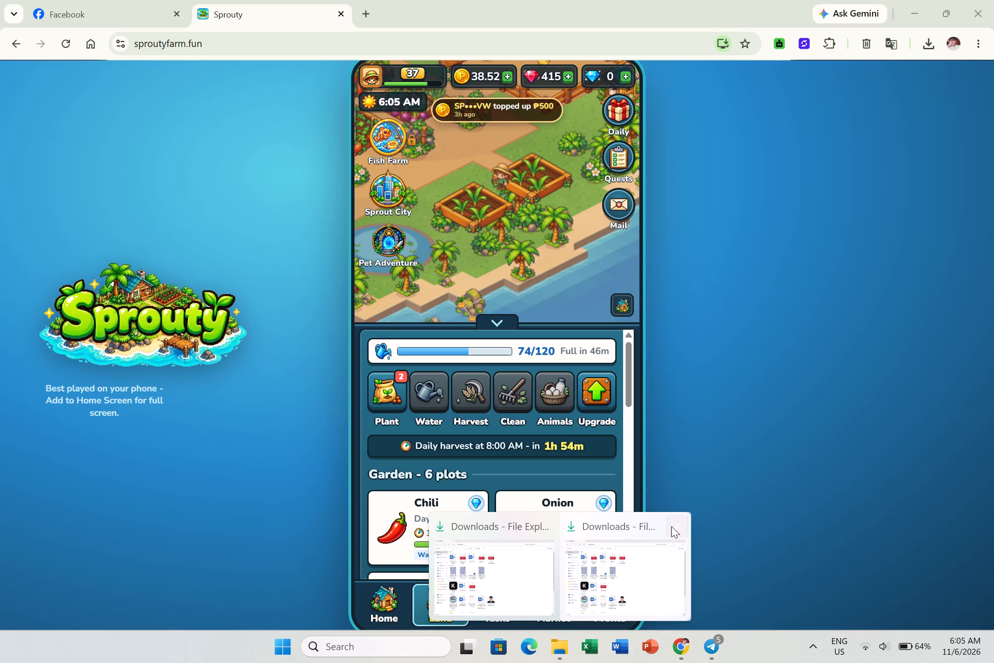
pyautogui.click(674, 530)
pyautogui.click(561, 579)
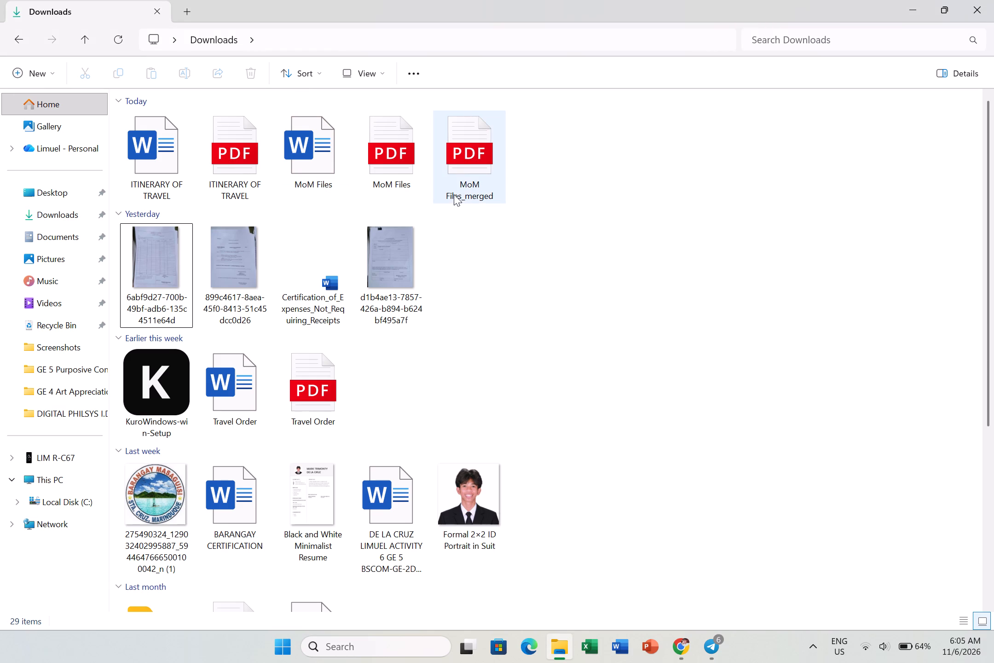
pyautogui.click(469, 180)
pyautogui.press('Delete')
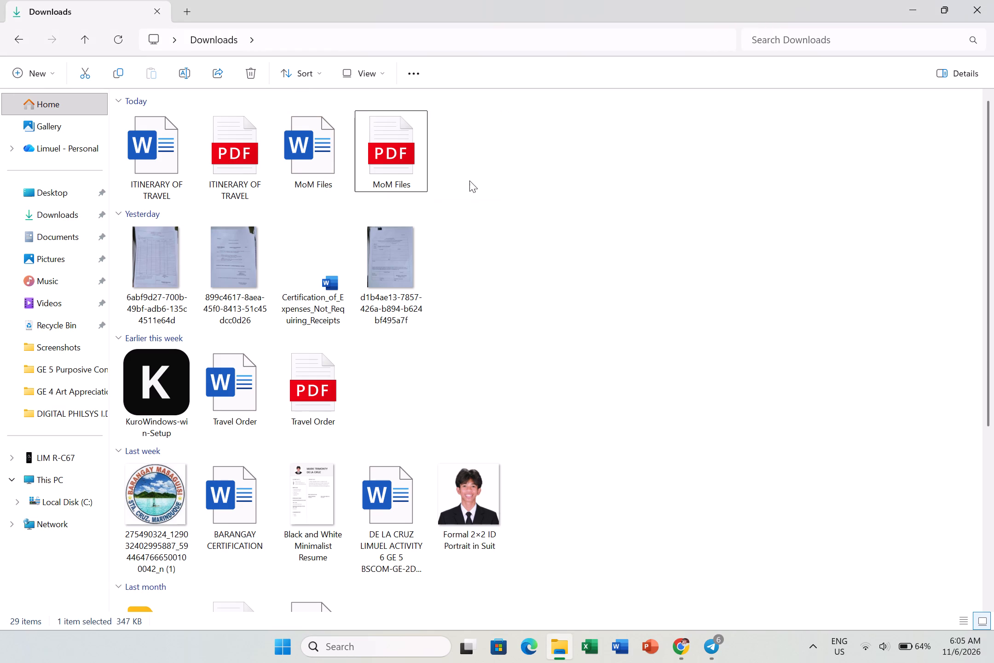
# Open the MoM Files PDF in Edge, check its Certificate of Travel Completed page and last page, and close it.
pyautogui.doubleClick(368, 156)
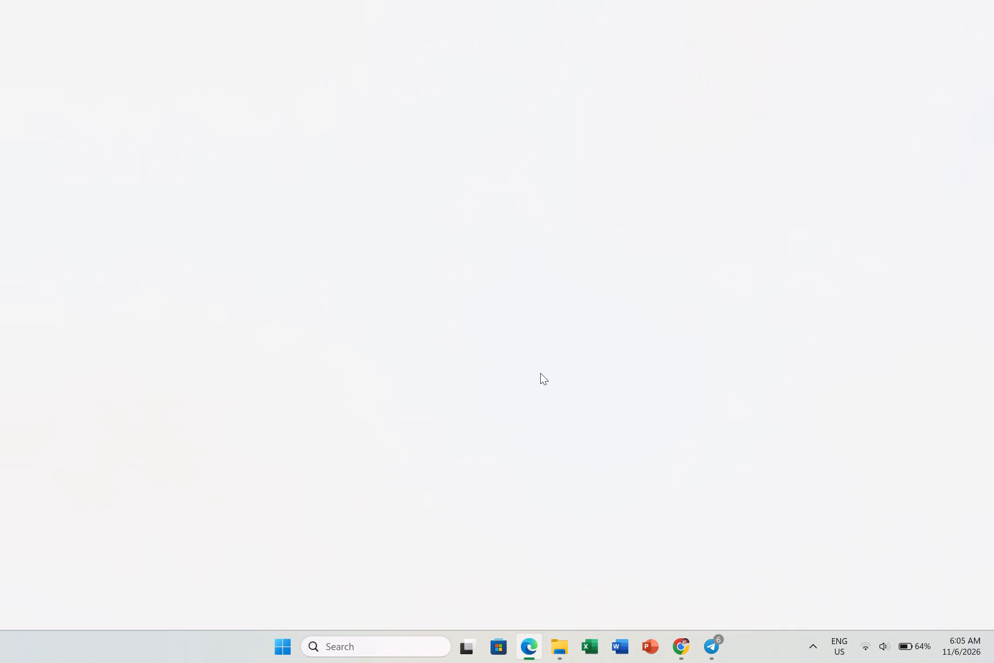
pyautogui.scroll(-6, 572, 404)
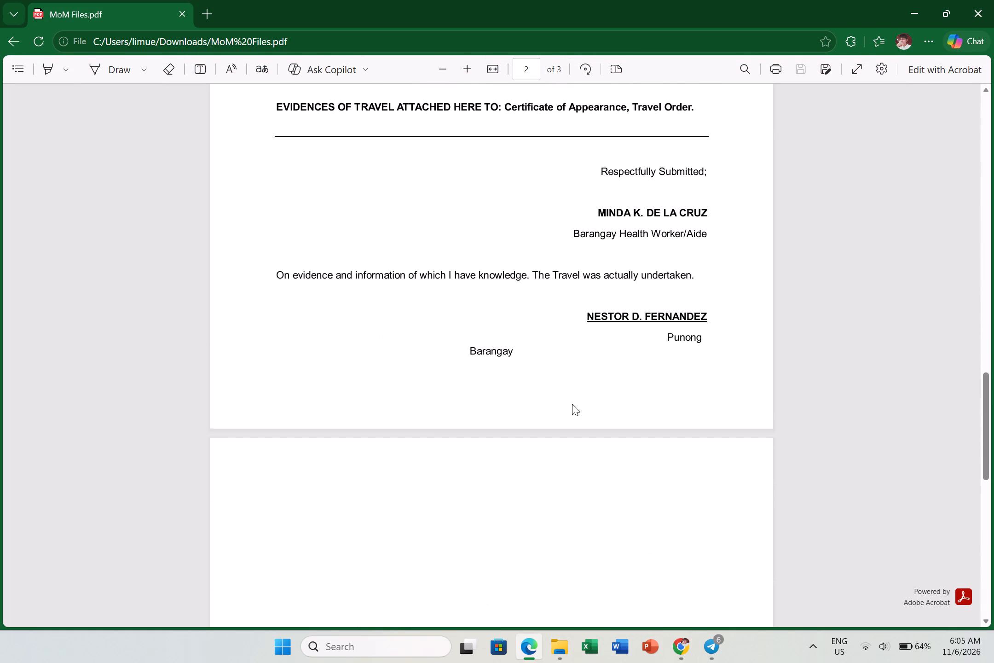
pyautogui.scroll(6, 572, 404)
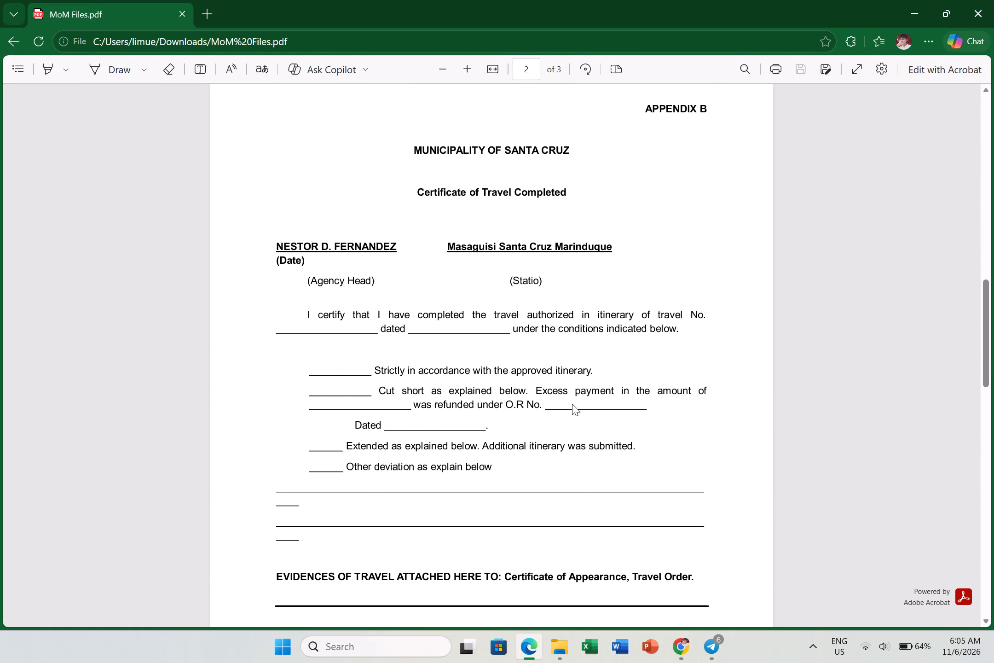
pyautogui.click(993, 0)
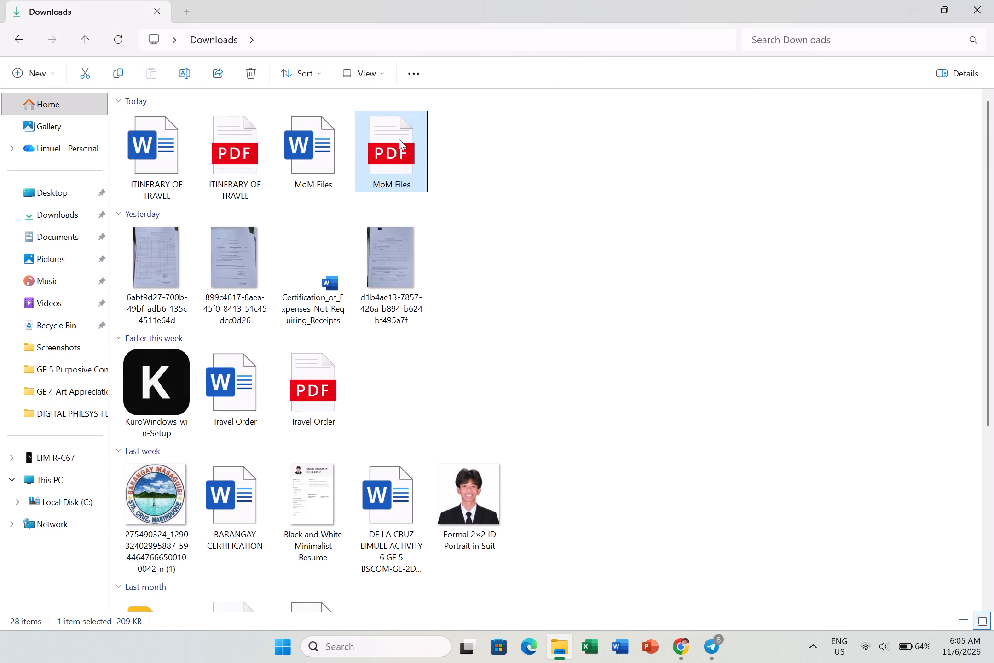
# Delete the MoM Files and ITINERARY OF TRAVEL PDFs from Downloads, keeping the Word documents.
pyautogui.click(390, 165)
pyautogui.press('Delete')
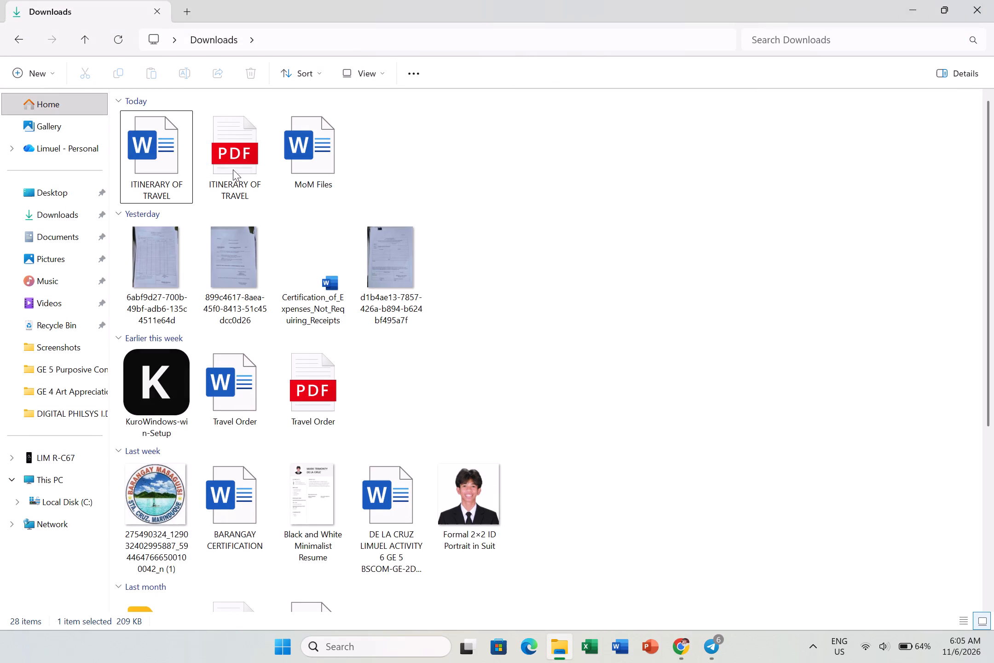
pyautogui.click(233, 169)
pyautogui.press('Delete')
# Open the ITINERARY OF TRAVEL Word document to check it, and close it.
pyautogui.doubleClick(165, 160)
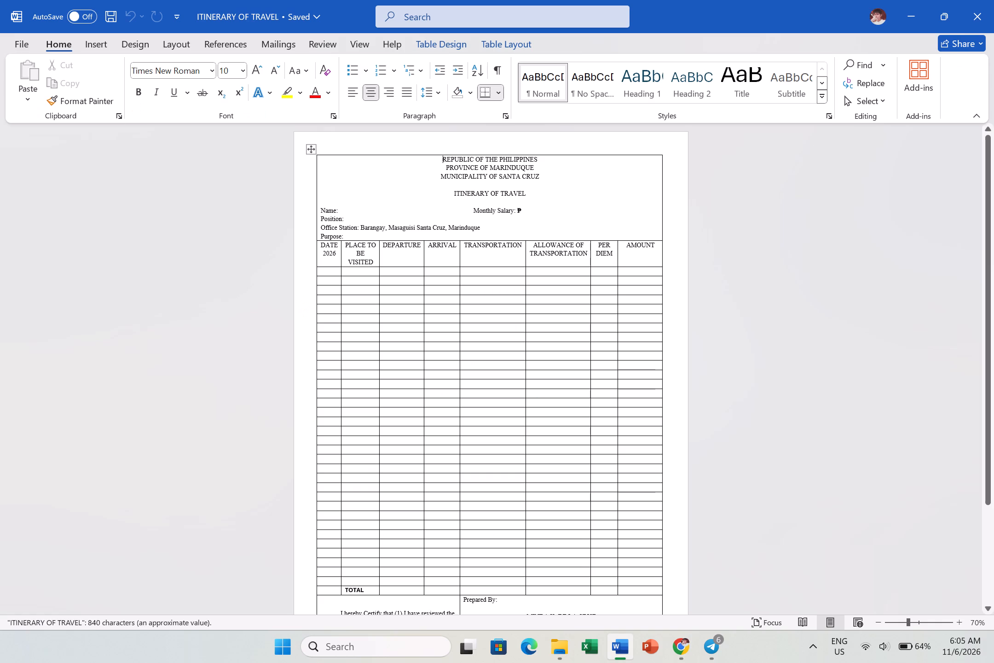
pyautogui.click(993, 0)
# Open the MoM Files Word document and correct "(Statio)" to "(Station)" on the Certificate of Travel Completed page.
pyautogui.doubleClick(252, 160)
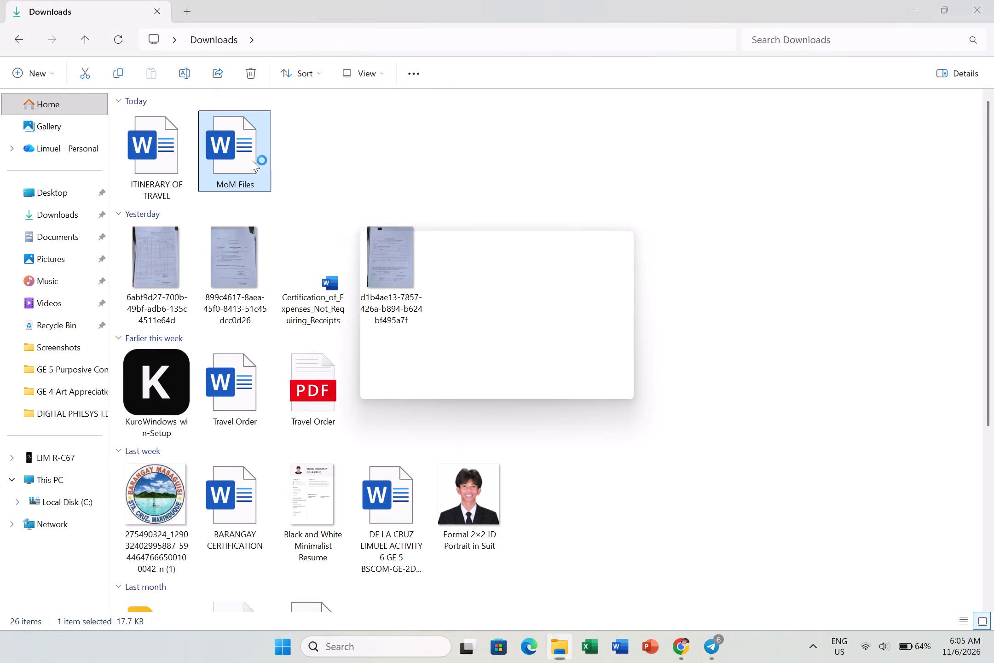
pyautogui.scroll(-1, 578, 426)
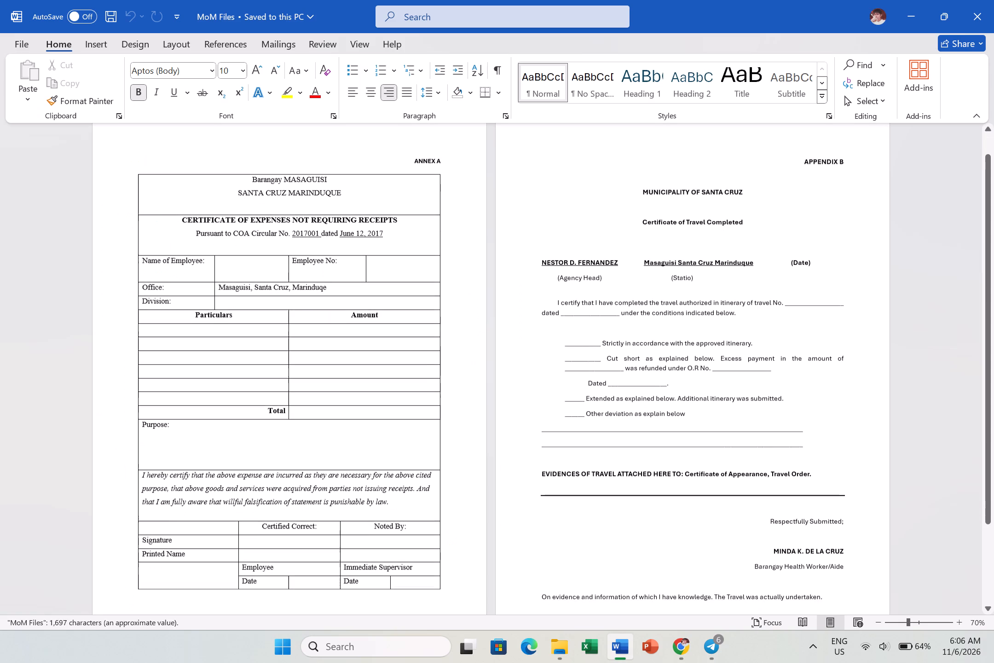
pyautogui.scroll(-1, 578, 426)
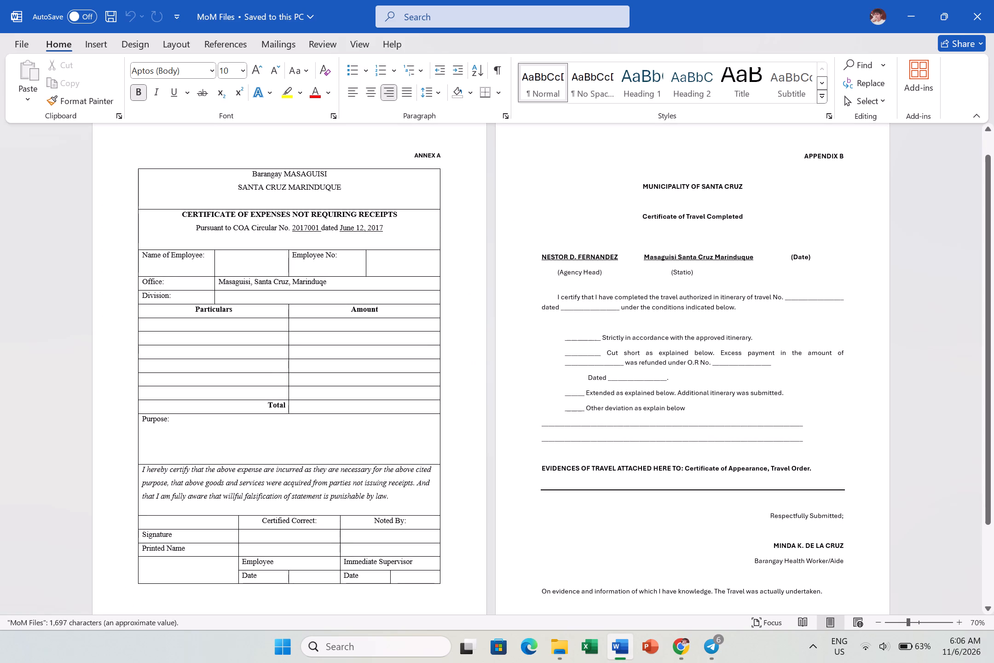
pyautogui.click(690, 273)
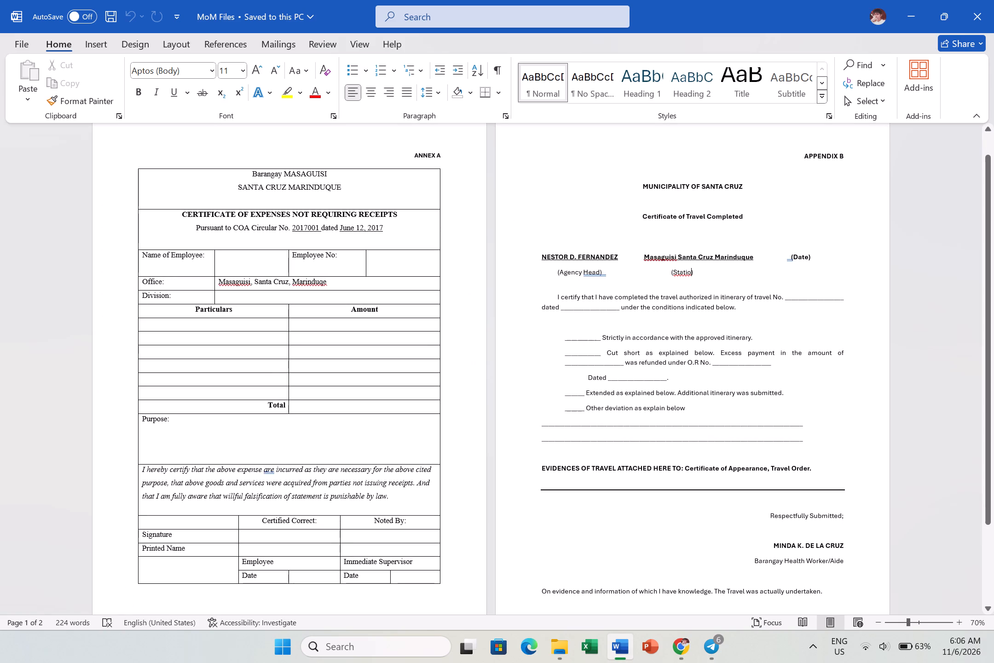
pyautogui.press('n')
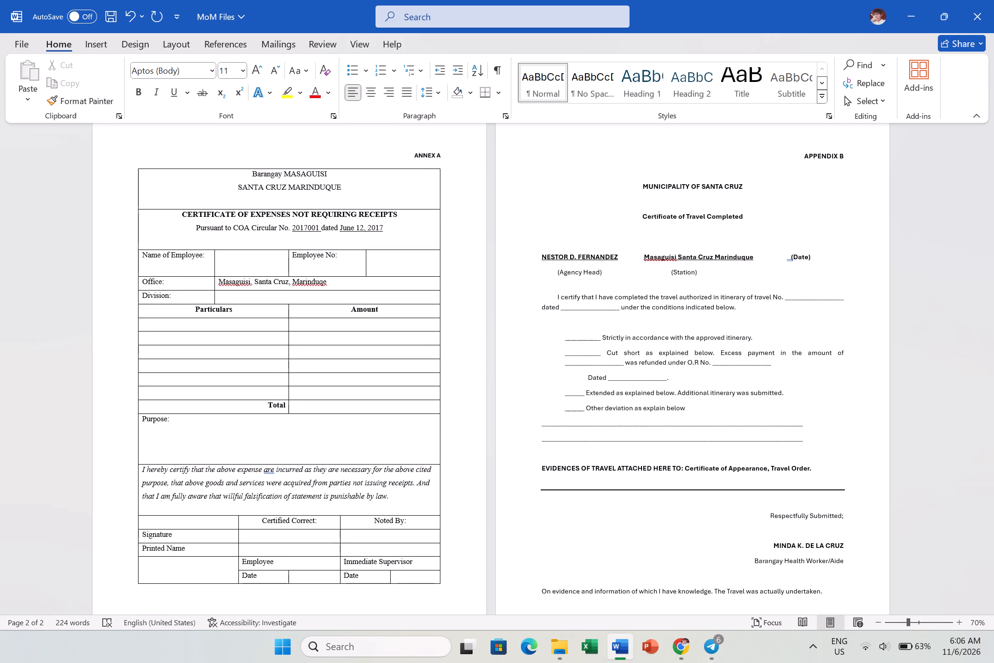
# Check the remainder of both certificate pages and save the MoM Files document under its existing name.
pyautogui.scroll(-2, 762, 319)
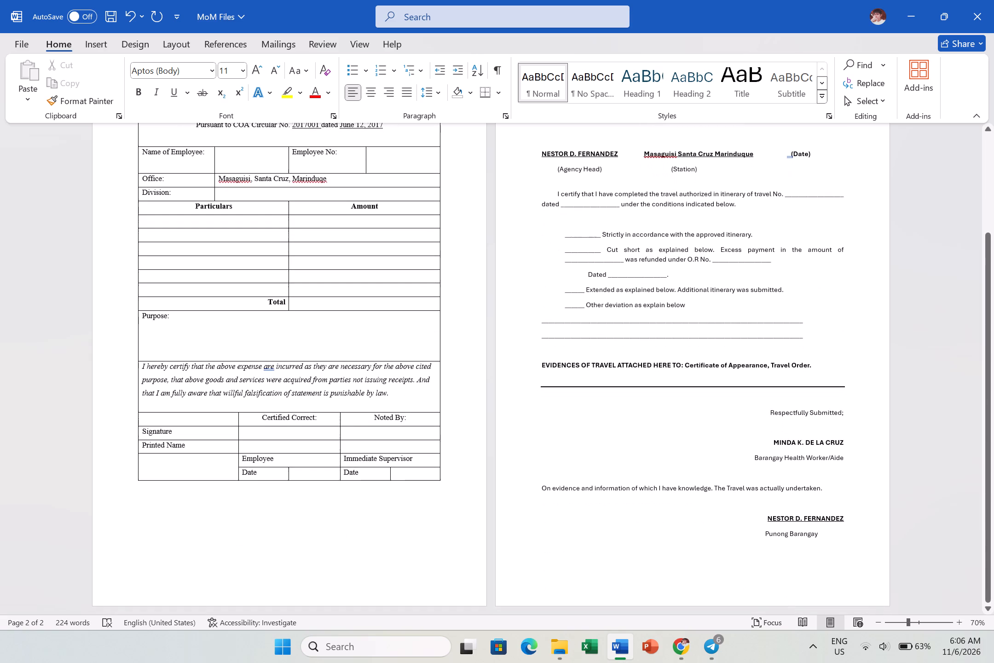
pyautogui.scroll(3, 762, 319)
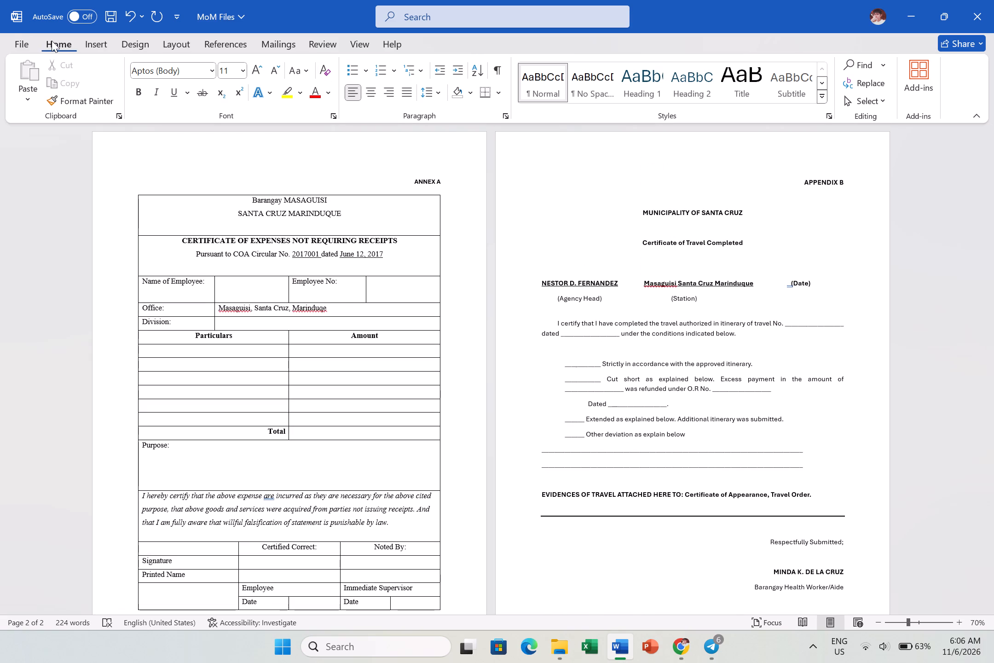
pyautogui.click(17, 39)
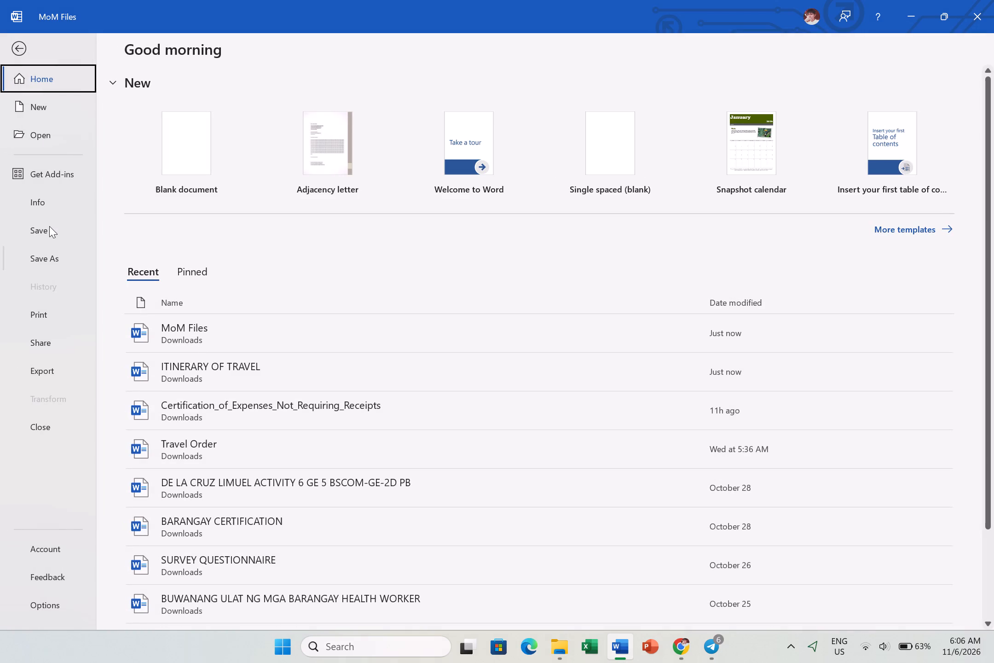
pyautogui.click(49, 226)
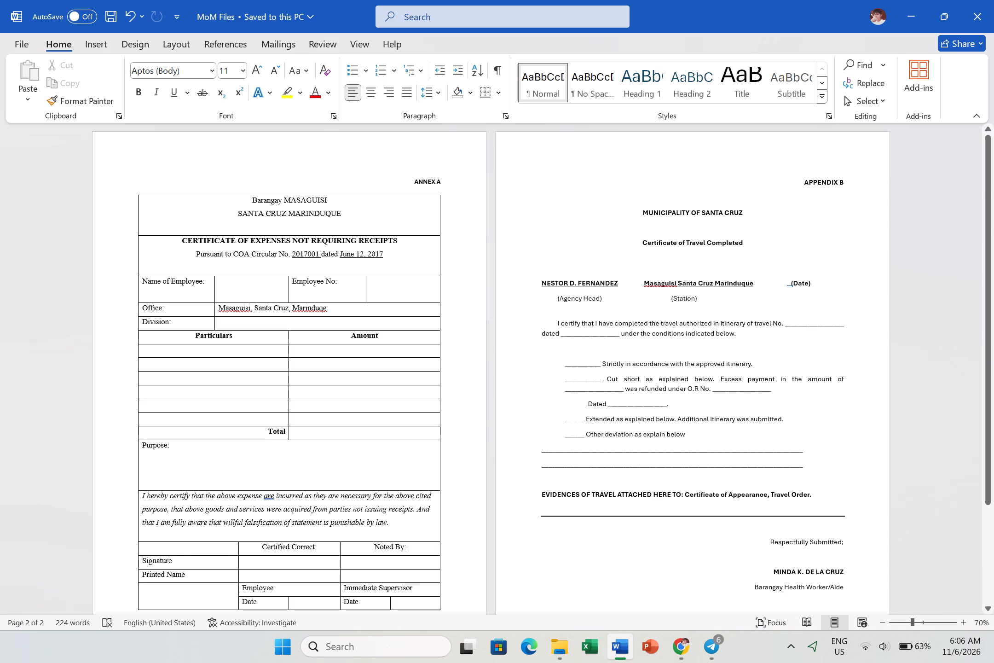
# Close the MoM Files document and the Downloads folder window.
pyautogui.scroll(-4, 834, 358)
pyautogui.click(993, 0)
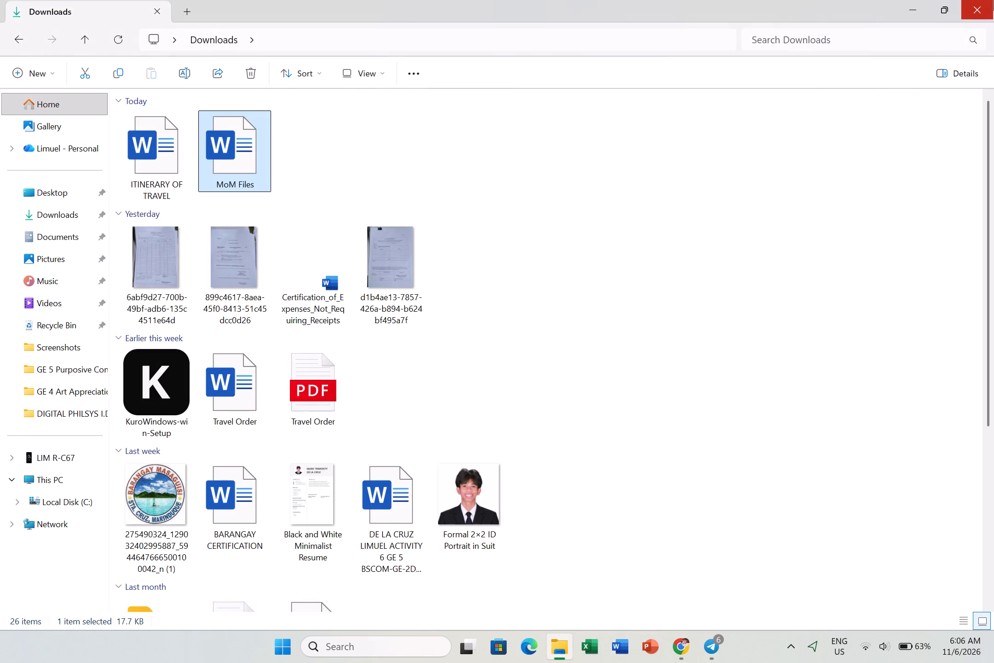
pyautogui.click(993, 0)
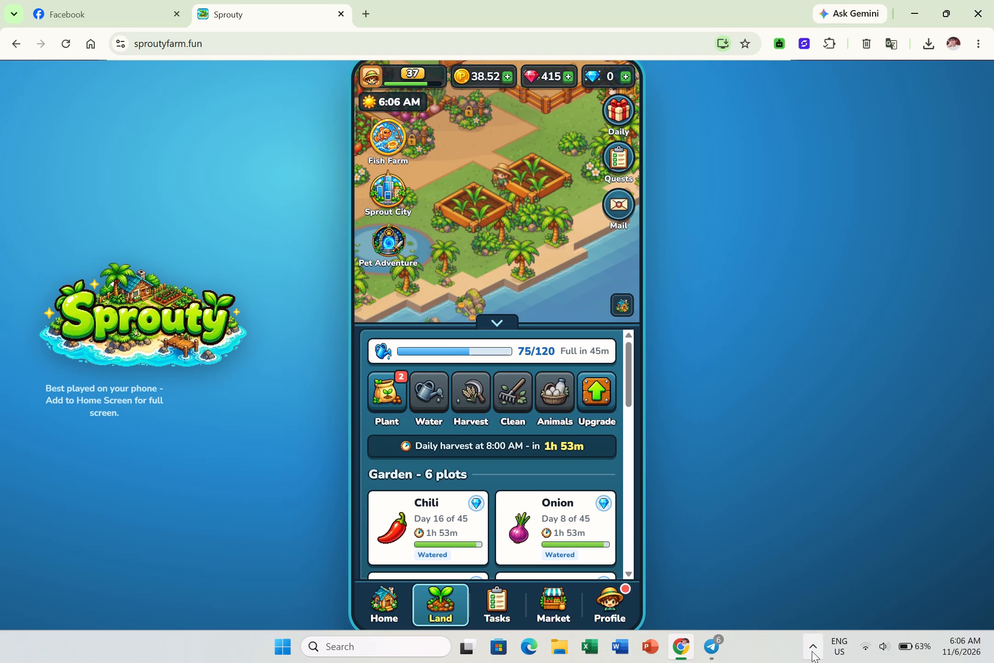
# Show the hidden system tray icons.
pyautogui.click(812, 651)
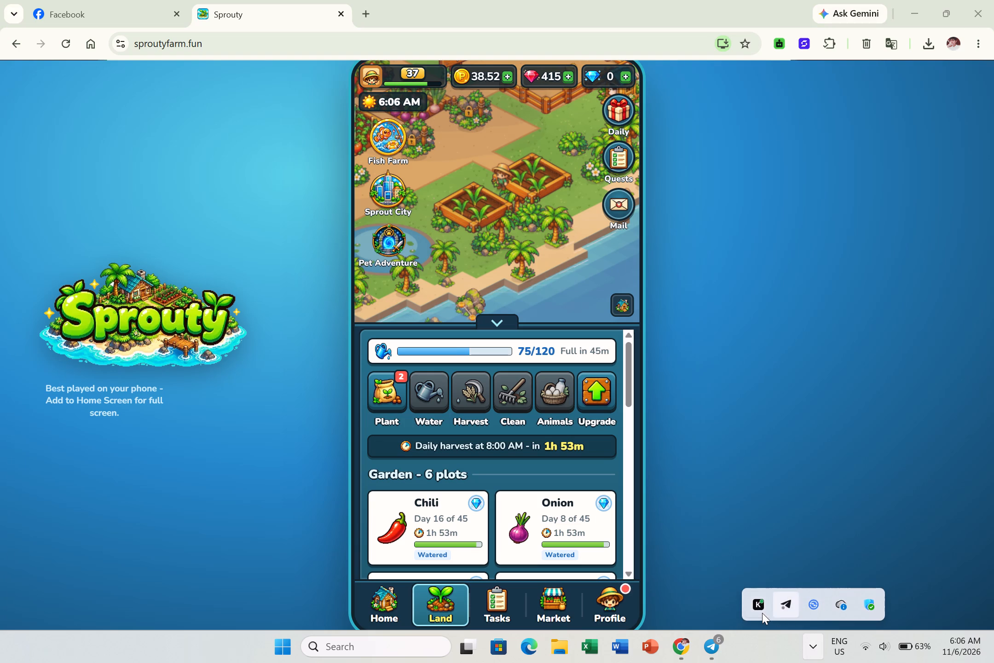
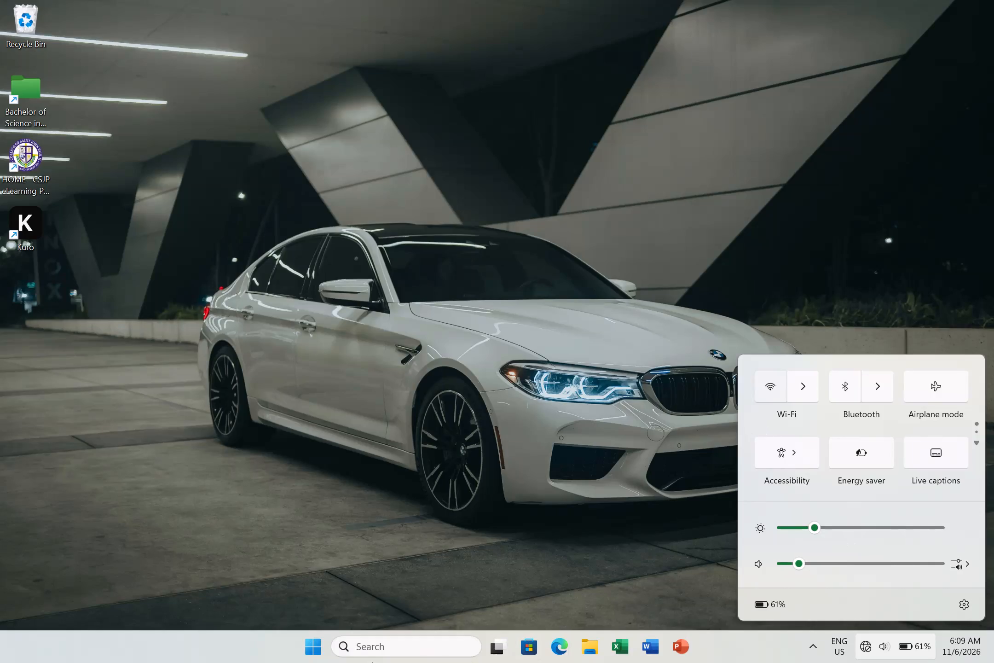
# Remove every item from the Start menu's Recent list, including the Certification_of_Expenses and MoM Files documents and the three images.
pyautogui.click(319, 657)
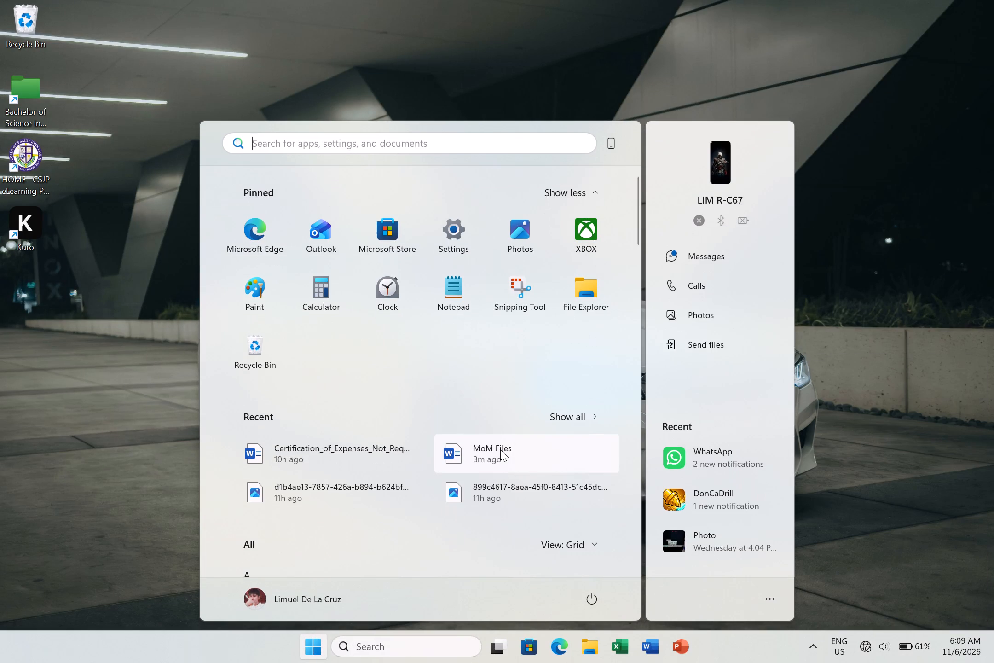
pyautogui.rightClick(342, 450)
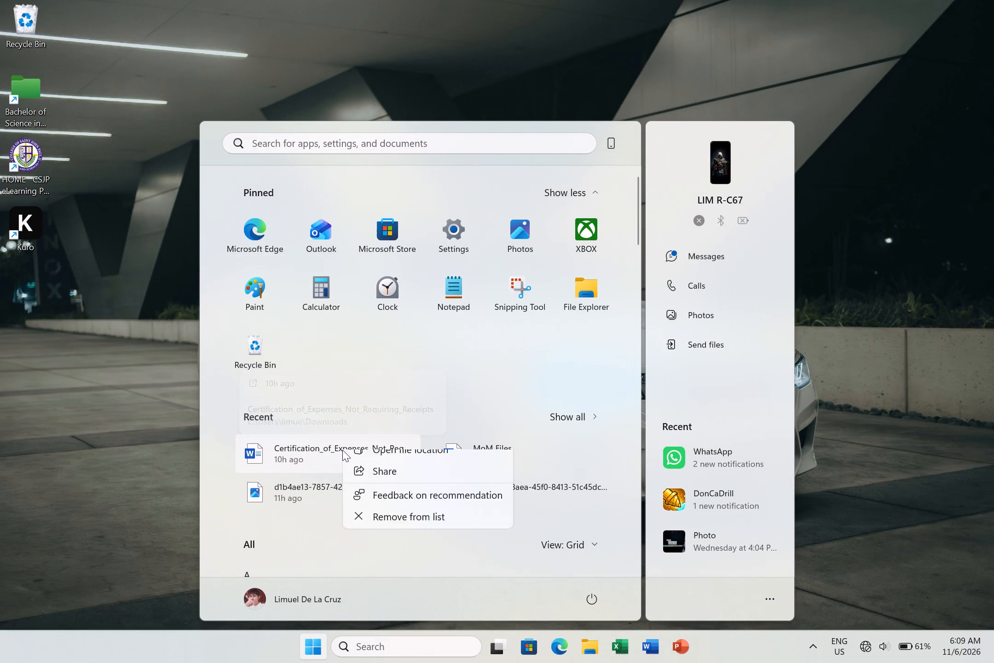
pyautogui.click(412, 530)
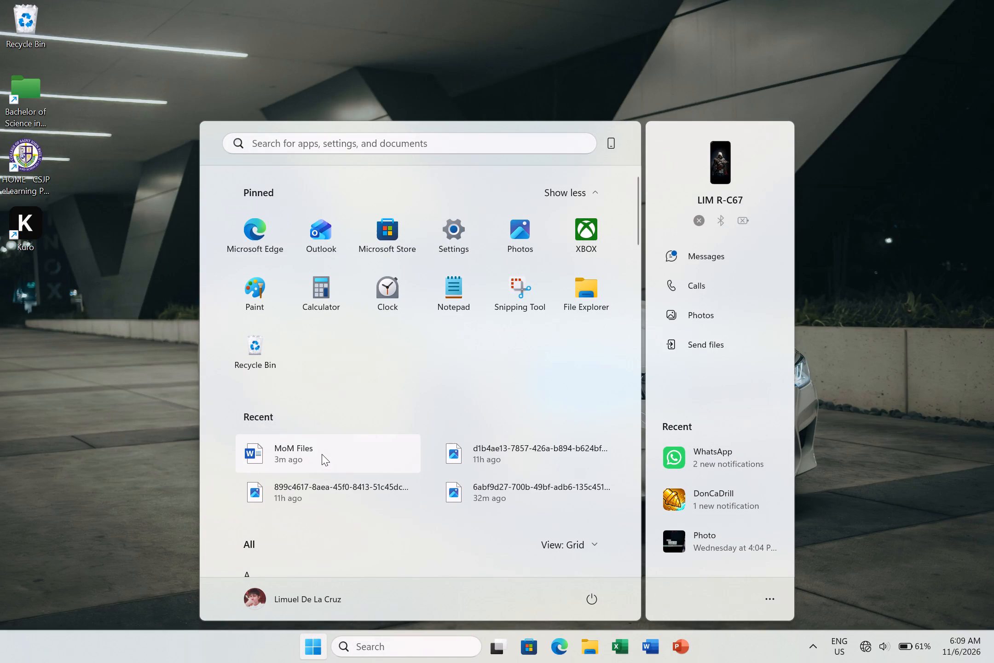
pyautogui.rightClick(322, 454)
pyautogui.click(387, 535)
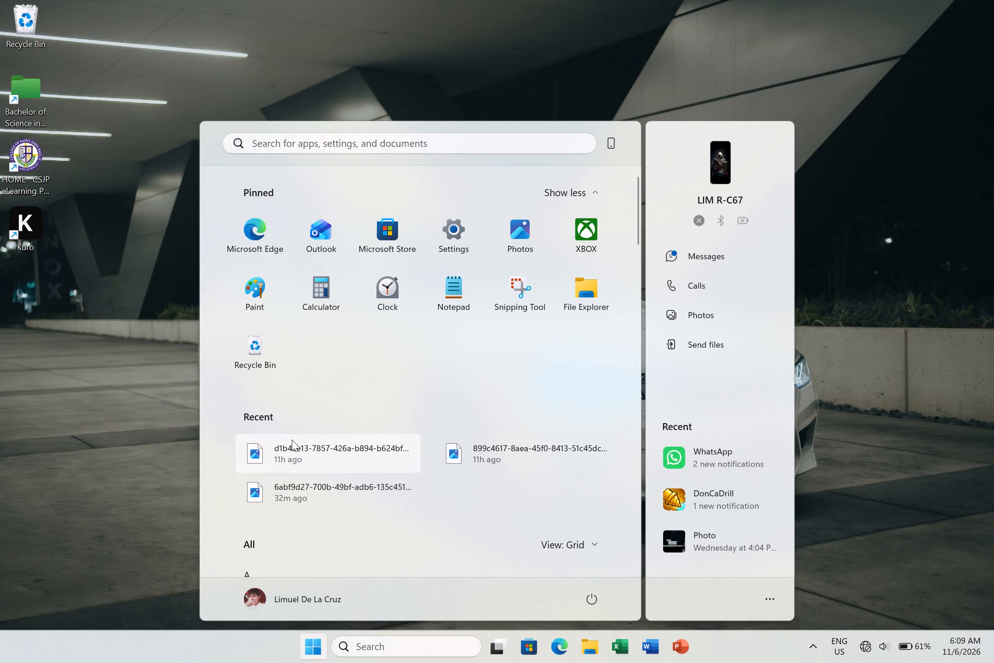
pyautogui.rightClick(297, 453)
pyautogui.click(356, 535)
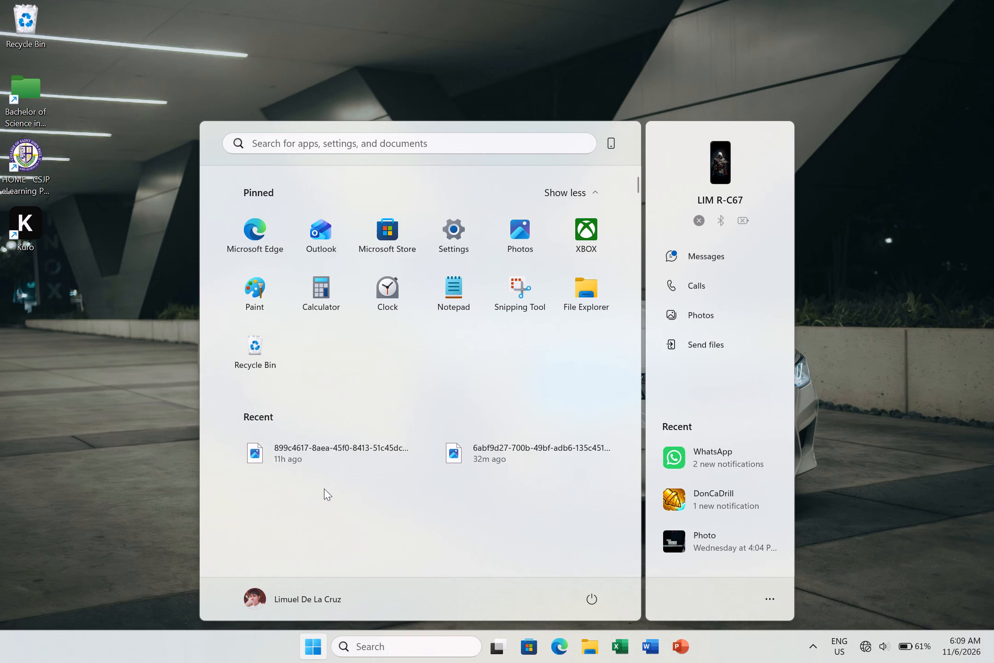
pyautogui.rightClick(307, 458)
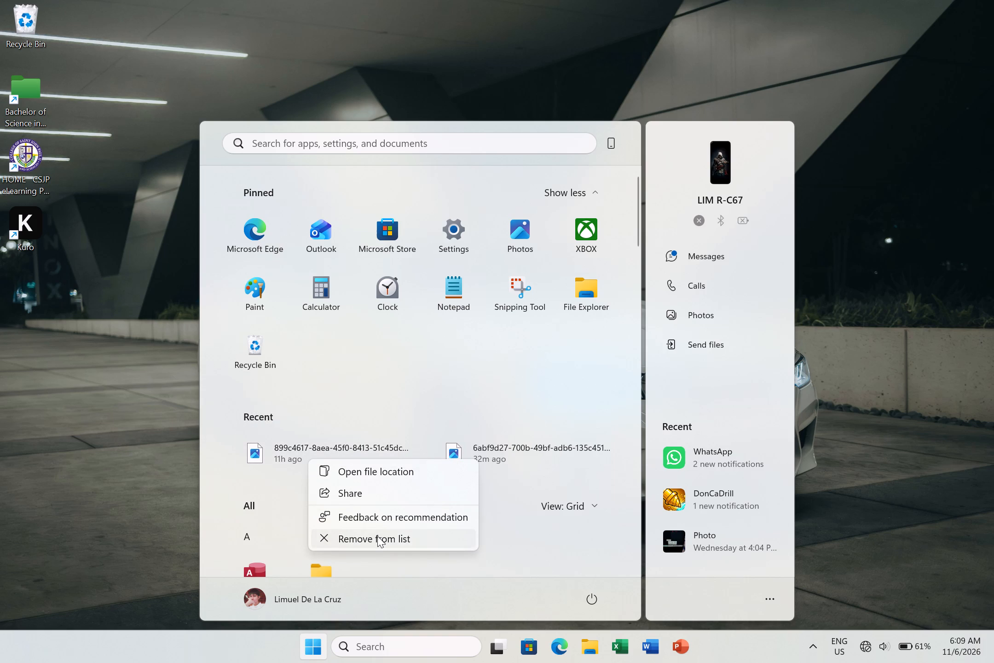
pyautogui.moveTo(377, 536); pyautogui.dragTo(364, 539)
pyautogui.click(364, 539)
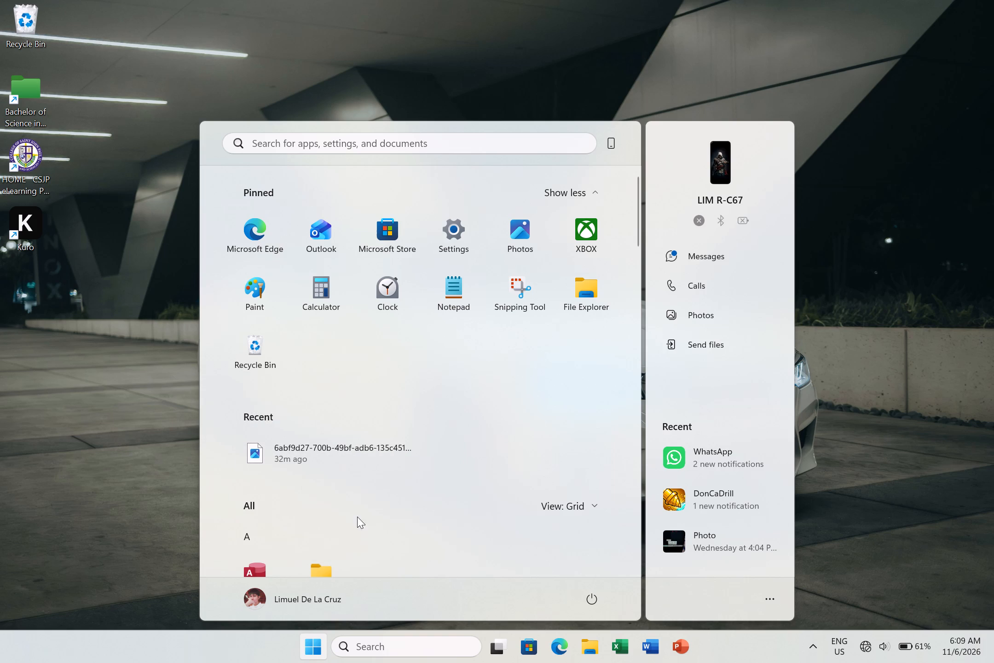
pyautogui.rightClick(324, 456)
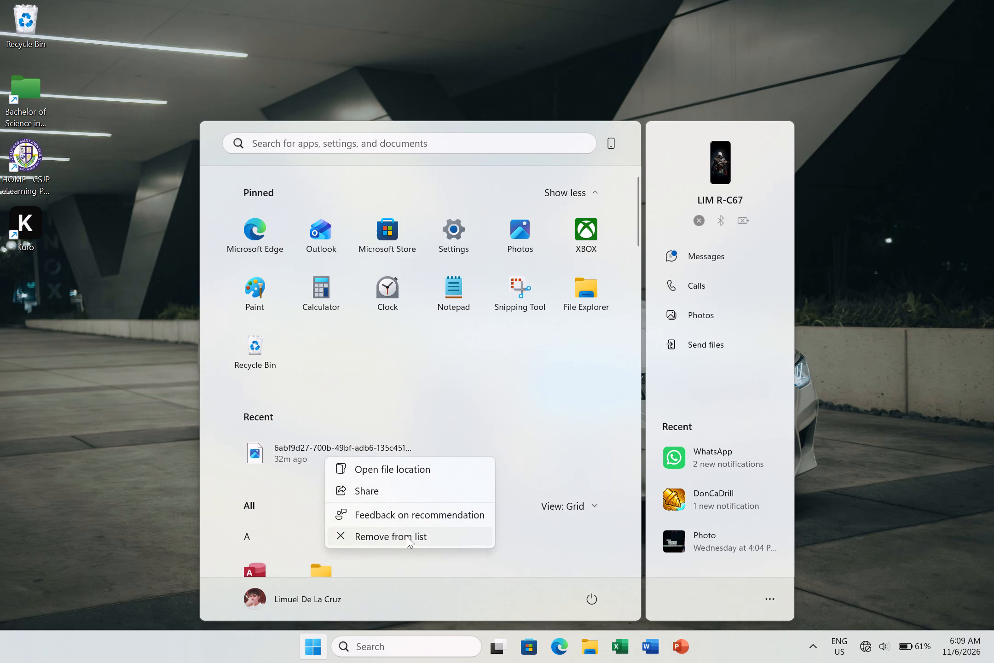
pyautogui.click(407, 536)
pyautogui.click(848, 321)
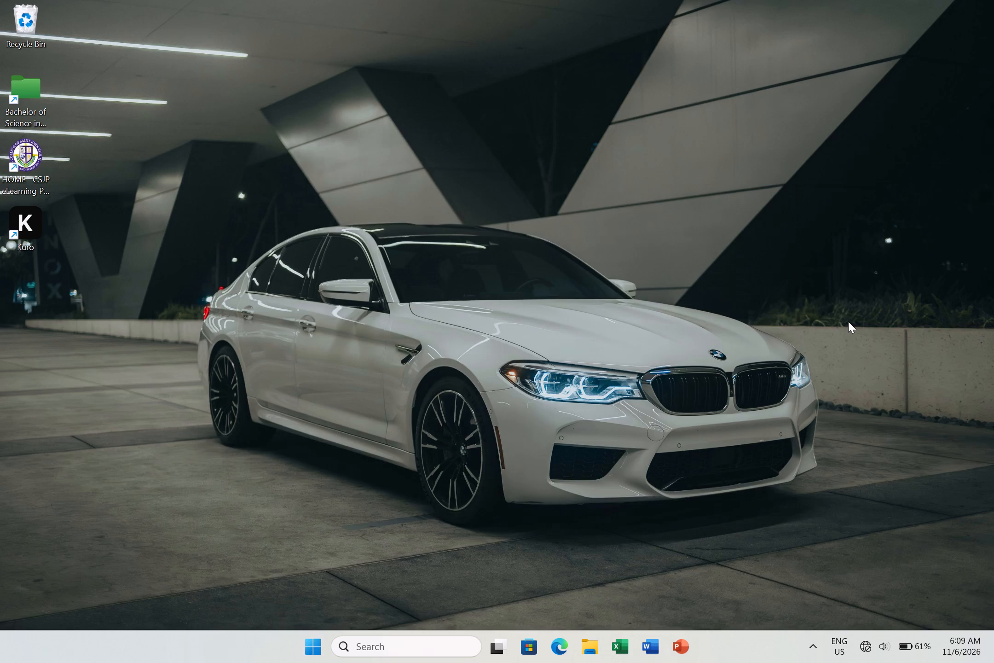